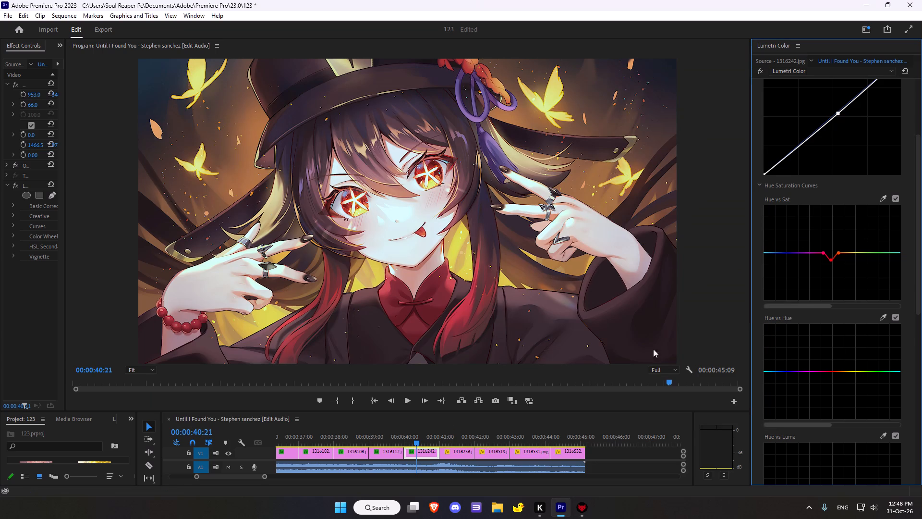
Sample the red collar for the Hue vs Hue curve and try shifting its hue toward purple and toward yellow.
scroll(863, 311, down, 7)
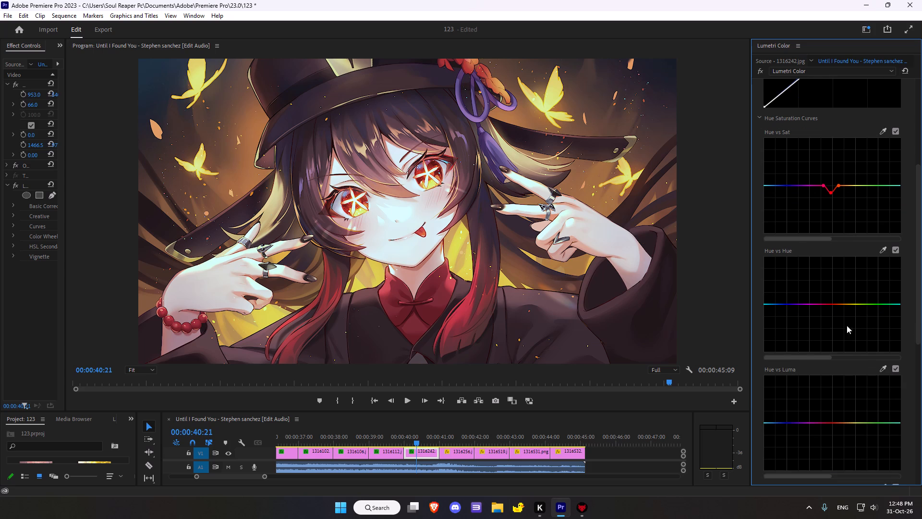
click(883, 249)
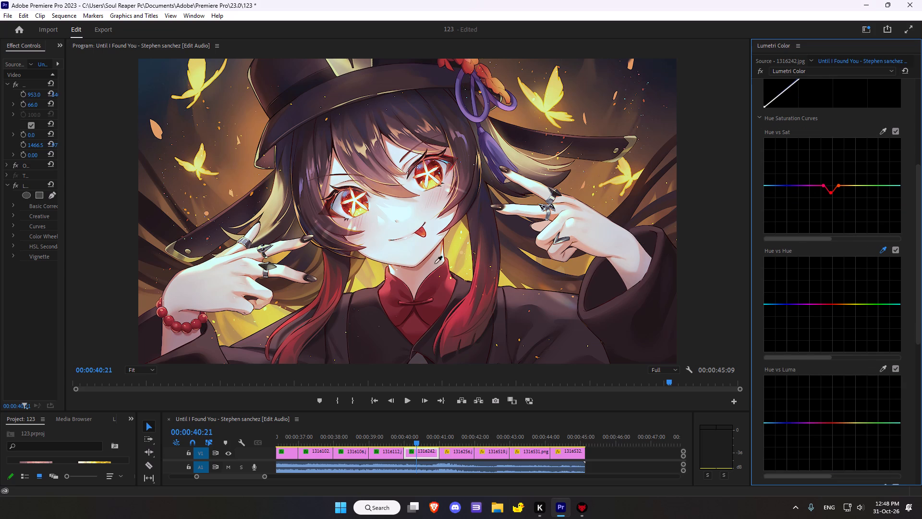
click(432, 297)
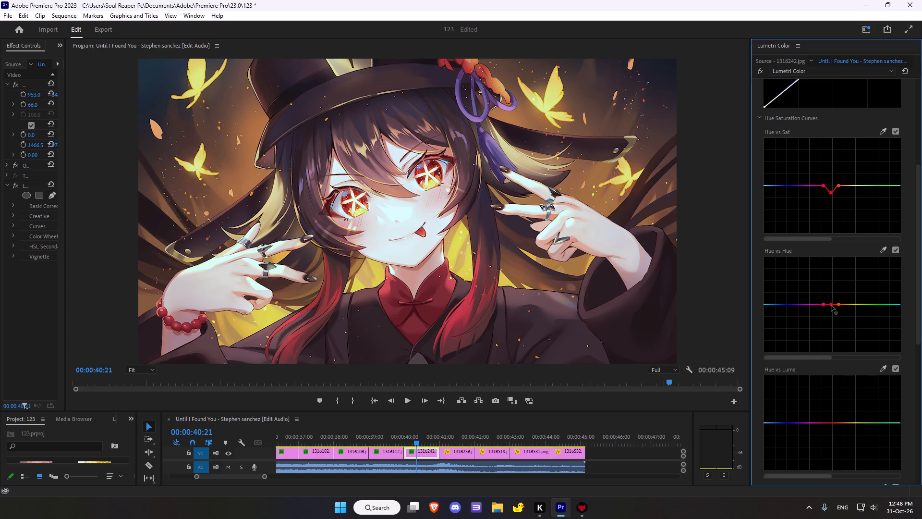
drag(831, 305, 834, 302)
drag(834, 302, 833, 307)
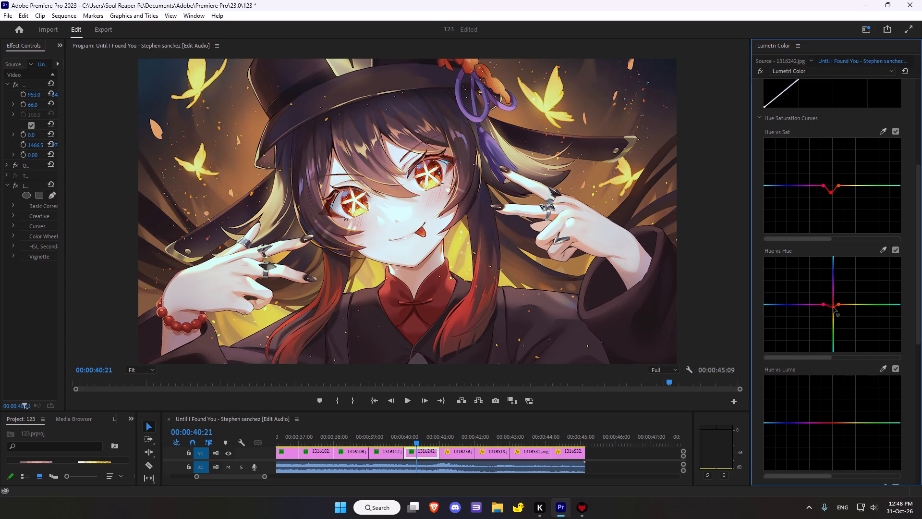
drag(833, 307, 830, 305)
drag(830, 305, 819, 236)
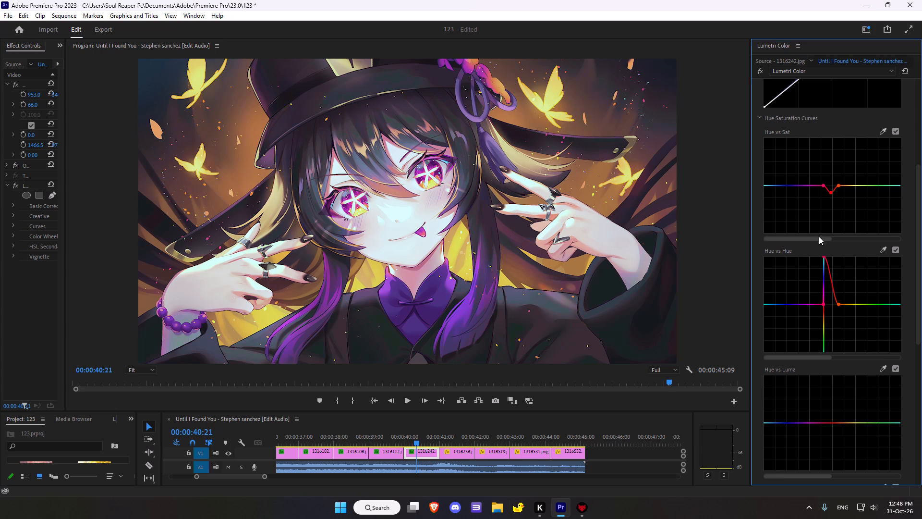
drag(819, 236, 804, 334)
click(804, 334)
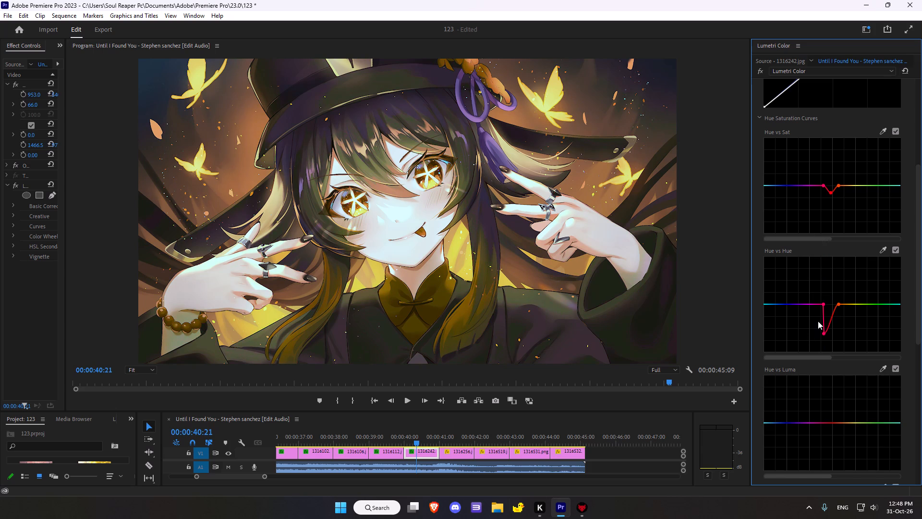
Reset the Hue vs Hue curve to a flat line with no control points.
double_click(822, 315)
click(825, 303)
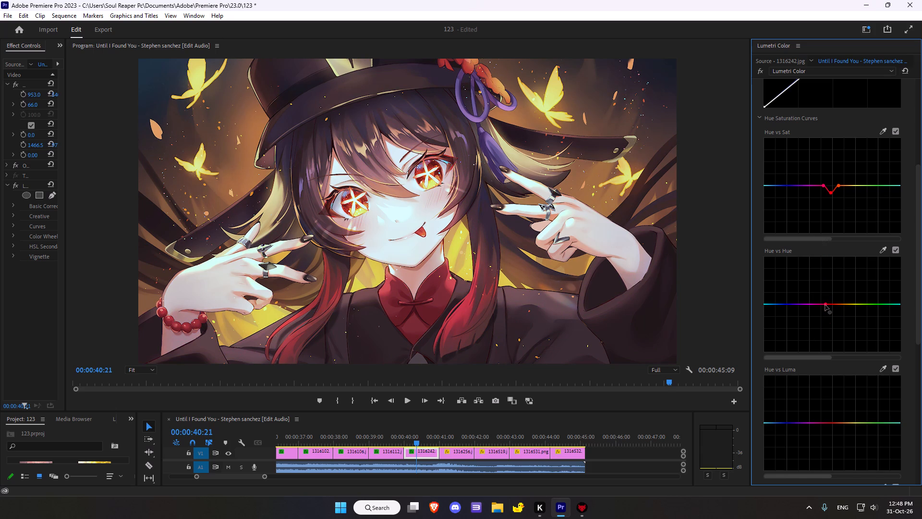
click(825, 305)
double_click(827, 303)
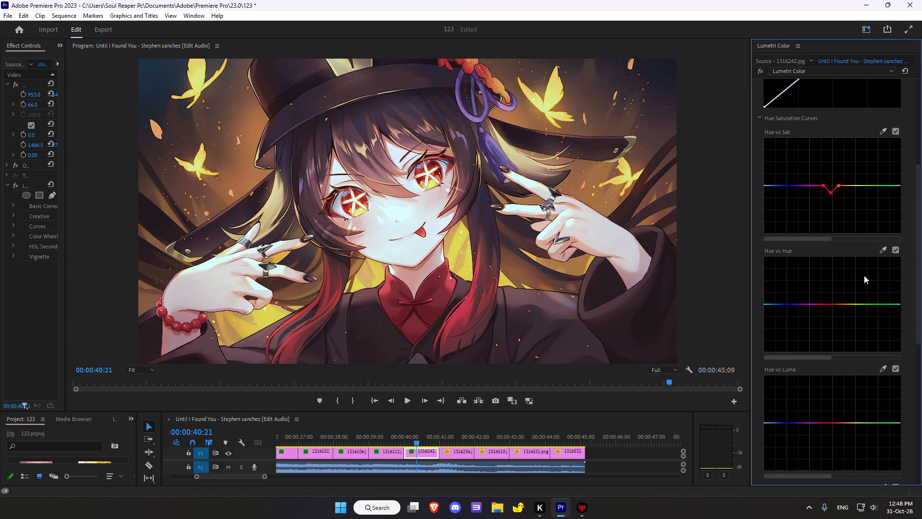
Sample the purple hat tassel for the Hue vs Luma curve and raise its centre point to brighten the purple-blue tones.
scroll(821, 287, down, 13)
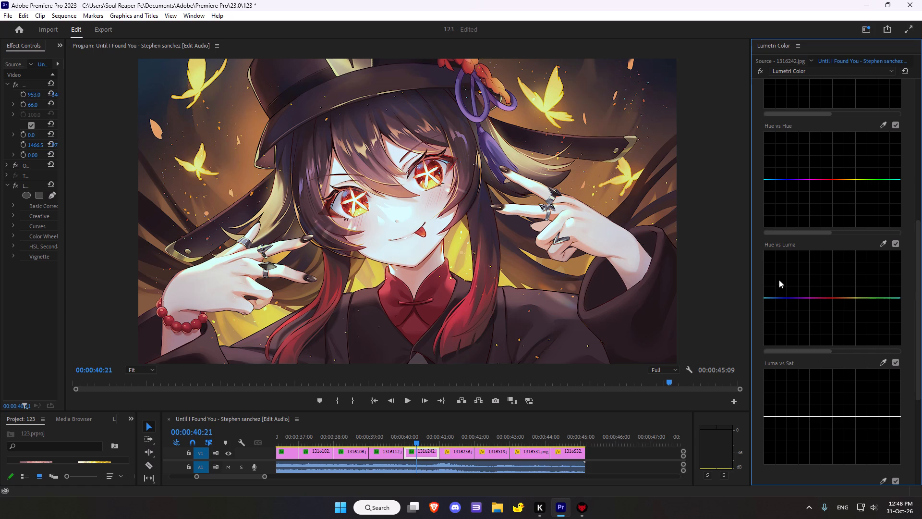
click(883, 244)
click(485, 139)
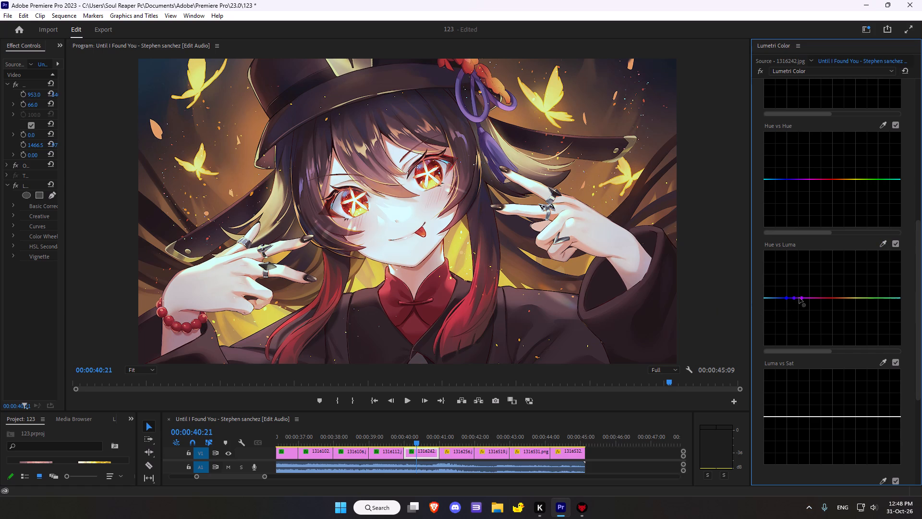
drag(795, 300, 798, 286)
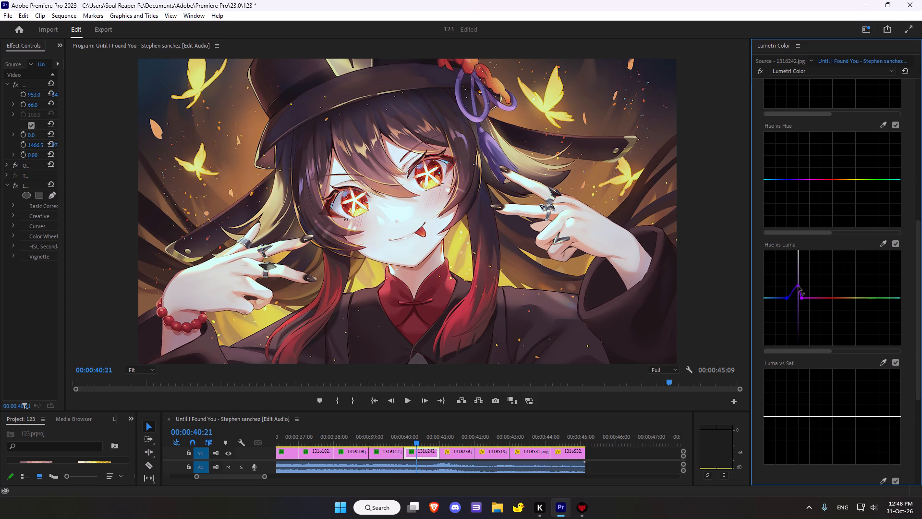
drag(798, 286, 794, 287)
Sample the red collar for the Luma vs Sat curve and raise the centre point to boost saturation in those darker tones.
scroll(875, 285, down, 2)
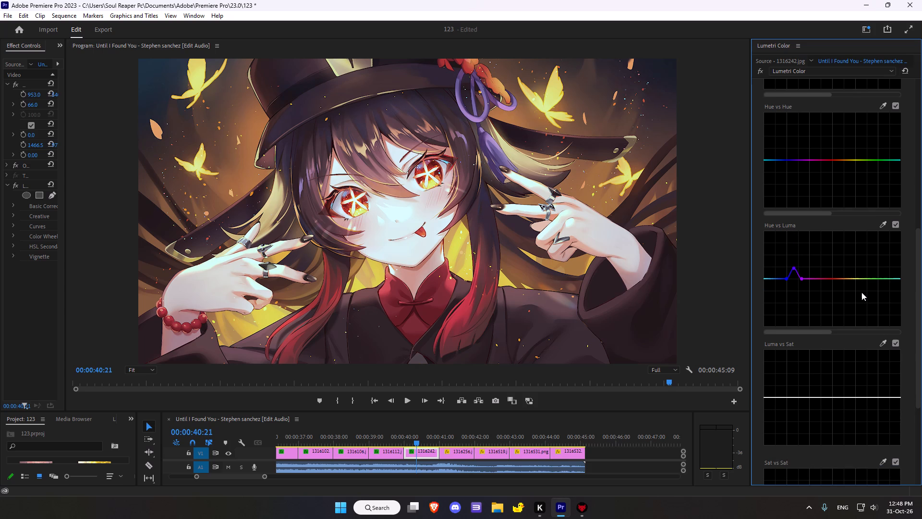
scroll(861, 292, down, 4)
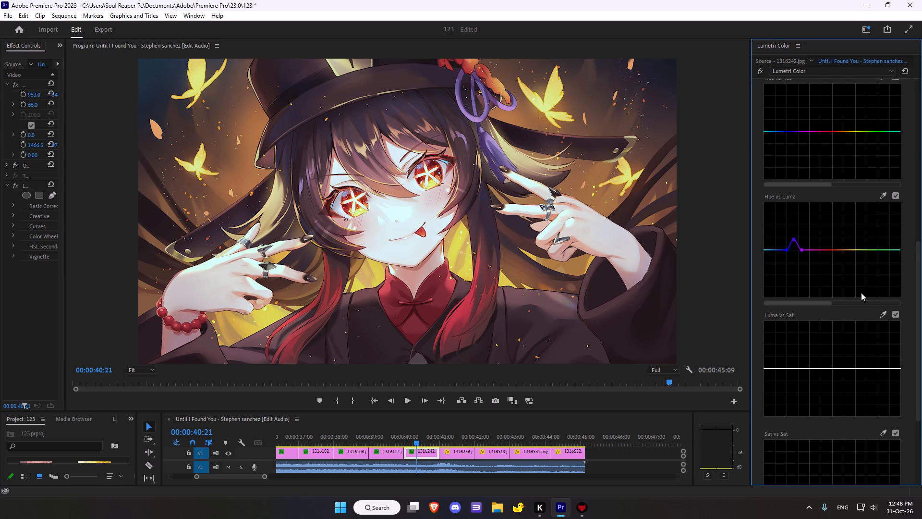
scroll(861, 293, down, 2)
click(884, 287)
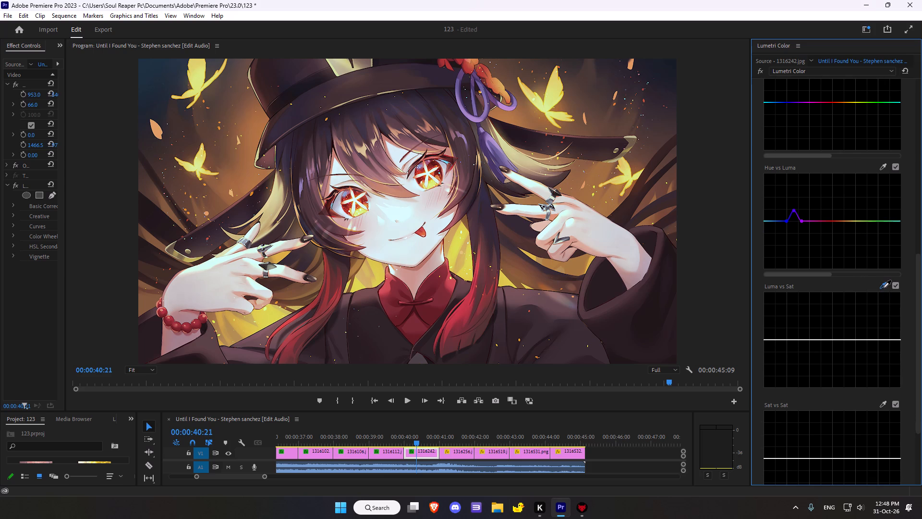
click(440, 285)
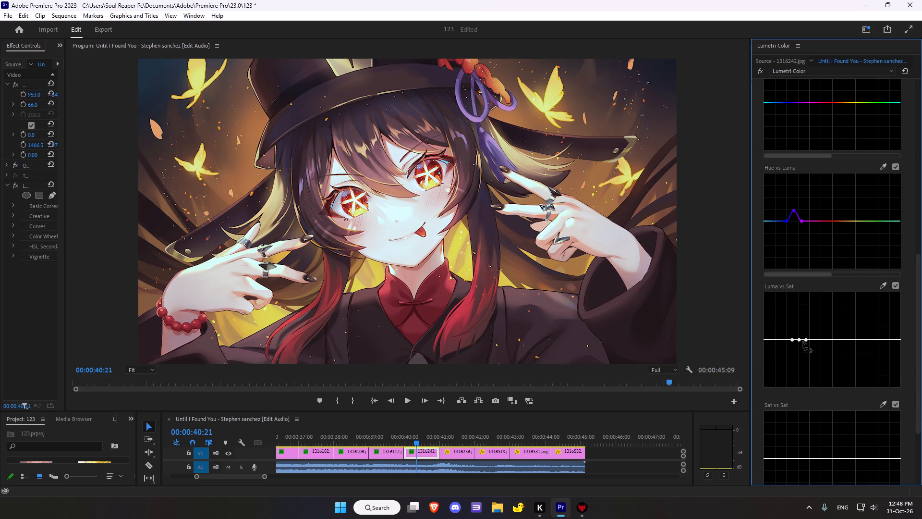
drag(799, 341, 789, 321)
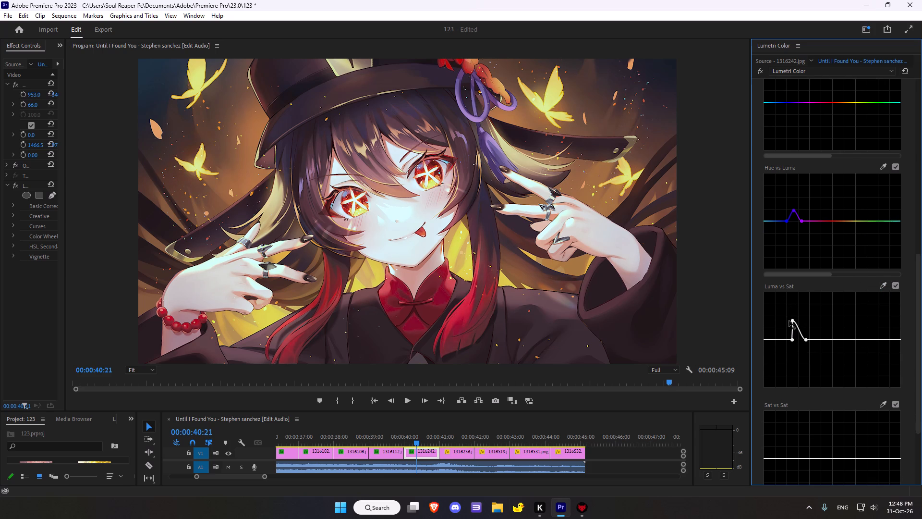
drag(789, 321, 798, 323)
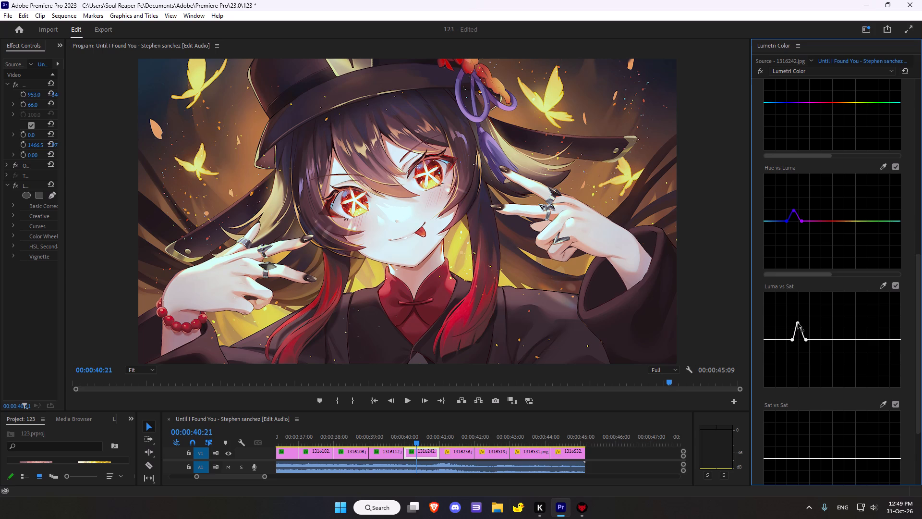
Add low-saturation control points to the Sat vs Sat curve by sampling three interface colours, including a timeline clip and a project thumbnail.
scroll(824, 315, down, 7)
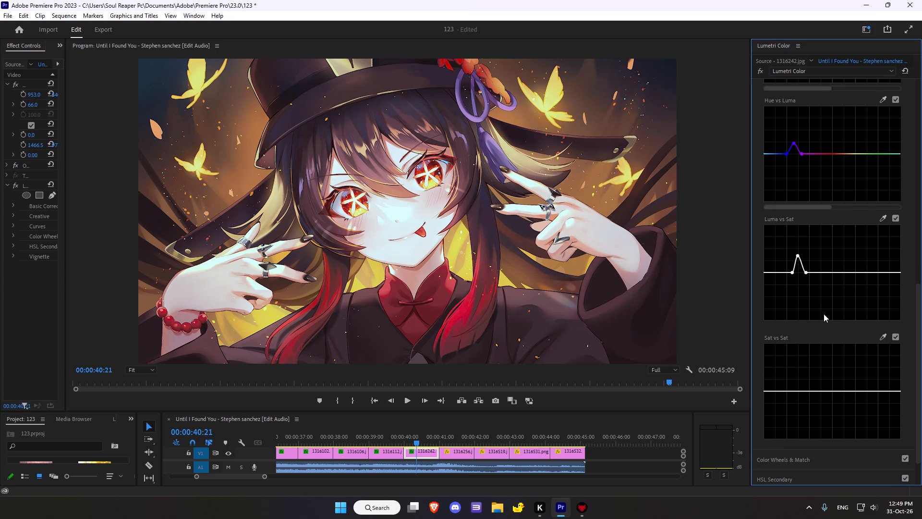
scroll(824, 314, down, 2)
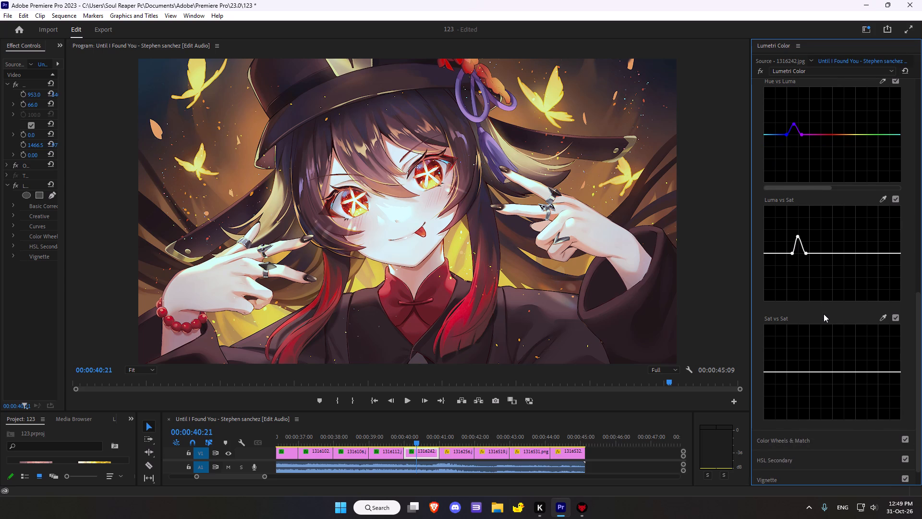
scroll(824, 314, down, 2)
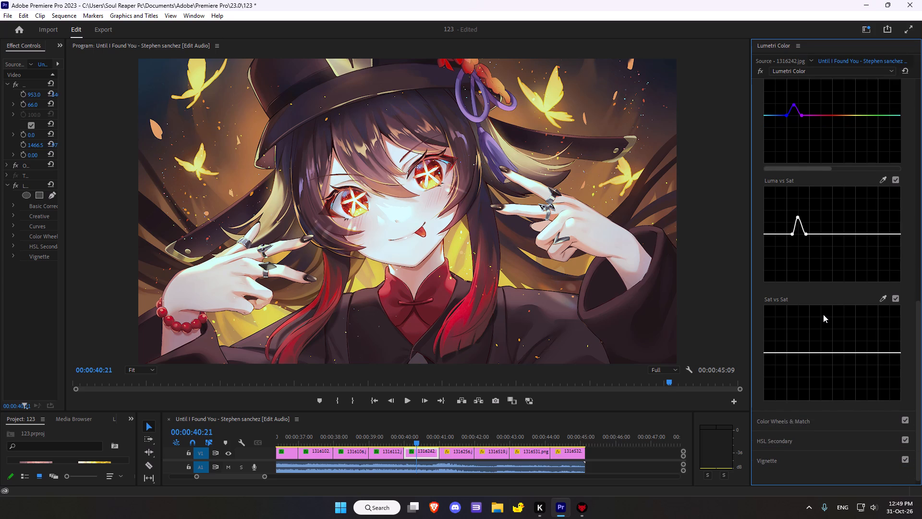
scroll(823, 314, down, 4)
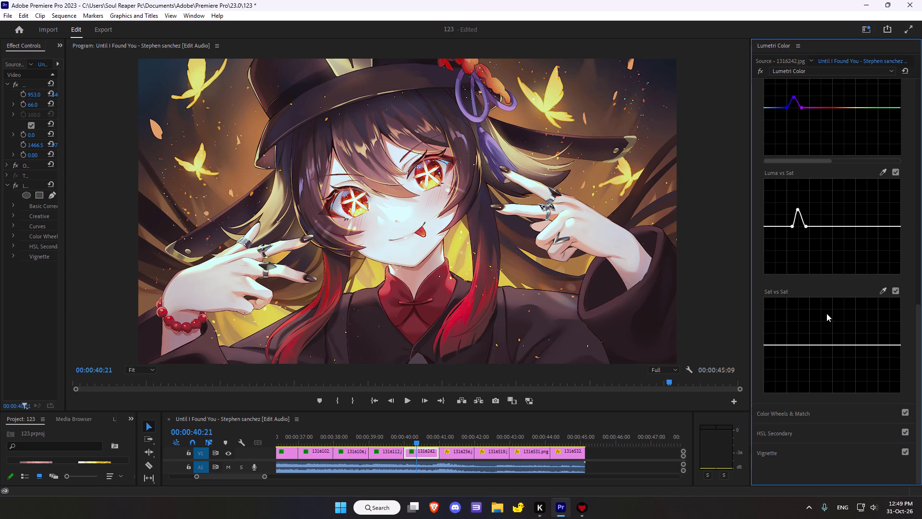
click(882, 291)
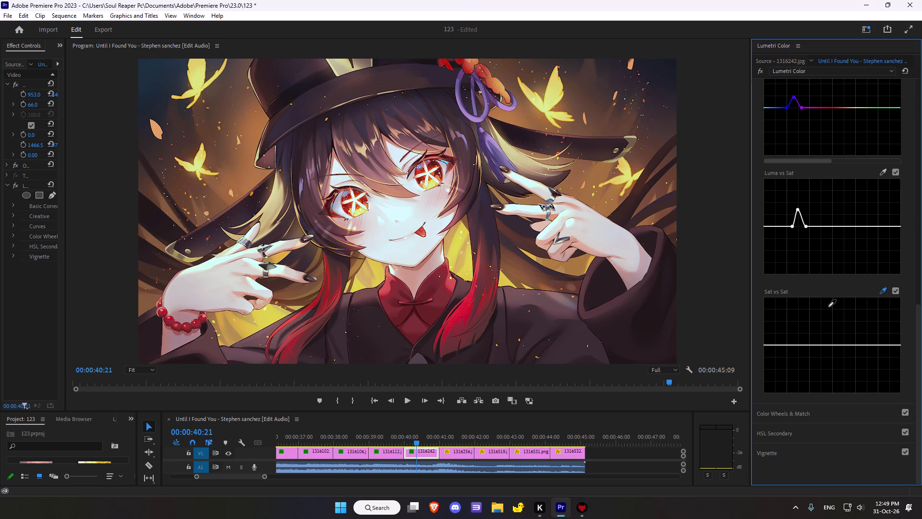
scroll(637, 290, down, 4)
scroll(837, 318, down, 3)
click(845, 281)
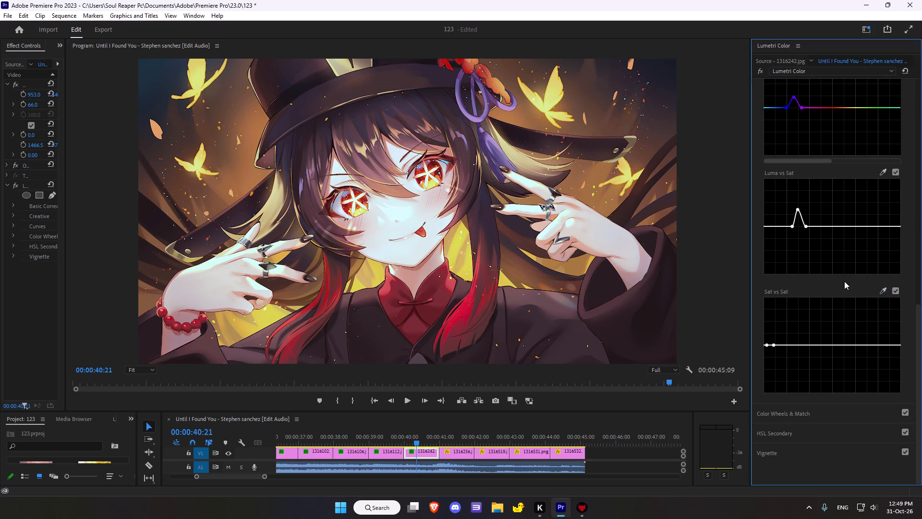
click(885, 290)
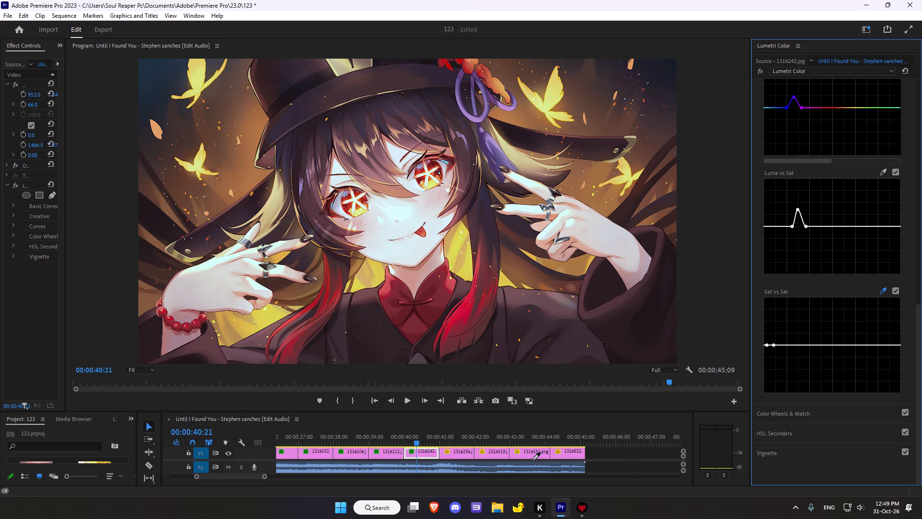
click(567, 452)
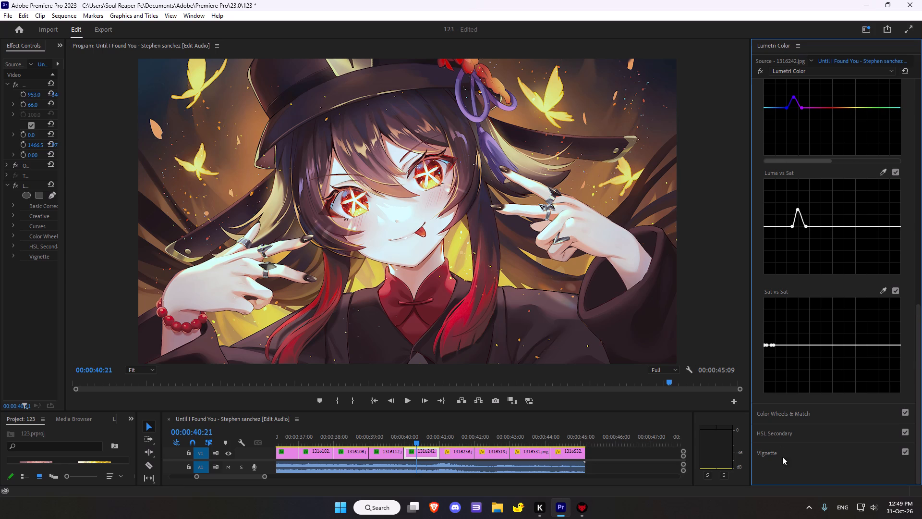
click(881, 289)
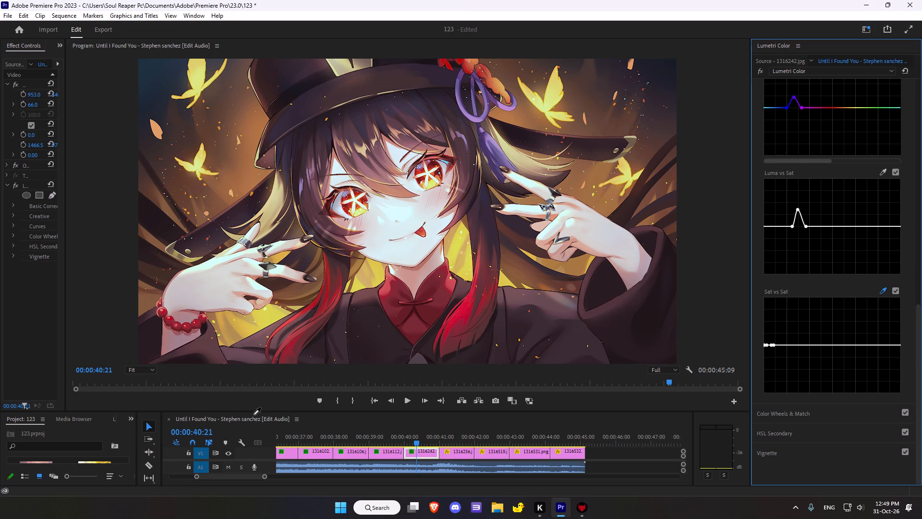
click(82, 462)
In Color Wheels & Match, nudge midtones toward orange, shadows toward yellow-green and highlights slightly toward violet.
scroll(921, 363, down, 2)
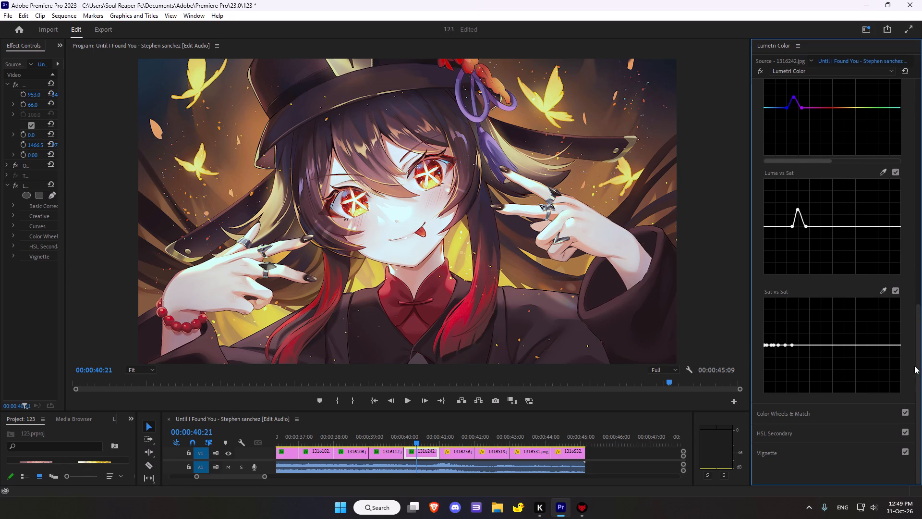
scroll(914, 366, down, 3)
click(787, 409)
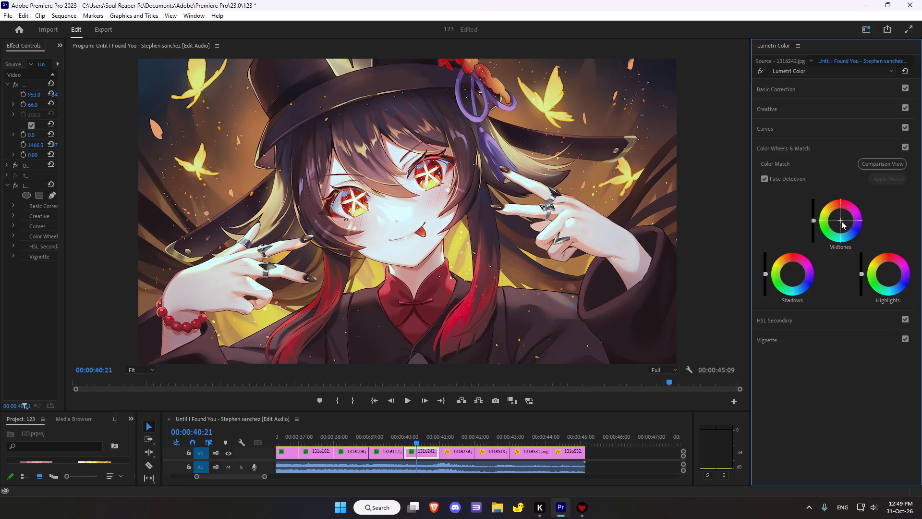
drag(841, 221, 831, 205)
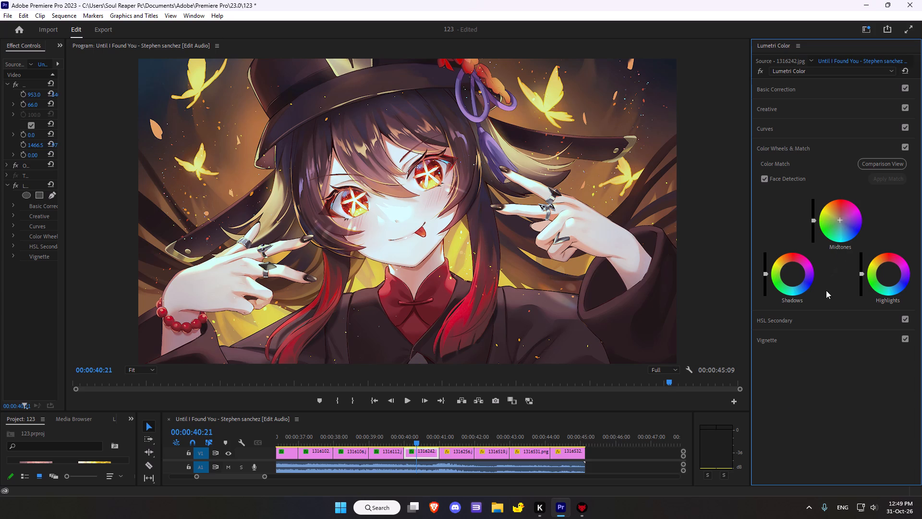
drag(793, 272, 769, 272)
drag(886, 275, 893, 274)
In HSL Secondary, set the correction Temperature to about -48.9 to cool the keyed colours.
click(784, 321)
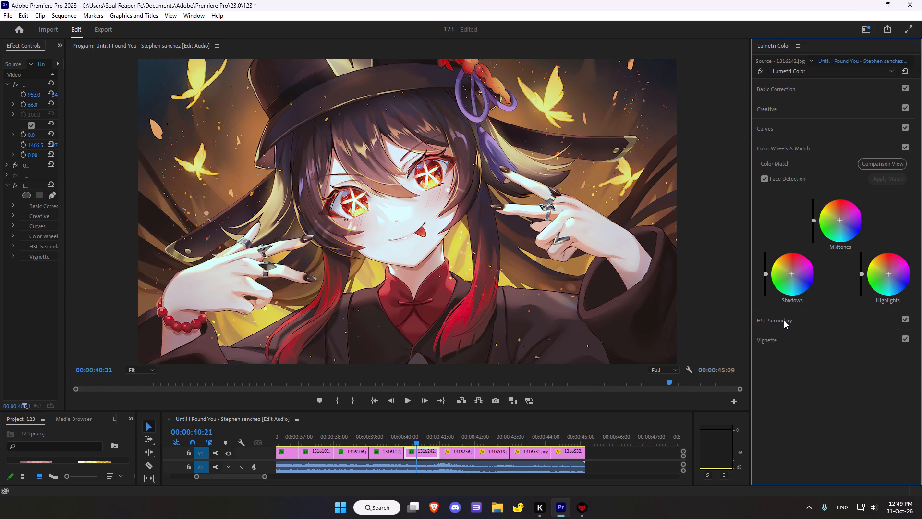
scroll(813, 297, down, 14)
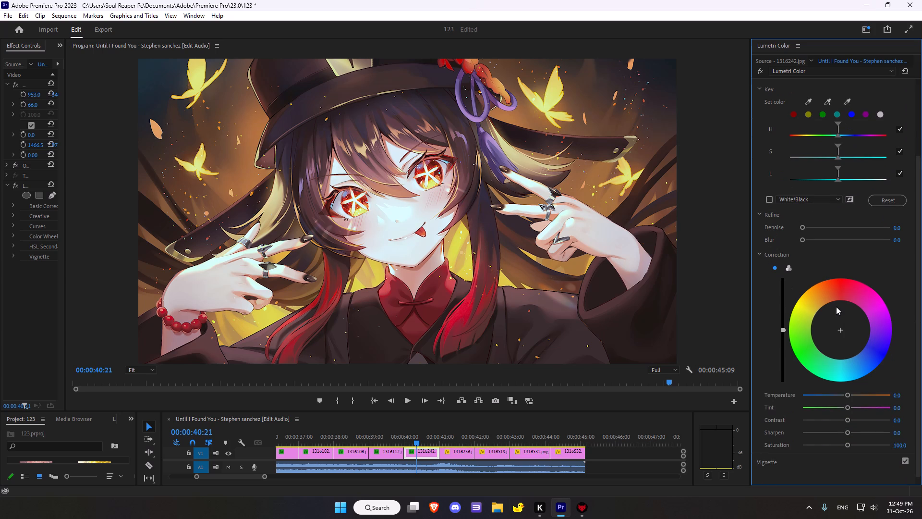
scroll(836, 307, down, 7)
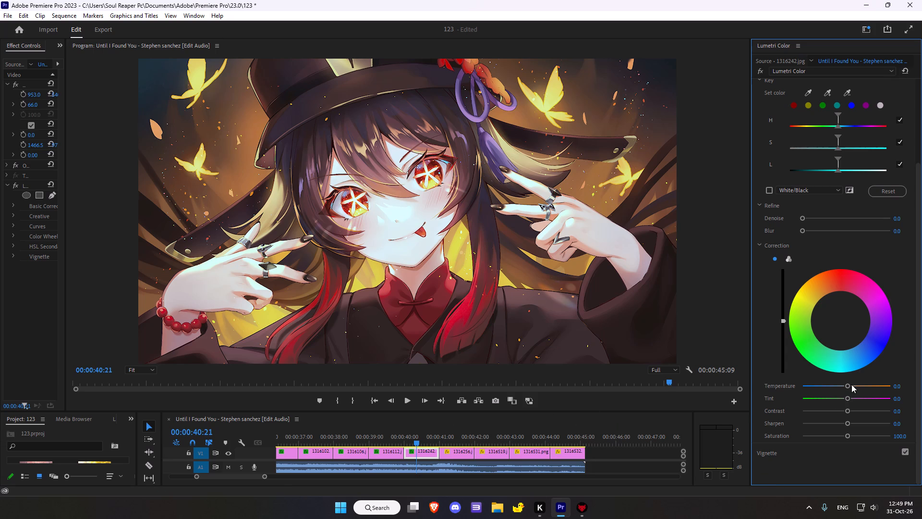
drag(851, 384, 837, 389)
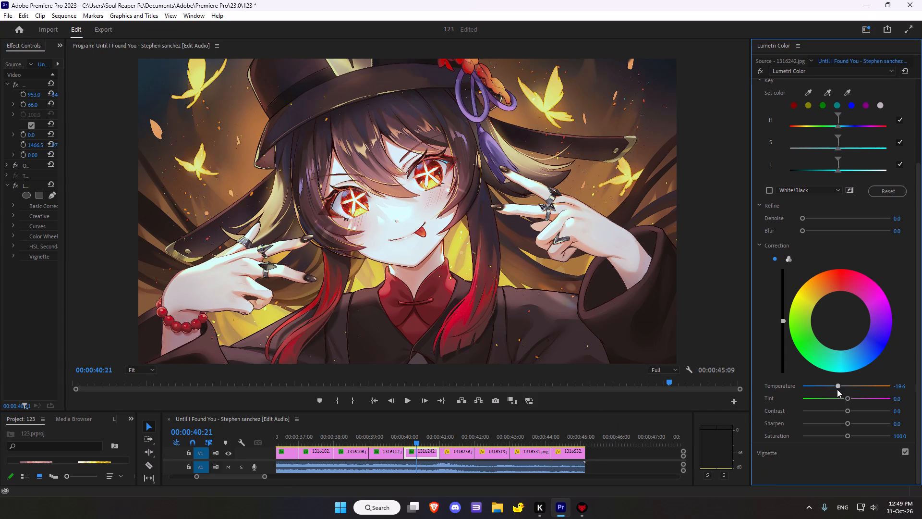
drag(837, 389, 825, 392)
drag(825, 392, 824, 392)
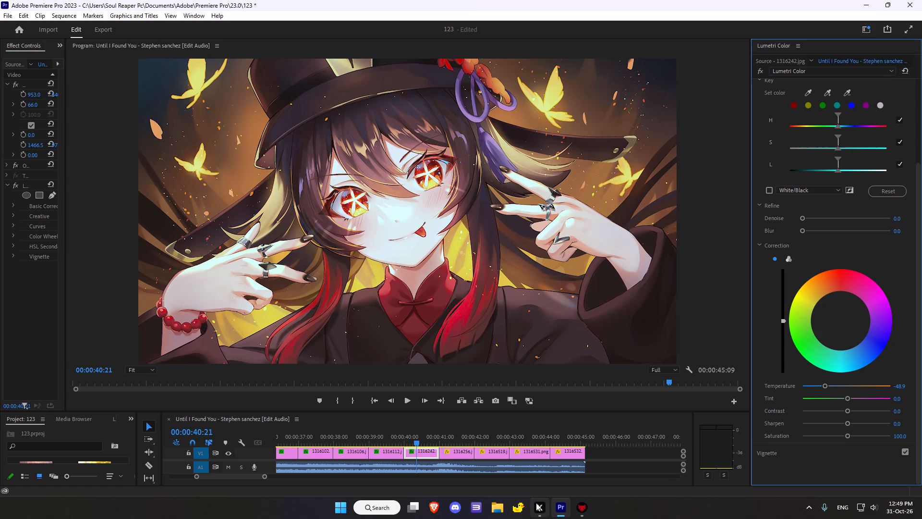
Add a dark vignette with Amount about -2.2, Midpoint 43.5, Roundness -44.6 and Feather 46.2.
click(825, 453)
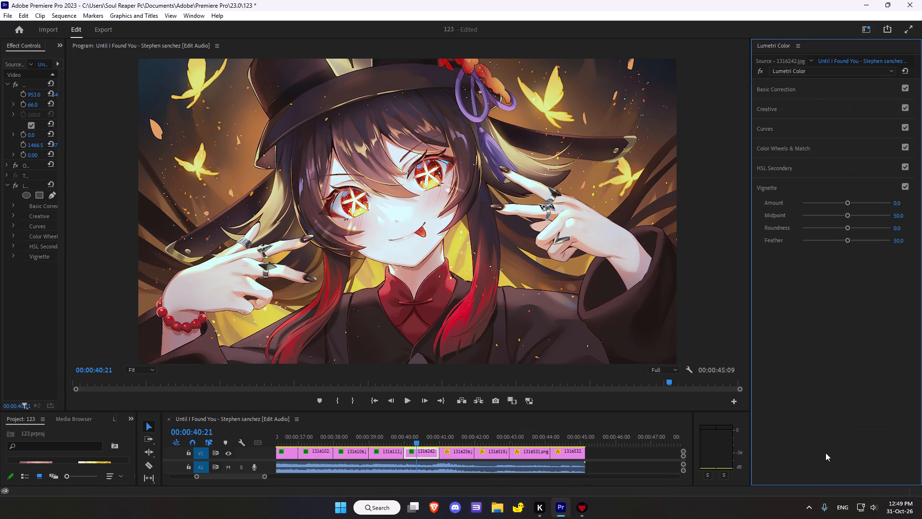
click(768, 185)
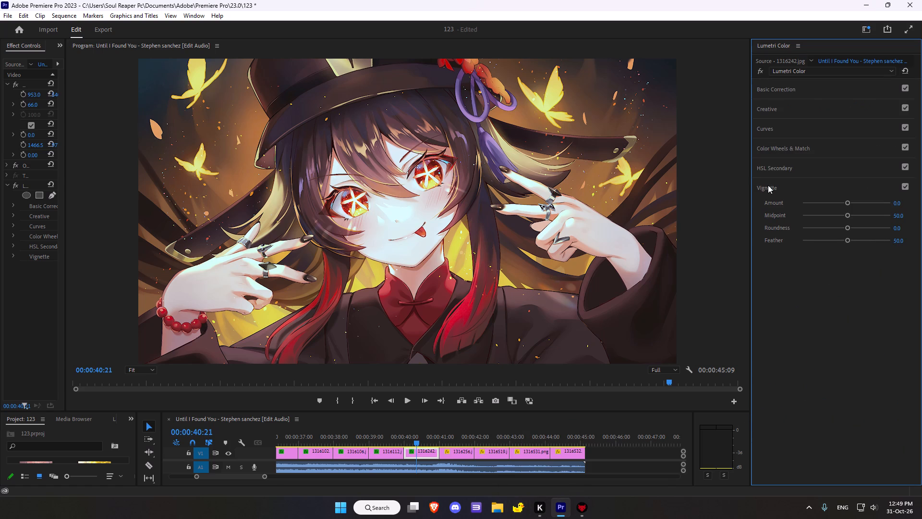
click(768, 187)
drag(849, 205, 813, 203)
drag(845, 215, 840, 211)
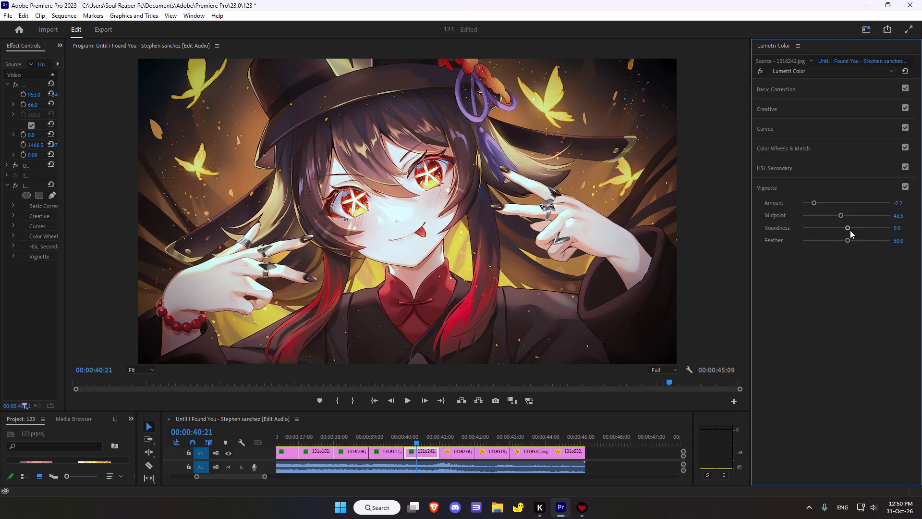
drag(850, 230, 826, 228)
drag(848, 239, 842, 236)
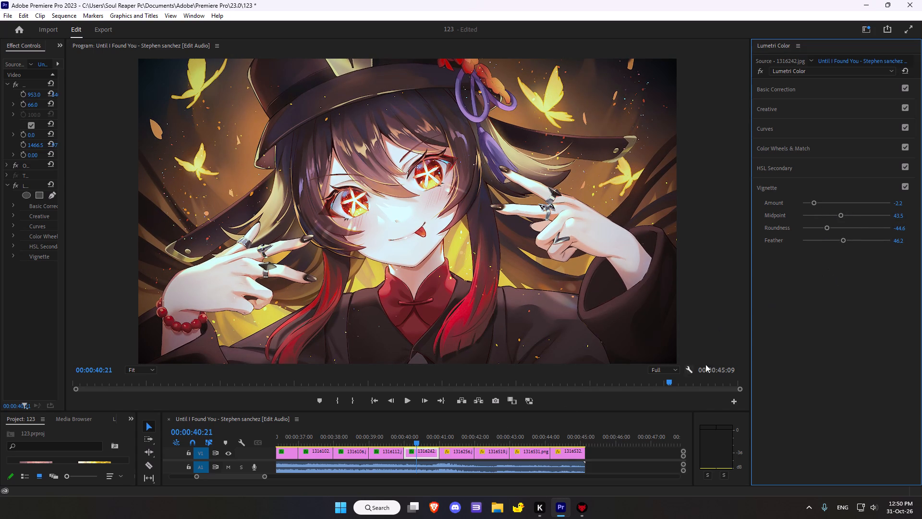
Advance through the 1316242.jpg clip to check its finished grade and vignette.
scroll(518, 370, down, 6)
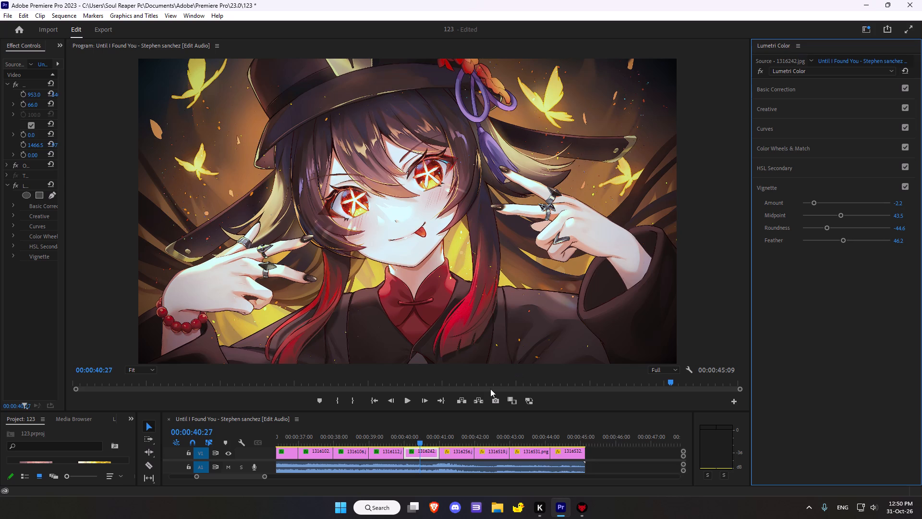
scroll(497, 387, down, 6)
scroll(498, 383, up, 2)
scroll(498, 383, down, 16)
scroll(497, 386, down, 8)
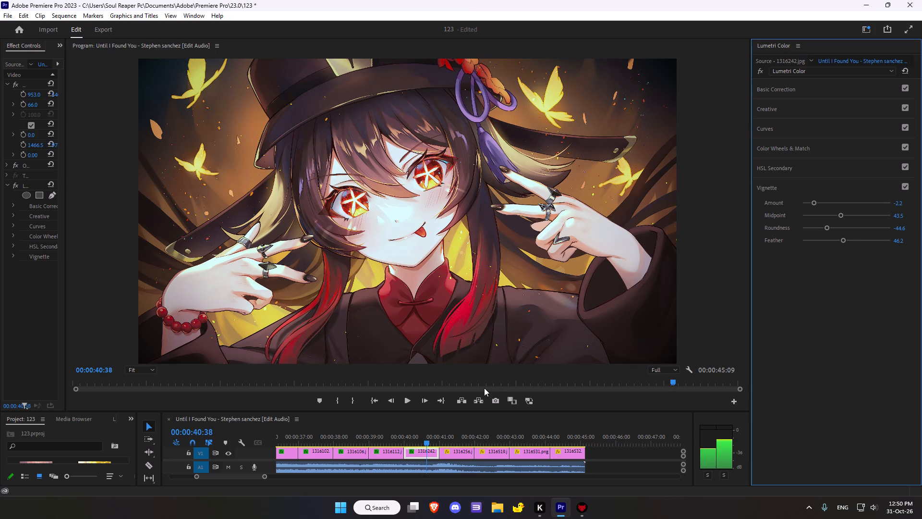
scroll(484, 388, down, 4)
Play the sequence from about 00:00:35:22 up to clip 1316256.jpg to review the graded clips in context.
click(658, 414)
click(597, 382)
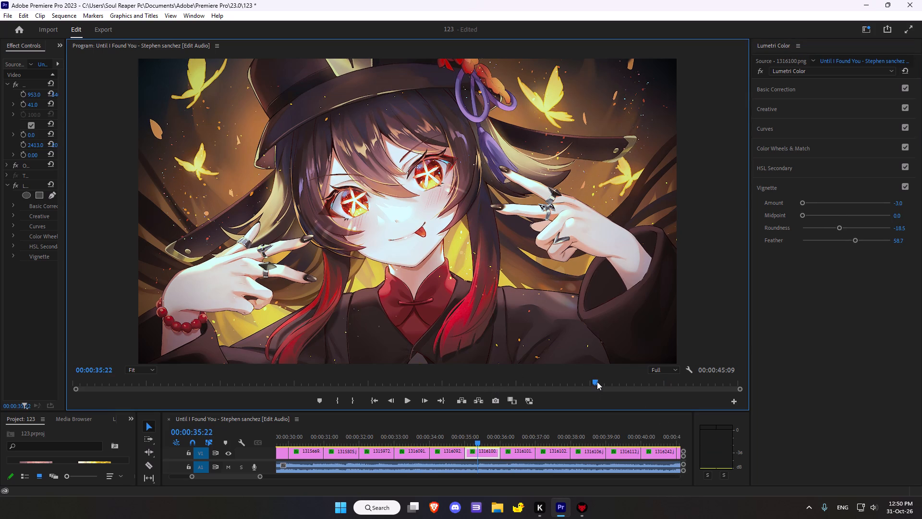
scroll(531, 378, down, 3)
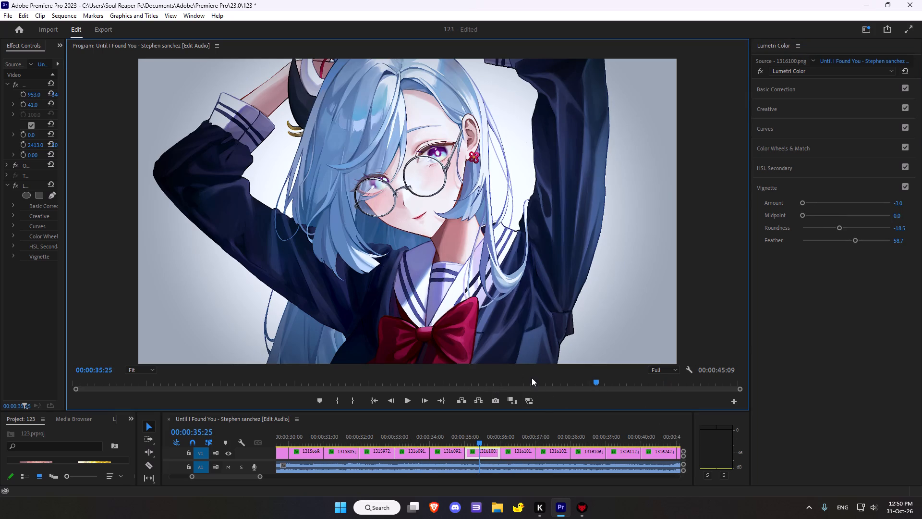
scroll(532, 378, down, 6)
scroll(601, 434, down, 12)
scroll(479, 435, up, 1)
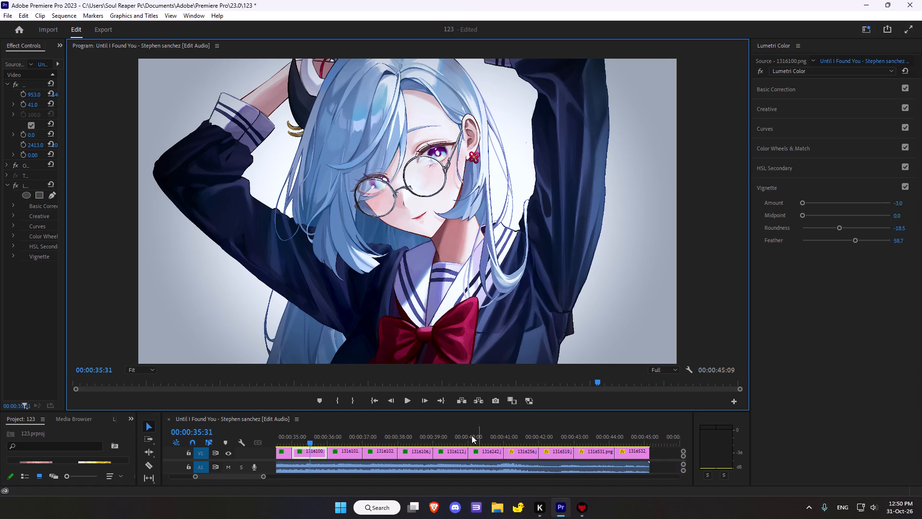
scroll(472, 435, up, 4)
scroll(478, 379, down, 18)
scroll(478, 379, down, 4)
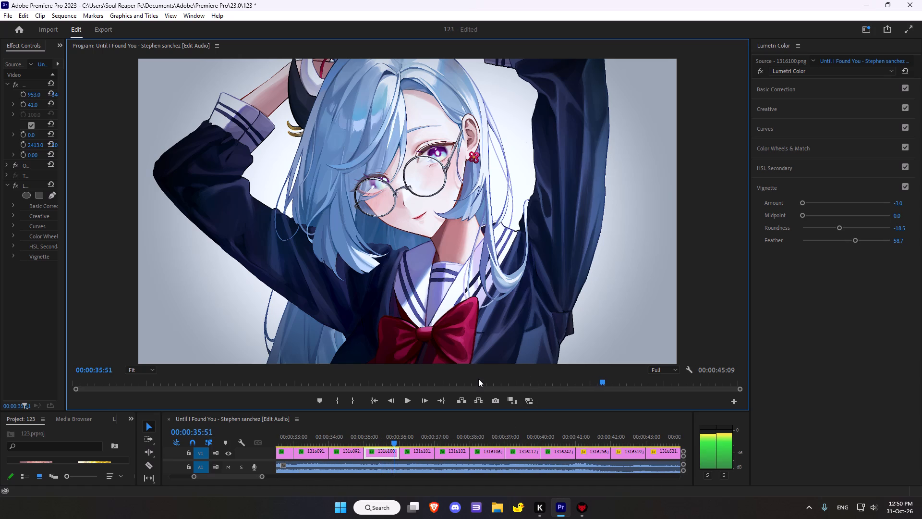
scroll(478, 379, down, 19)
scroll(478, 378, down, 3)
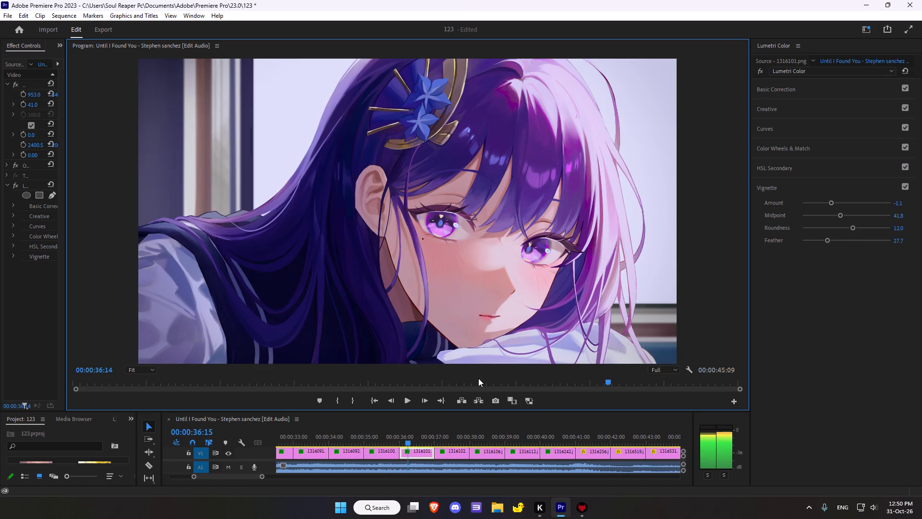
scroll(478, 378, down, 17)
scroll(478, 378, down, 10)
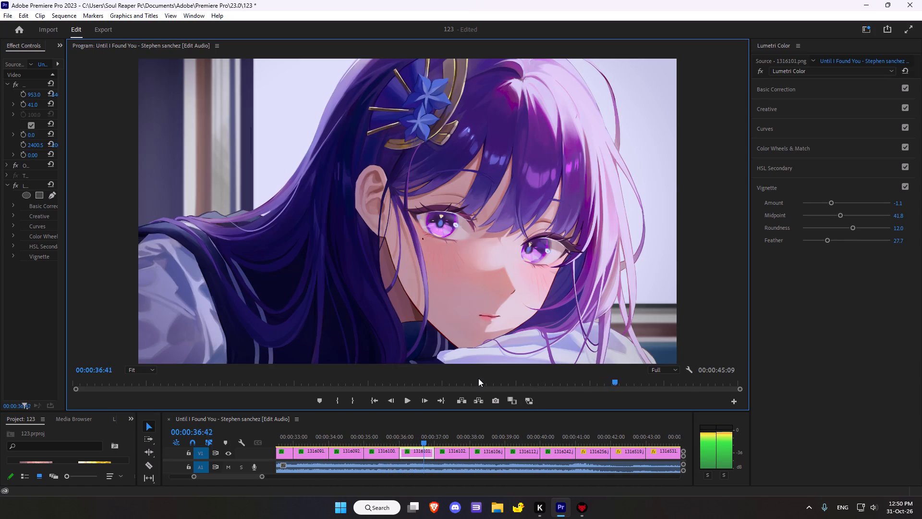
scroll(478, 378, down, 19)
scroll(478, 378, down, 6)
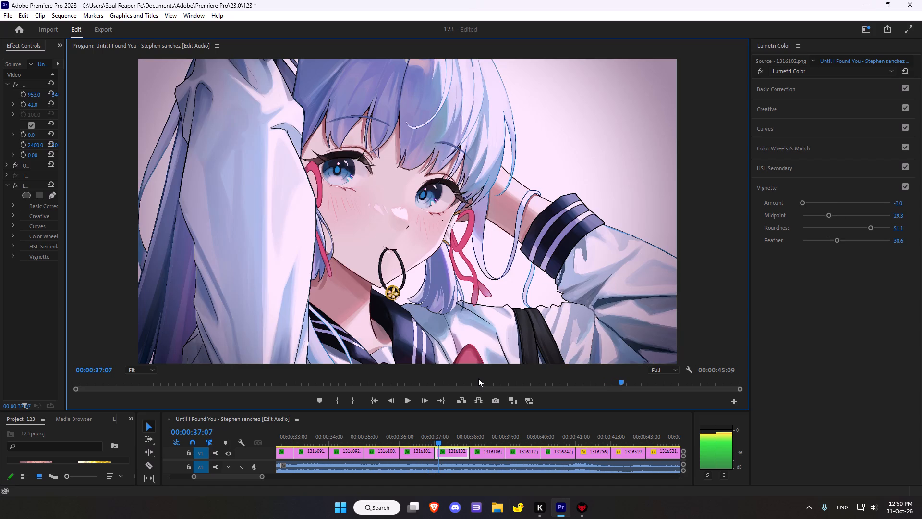
scroll(478, 378, down, 17)
scroll(478, 378, down, 6)
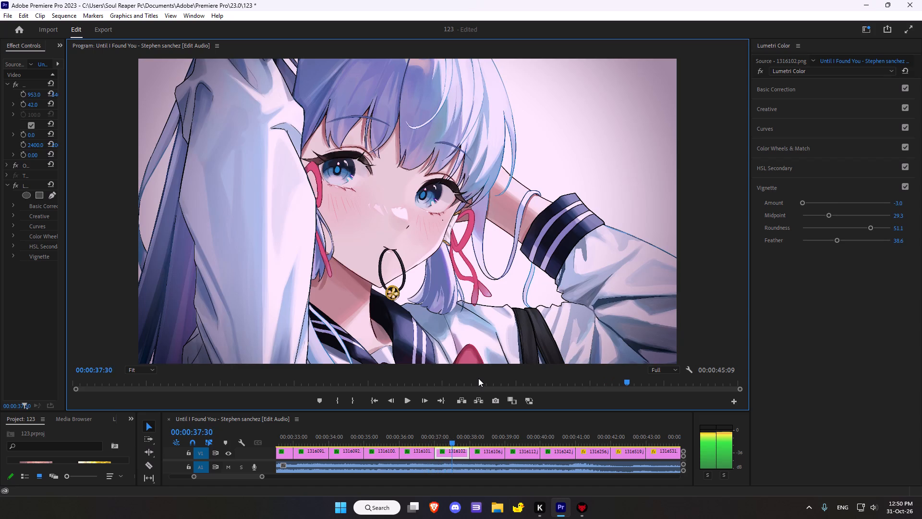
scroll(478, 378, down, 20)
scroll(478, 378, down, 10)
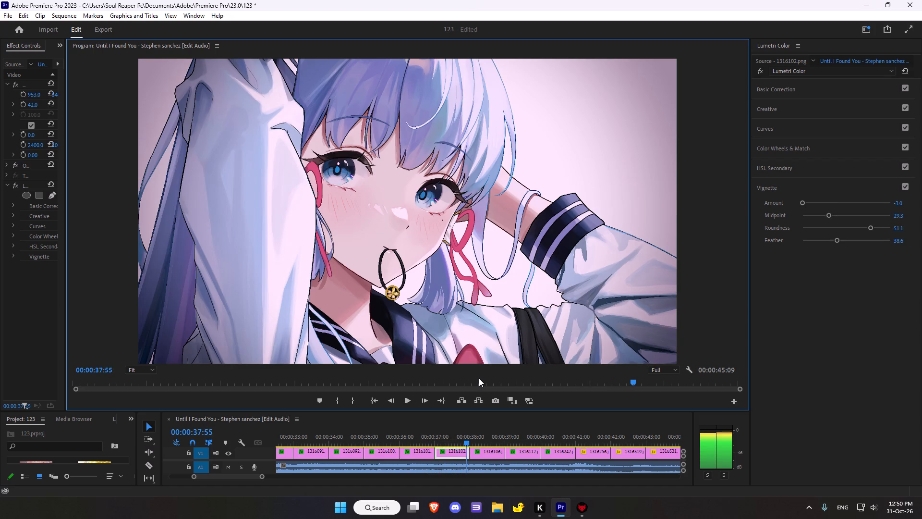
scroll(479, 378, down, 20)
scroll(479, 378, down, 10)
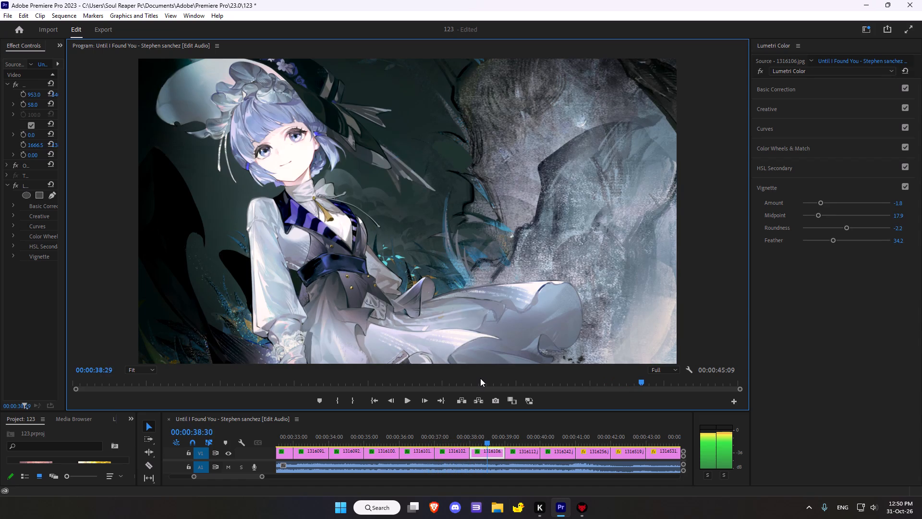
scroll(480, 378, down, 5)
scroll(480, 378, down, 20)
scroll(480, 378, down, 4)
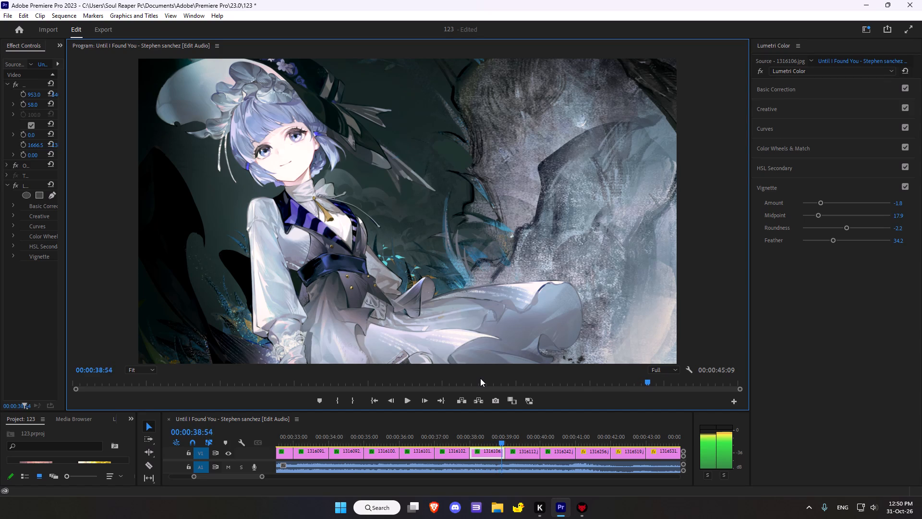
scroll(480, 378, down, 20)
scroll(480, 378, down, 13)
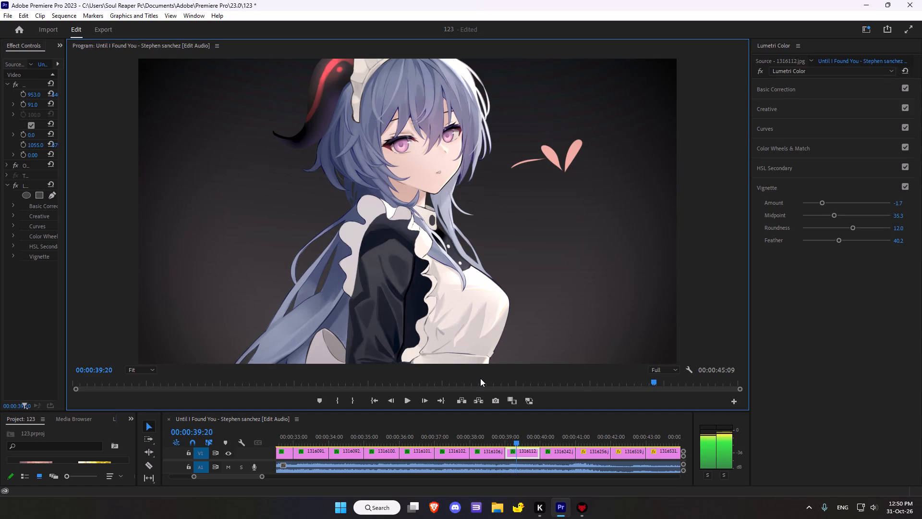
scroll(480, 378, down, 20)
scroll(480, 378, down, 13)
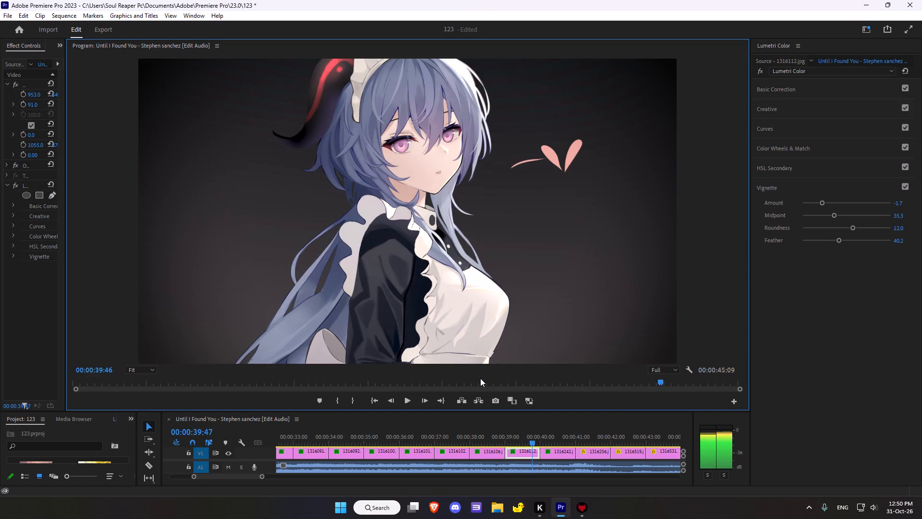
scroll(480, 378, down, 20)
scroll(480, 378, down, 13)
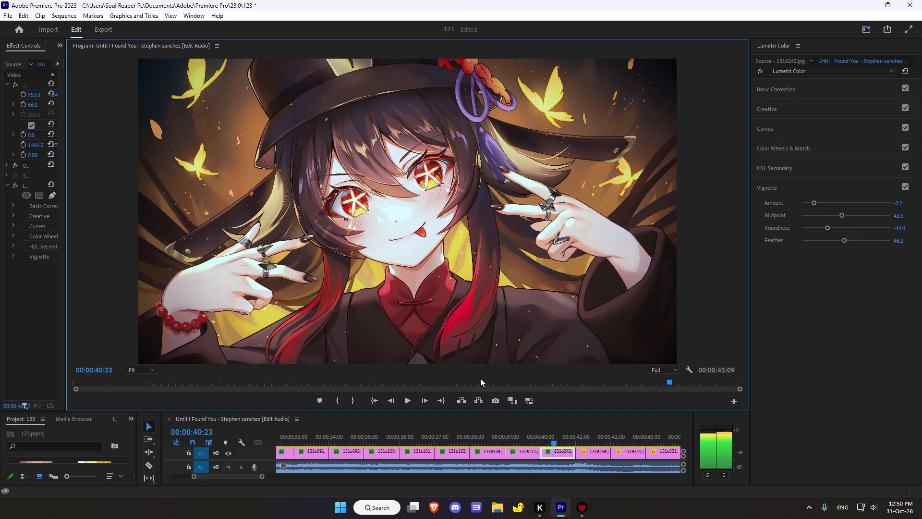
scroll(480, 378, down, 20)
scroll(480, 378, down, 11)
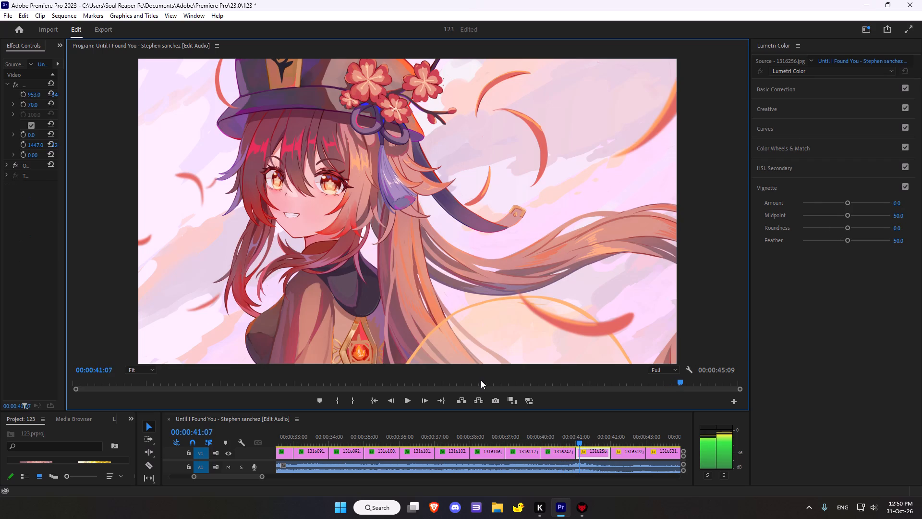
scroll(481, 382, down, 12)
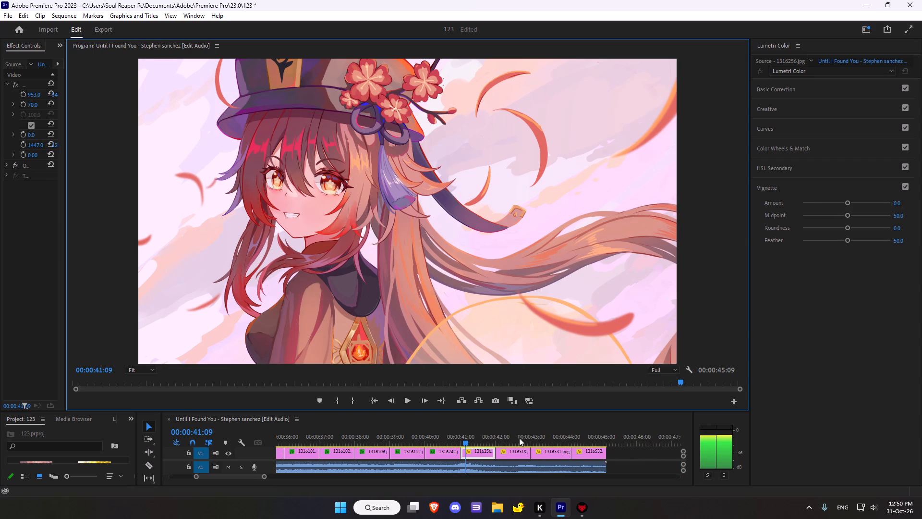
Compare 1316242.jpg with the following clip, then park the playhead on ungraded 1316256.jpg at about 00:00:41:23.
click(504, 435)
click(474, 437)
click(436, 432)
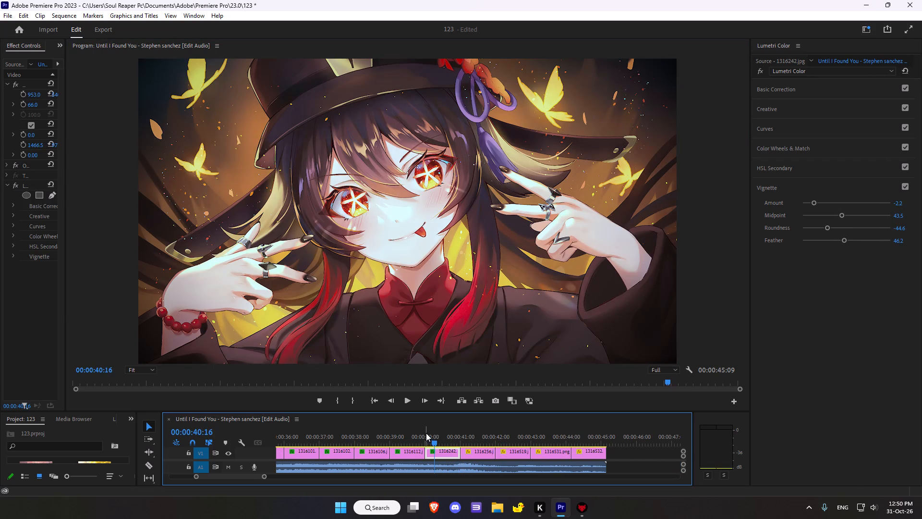
click(466, 431)
drag(467, 431, 475, 433)
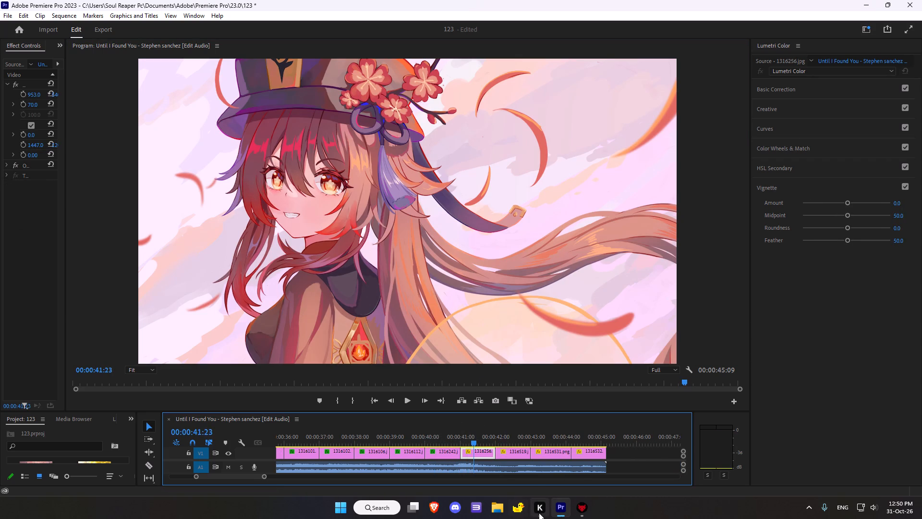
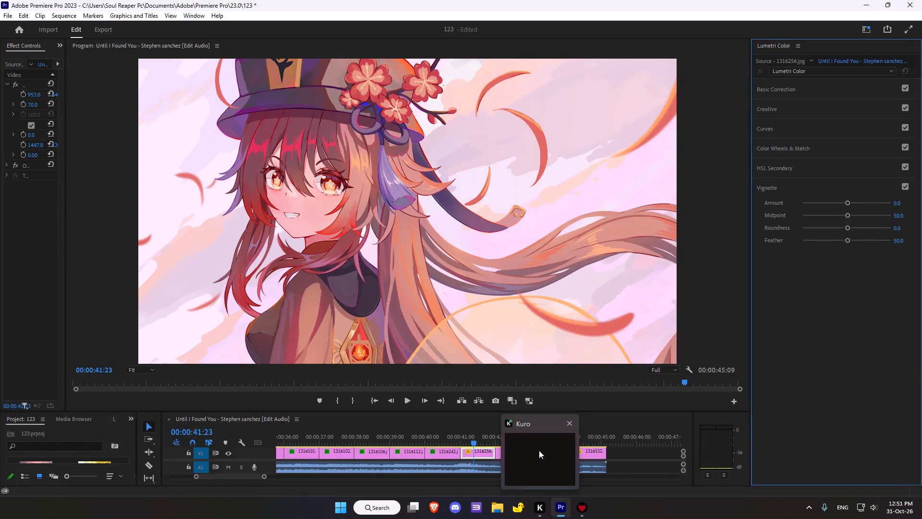
Cool the white balance of 1316256.jpg in Basic Correction with Temperature about -3.3 and Tint about -3.3, keeping Saturation at 100.
click(627, 393)
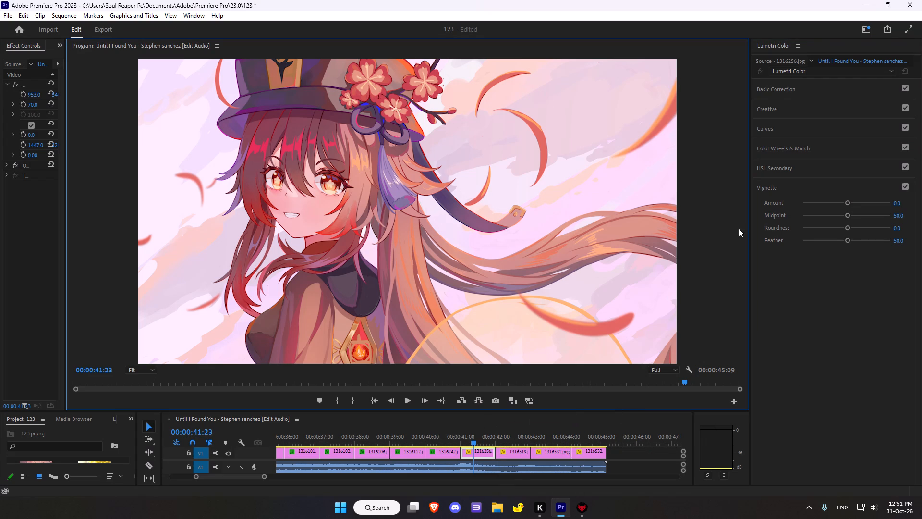
click(793, 89)
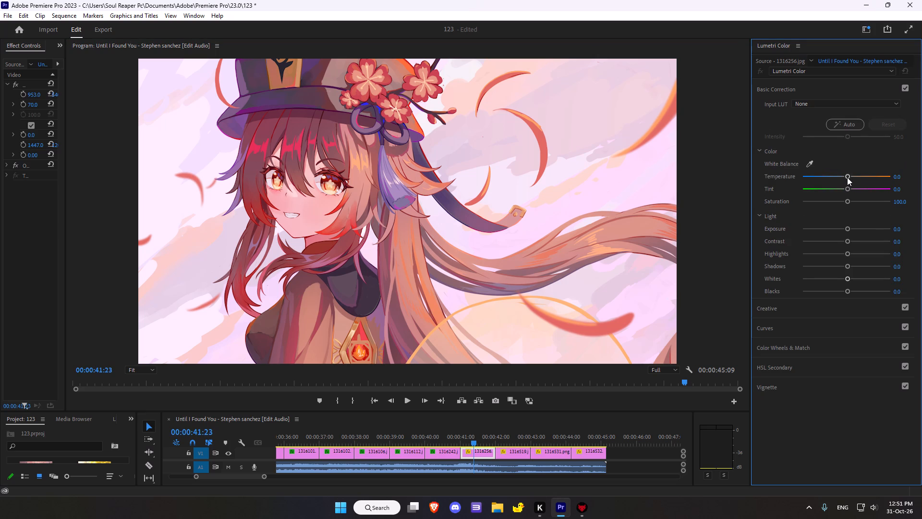
click(847, 177)
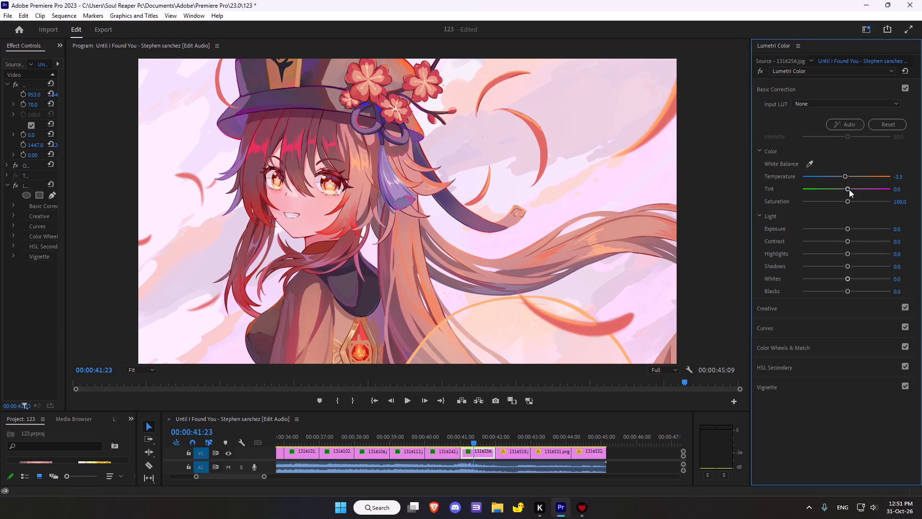
drag(849, 189, 844, 191)
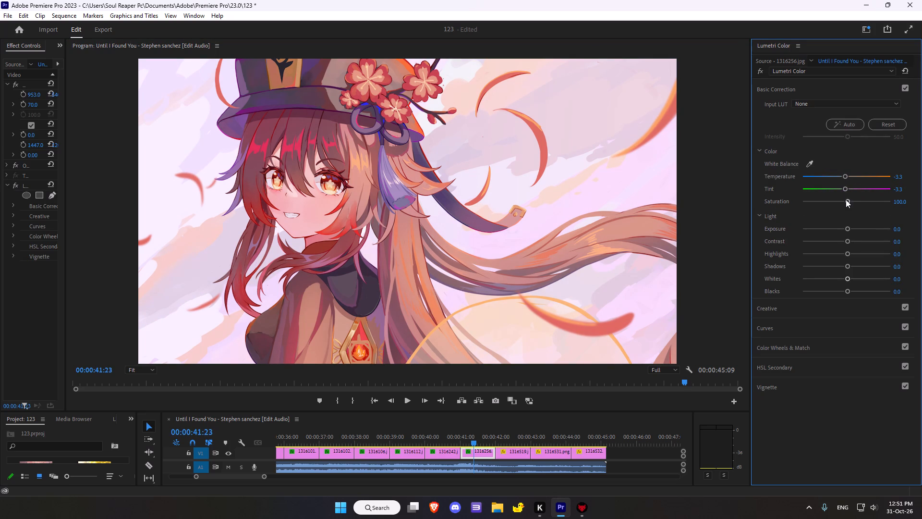
click(848, 202)
Adjust the clip's light with Exposure -0.2, Contrast 42.4, Highlights -16.3, Shadows 14.1, Whites -9.8 and Blacks about 26.
drag(849, 228, 843, 228)
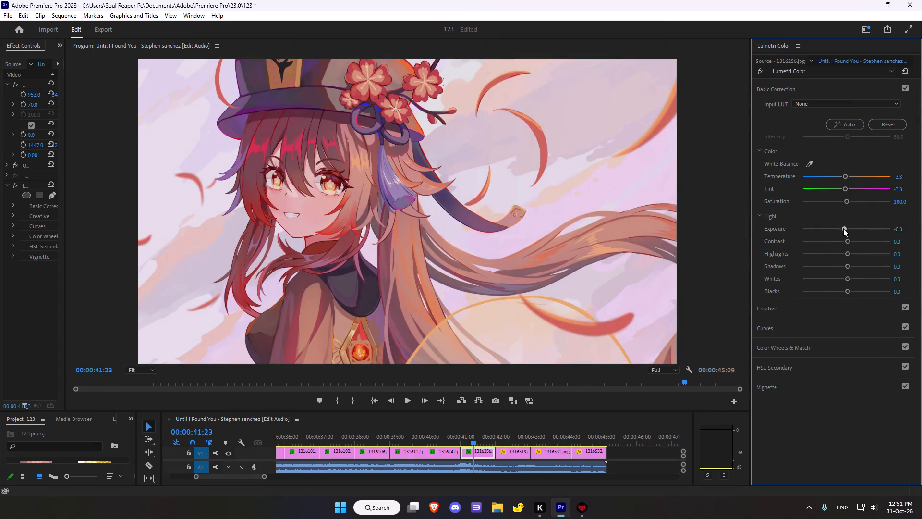
drag(843, 228, 844, 229)
drag(847, 239, 865, 238)
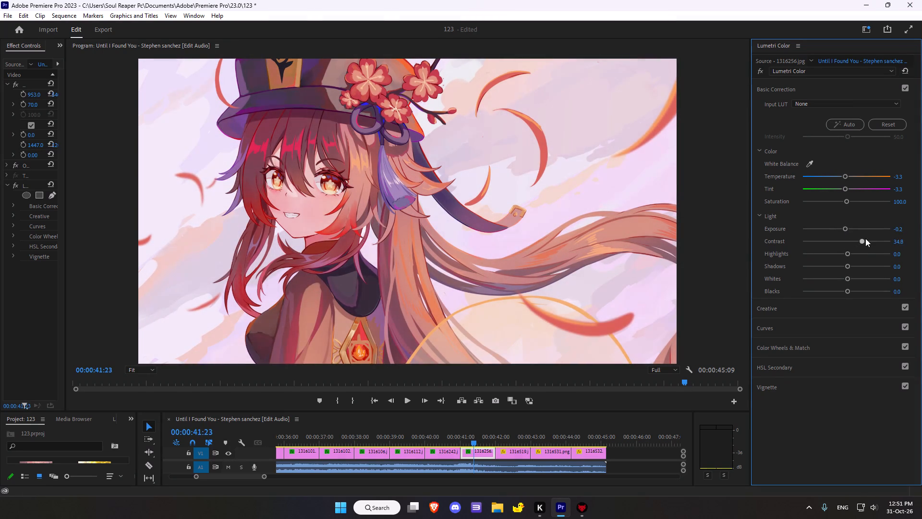
drag(865, 238, 864, 238)
drag(849, 255, 838, 256)
drag(847, 265, 852, 265)
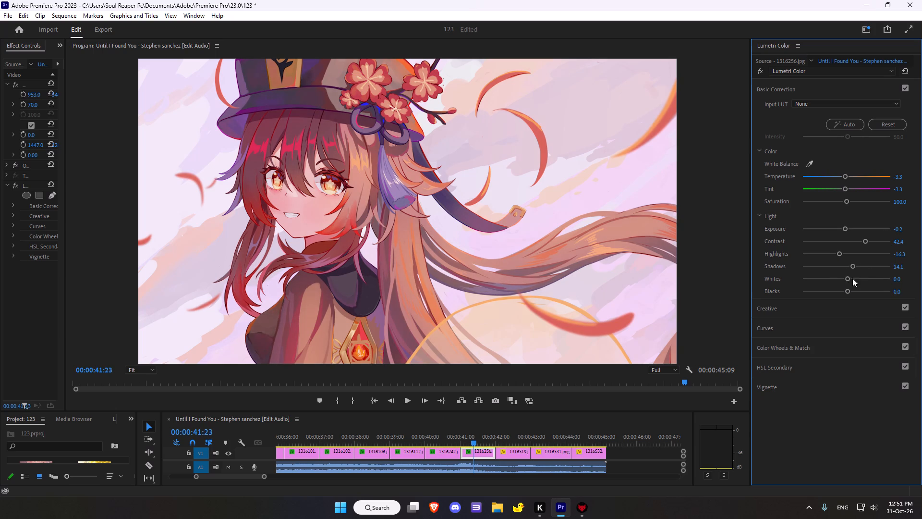
click(844, 281)
drag(847, 289, 858, 287)
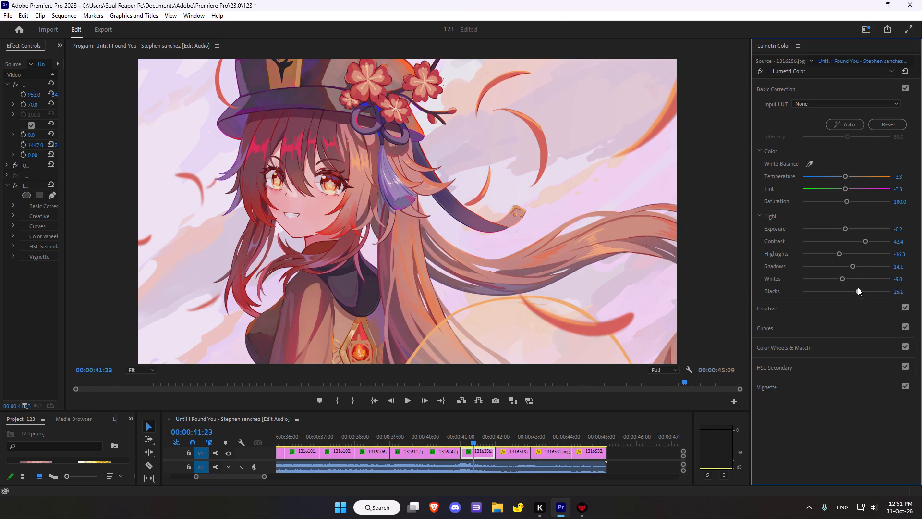
drag(858, 287, 859, 287)
Open the Creative adjustments for 1316256.jpg.
scroll(858, 287, down, 7)
click(773, 309)
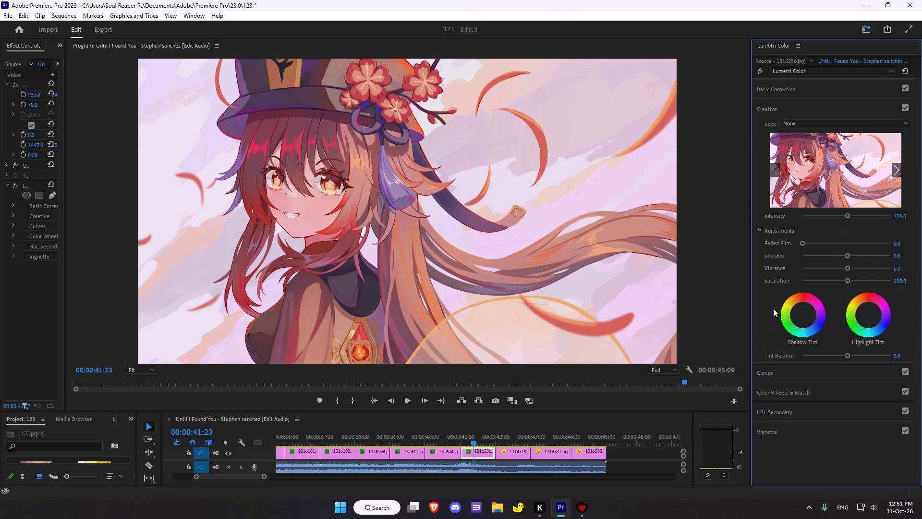
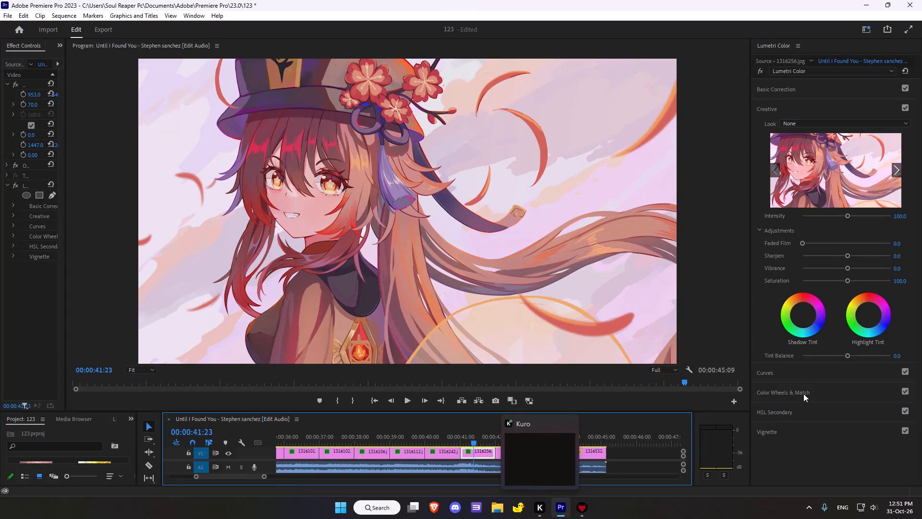
Set the clip's Creative adjustments to Sharpen 64.1, Vibrance 5.4 and Saturation 118.5.
scroll(787, 308, down, 5)
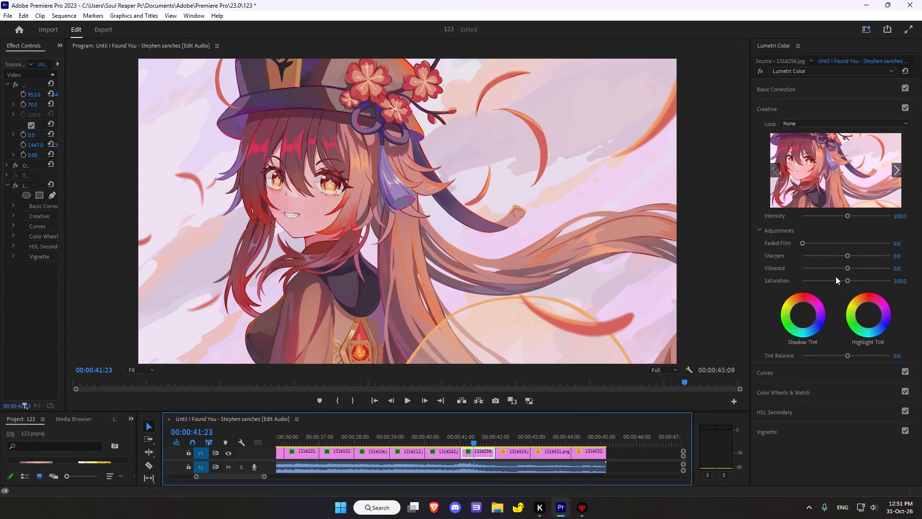
drag(849, 257, 874, 254)
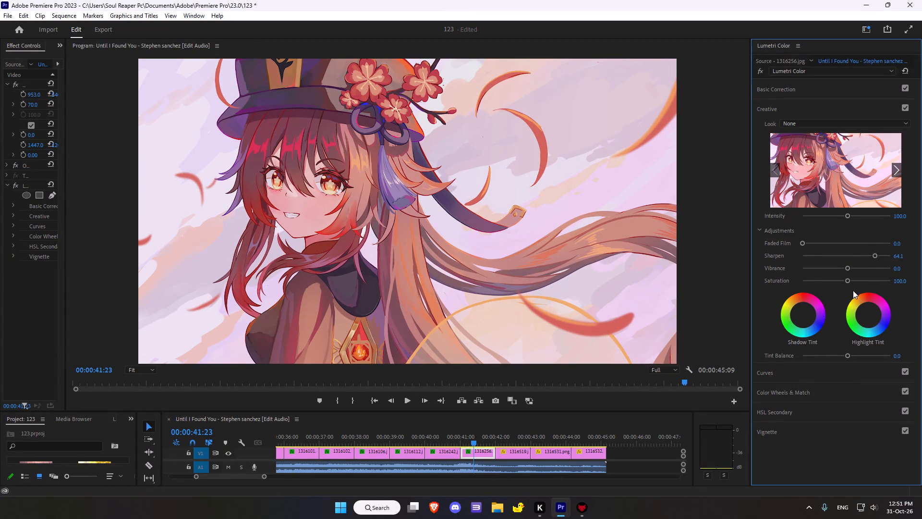
click(848, 268)
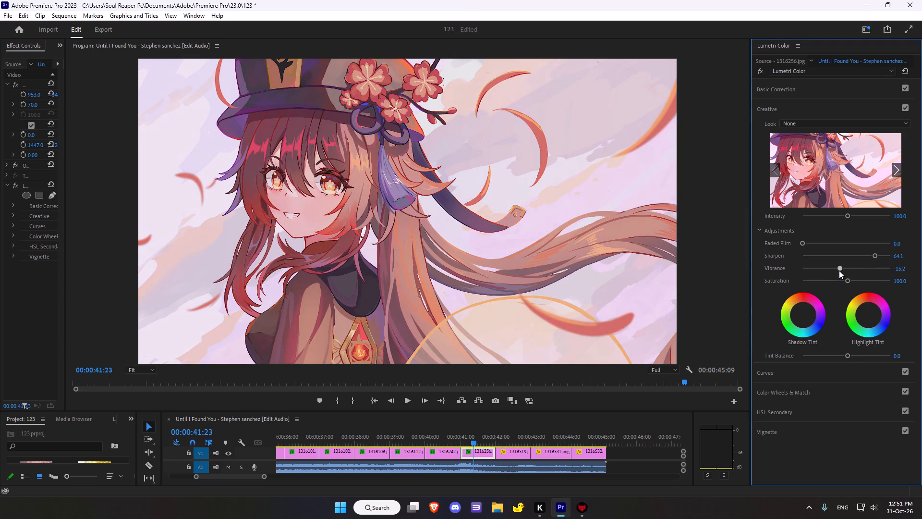
drag(847, 284, 846, 282)
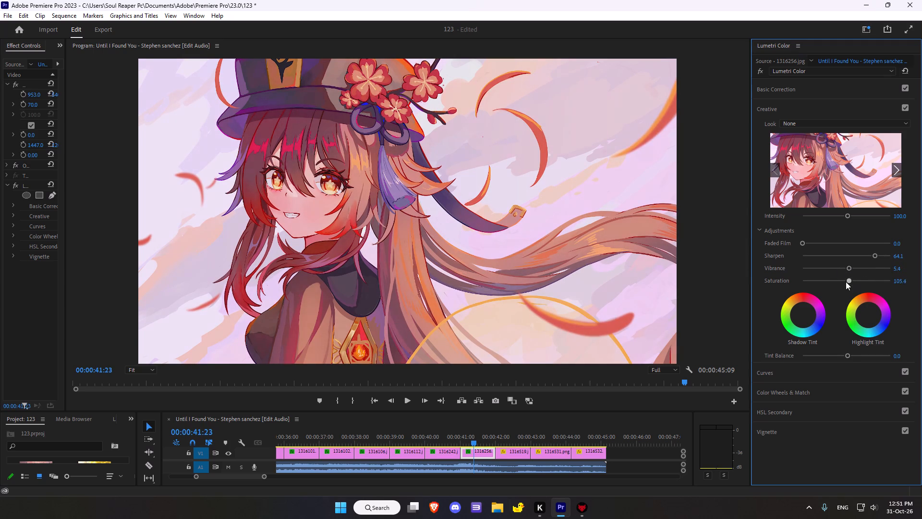
drag(846, 282, 854, 283)
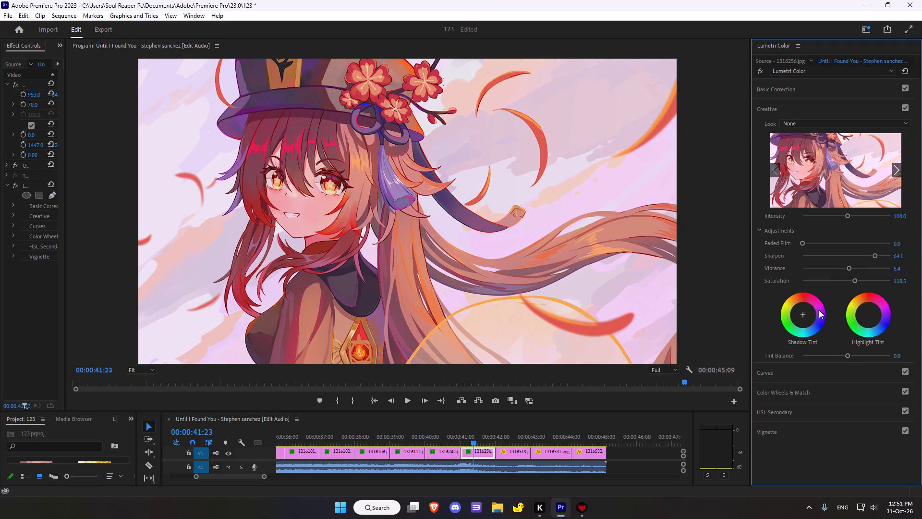
Nudge the Shadow Tint slightly toward yellow-green and the Highlight Tint very slightly off centre.
drag(804, 315, 759, 318)
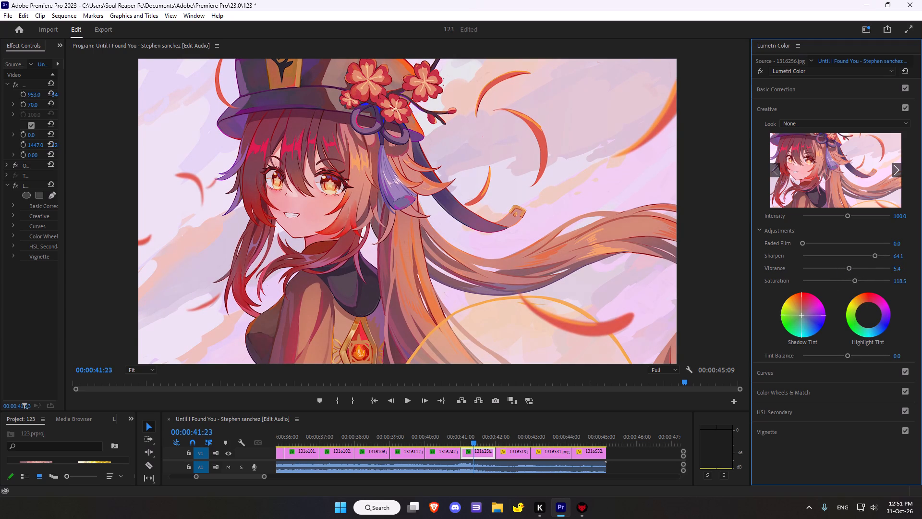
drag(759, 318, 808, 312)
drag(802, 312, 783, 310)
drag(783, 310, 761, 312)
drag(868, 315, 864, 304)
Open the Curves section and add a control point near the middle of the white RGB curve.
scroll(776, 327, down, 7)
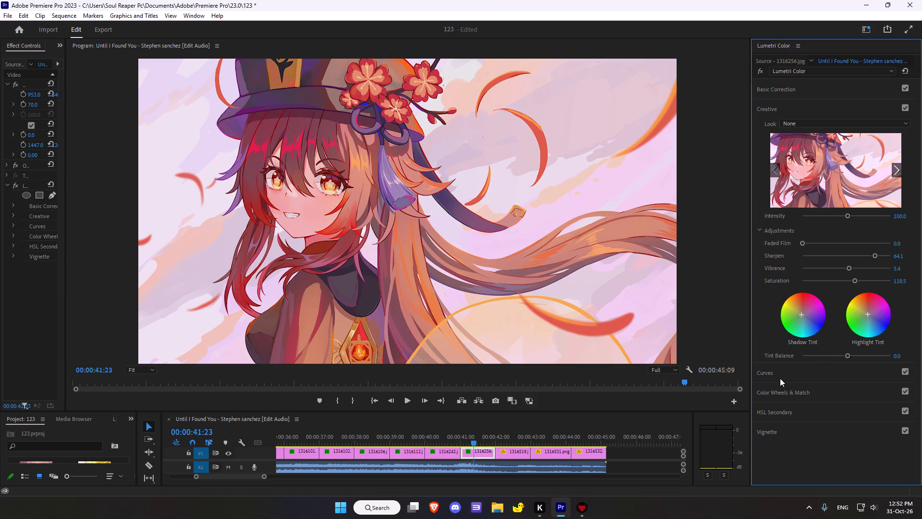
click(780, 378)
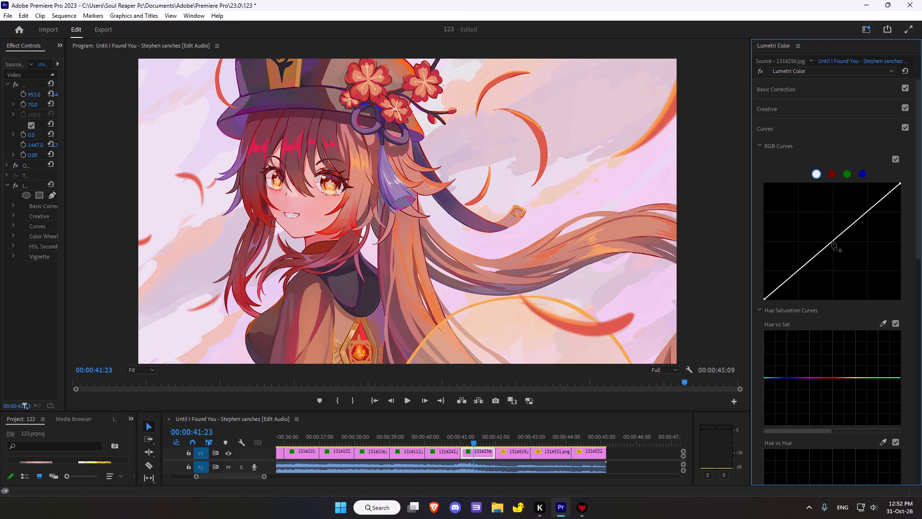
click(832, 241)
click(832, 242)
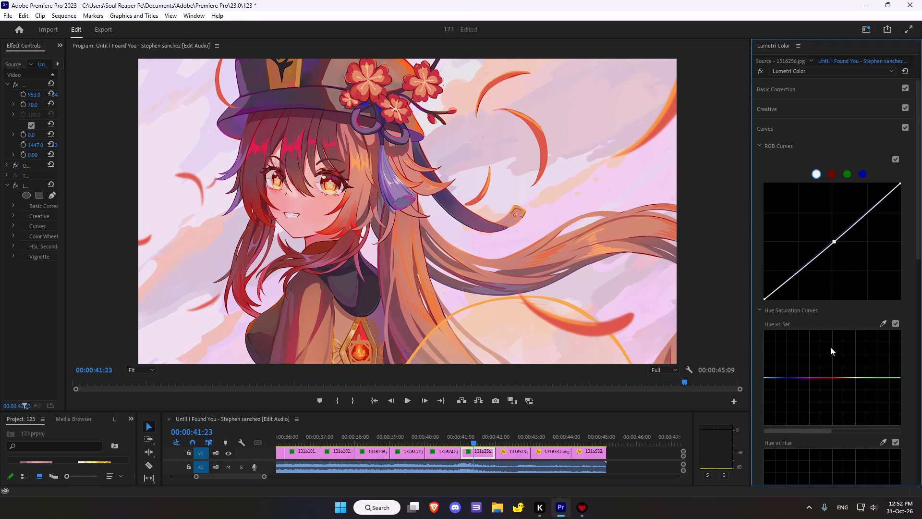
Sample the purple hair ribbon for the Hue vs Sat curve and raise the purple point to boost that hue's saturation.
click(886, 325)
scroll(690, 321, down, 5)
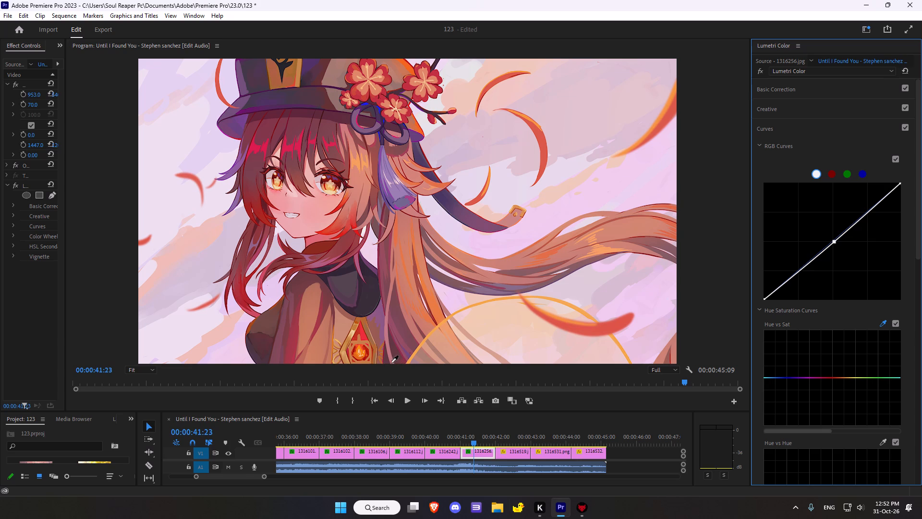
click(395, 192)
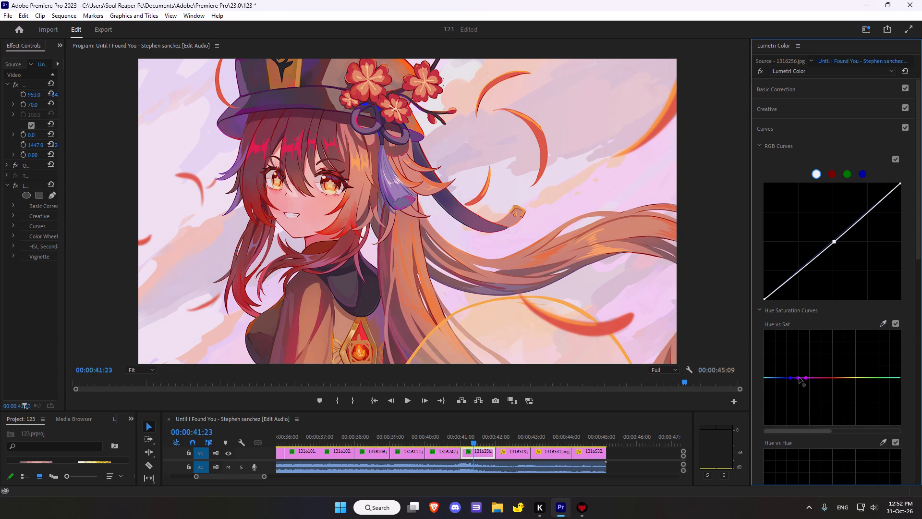
drag(799, 379, 817, 378)
drag(817, 378, 799, 360)
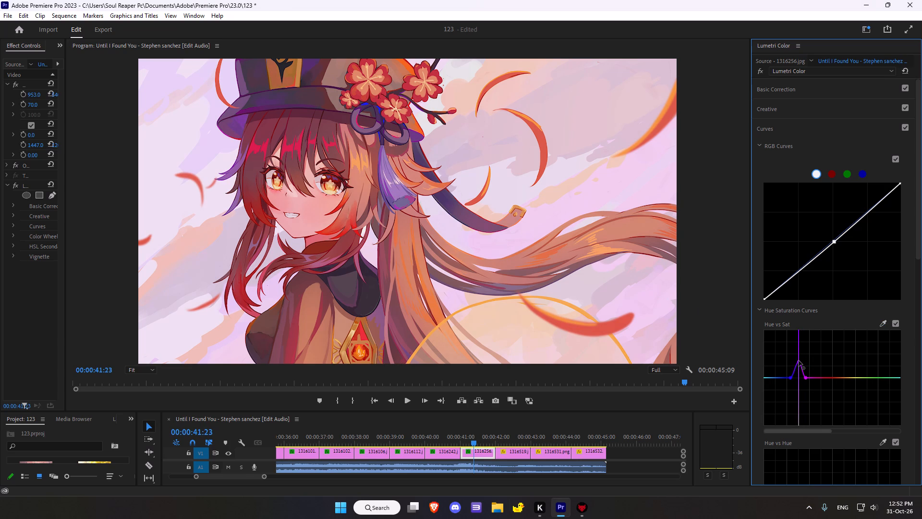
drag(799, 360, 799, 358)
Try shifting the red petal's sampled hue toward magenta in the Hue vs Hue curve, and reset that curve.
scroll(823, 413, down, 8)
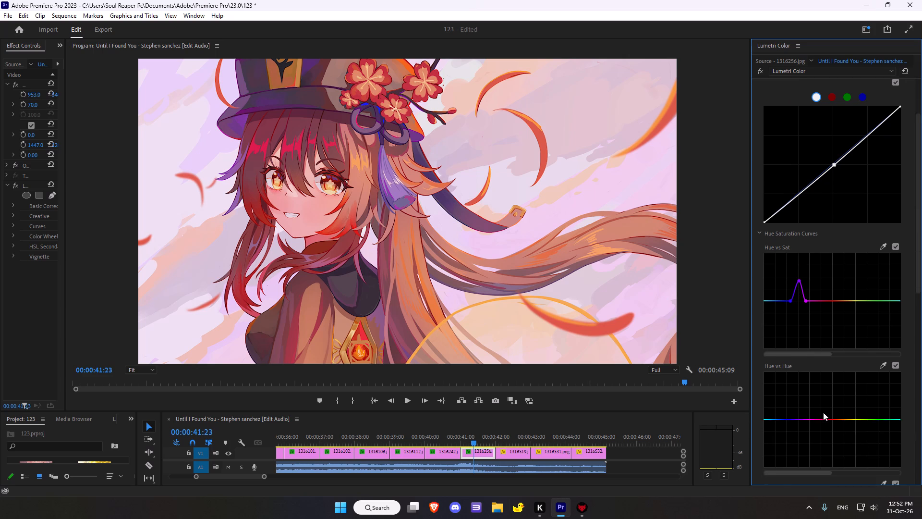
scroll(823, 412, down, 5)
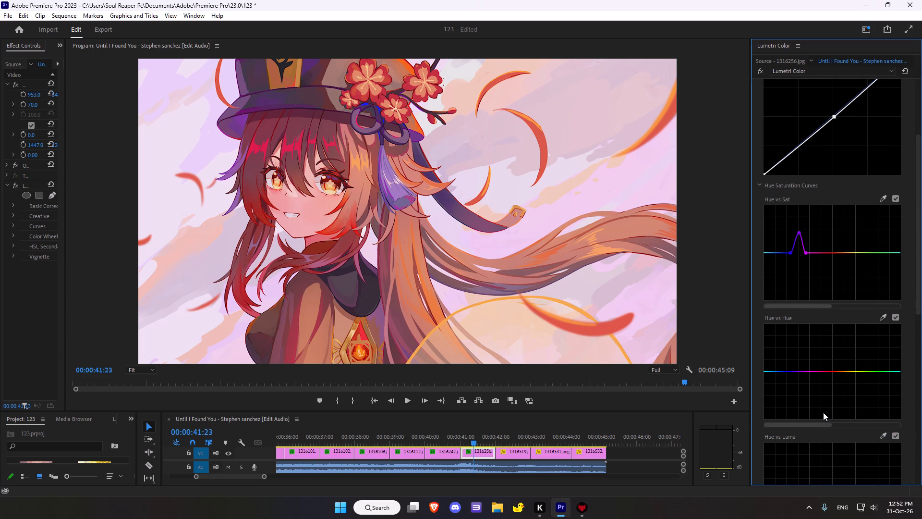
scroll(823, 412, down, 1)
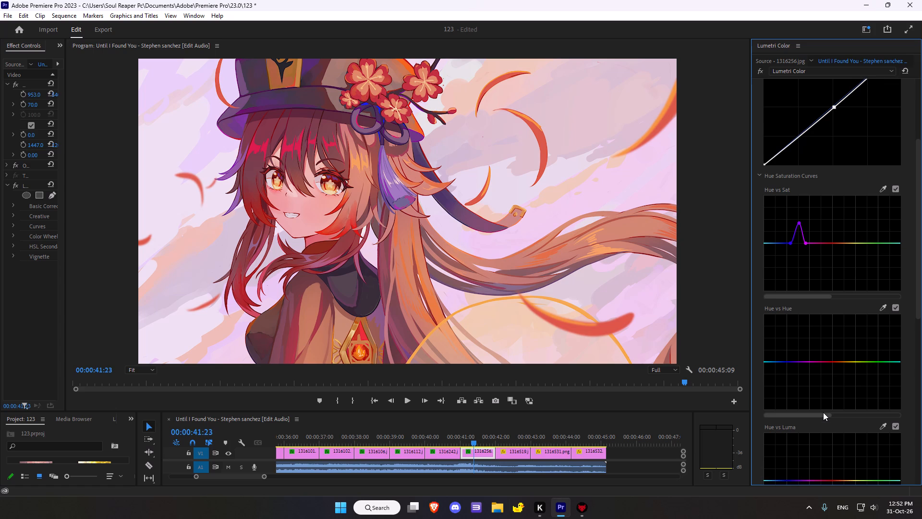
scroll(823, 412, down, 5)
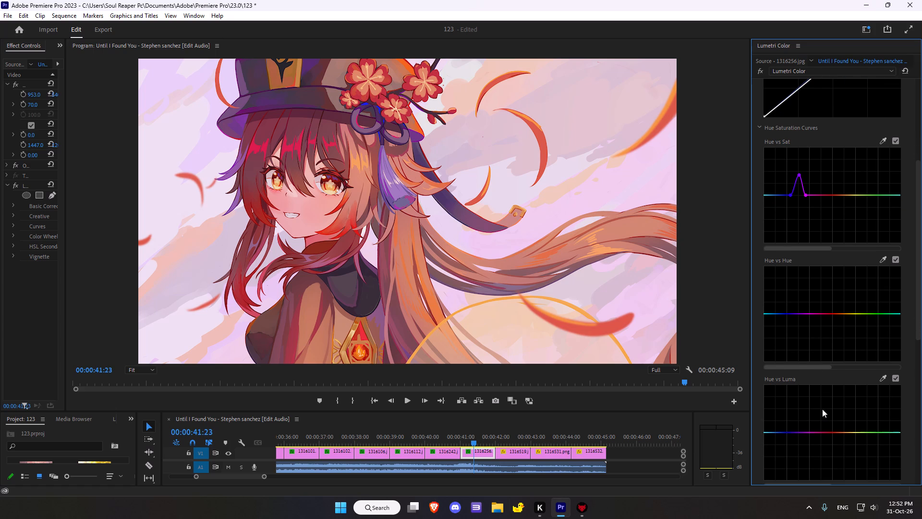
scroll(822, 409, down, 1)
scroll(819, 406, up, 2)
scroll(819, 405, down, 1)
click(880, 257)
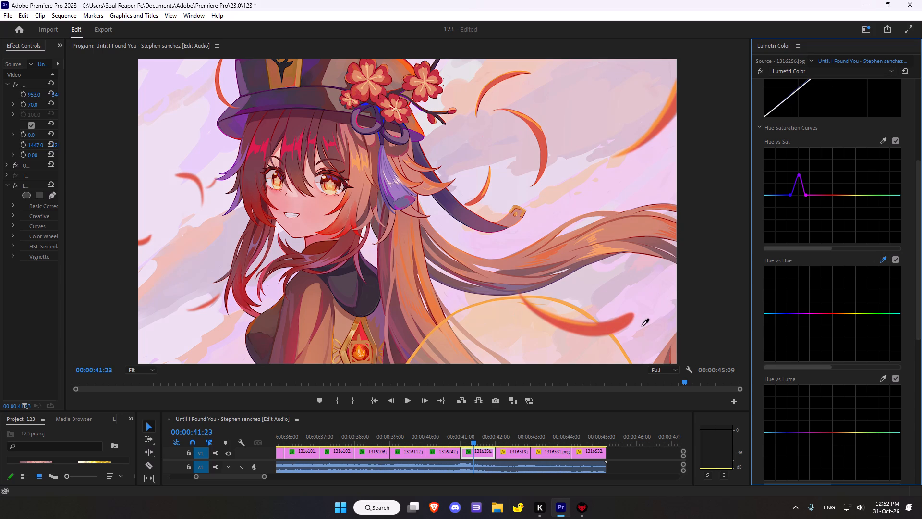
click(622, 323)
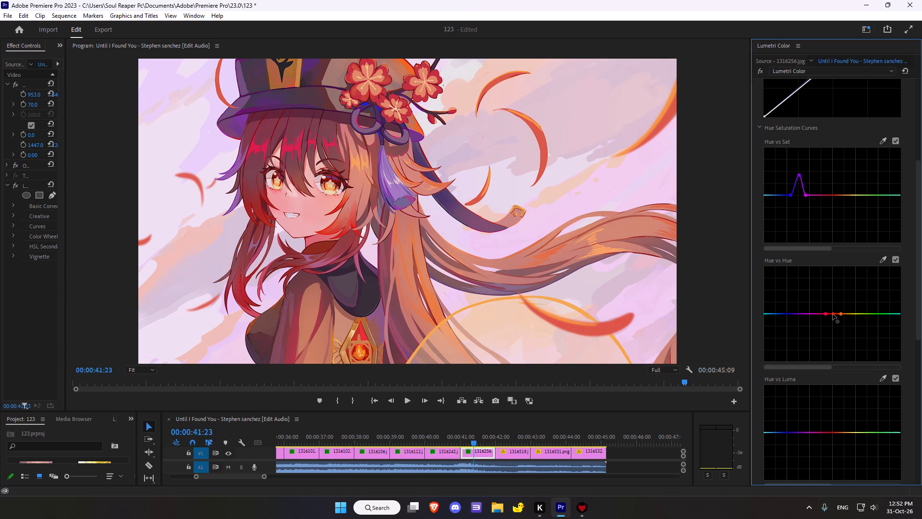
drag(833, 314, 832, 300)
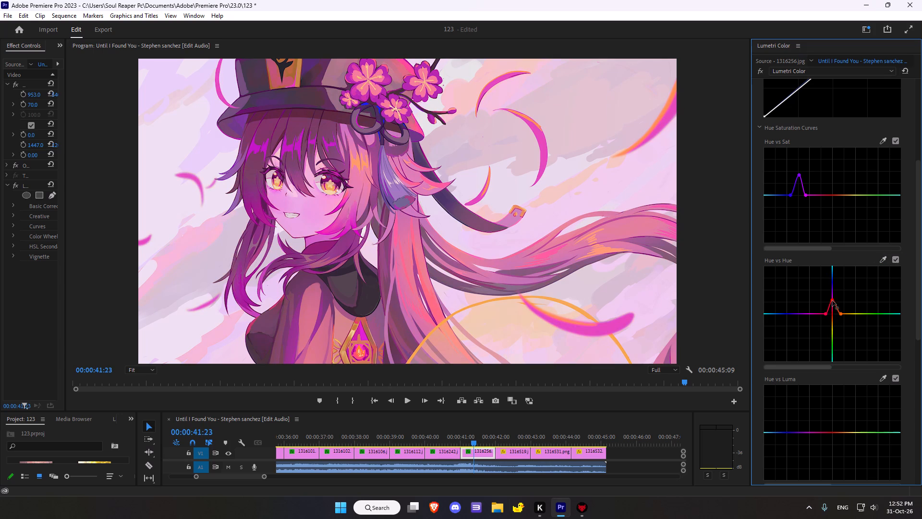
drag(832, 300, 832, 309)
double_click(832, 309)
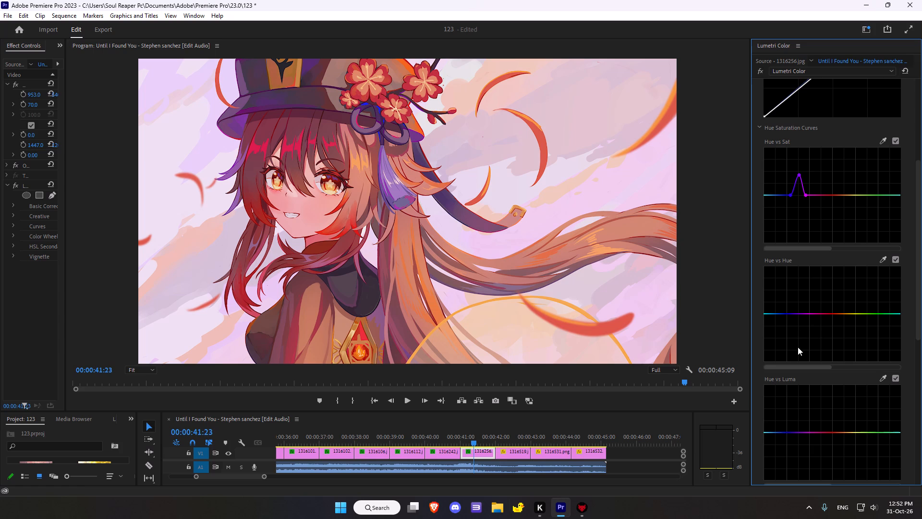
Sample the pale background beside the character to add a highlight-end point to the Luma vs Sat curve.
scroll(798, 347, down, 6)
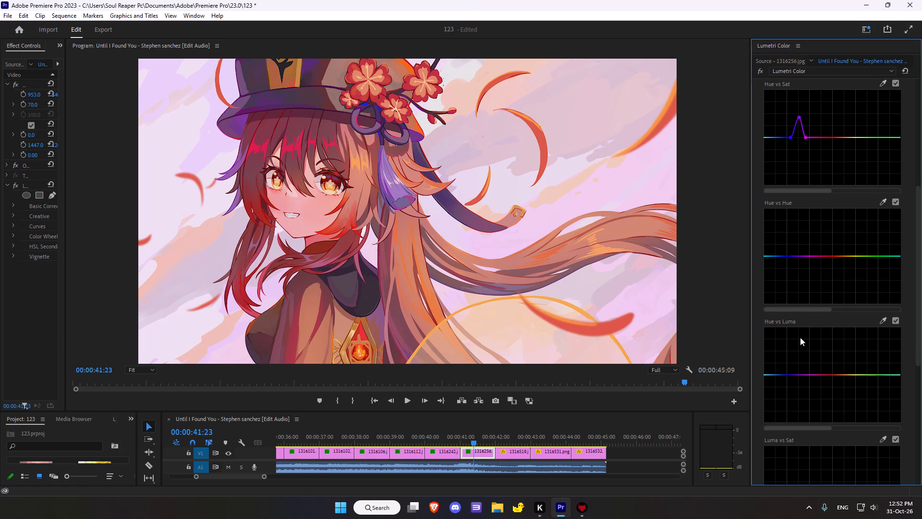
scroll(800, 337, down, 14)
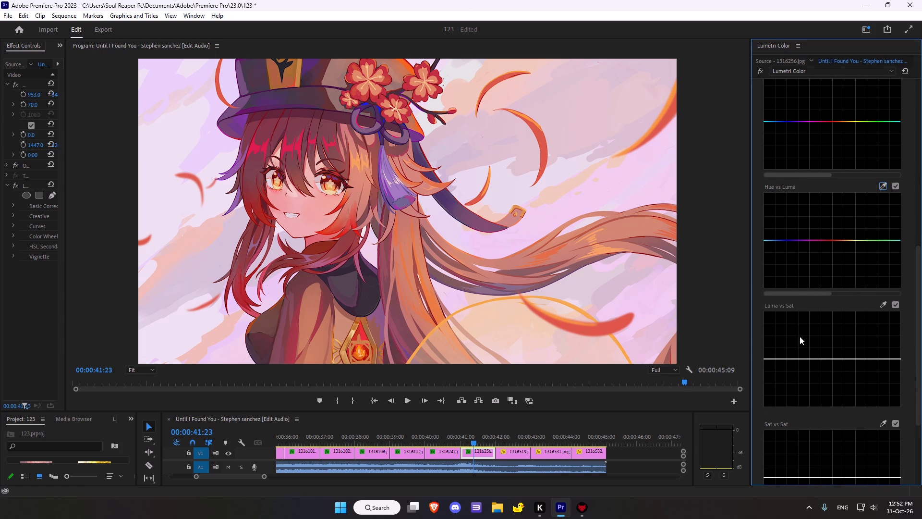
click(879, 307)
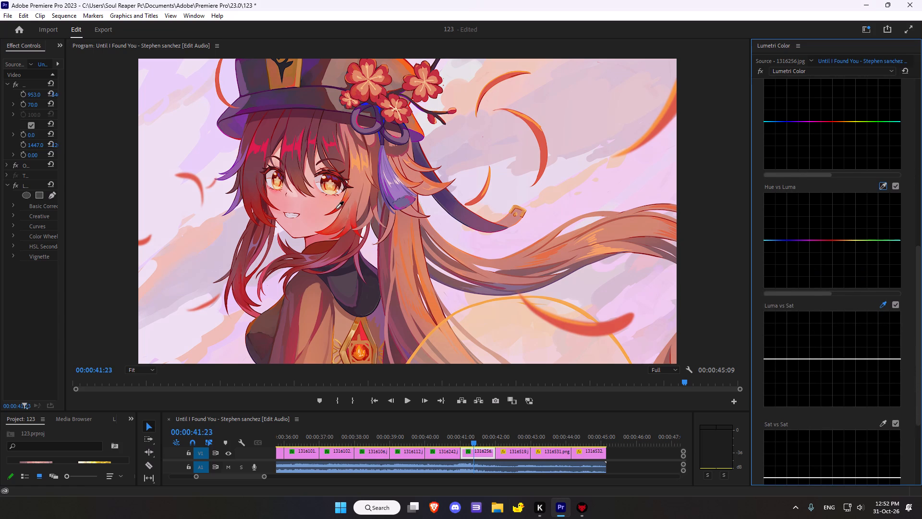
click(507, 193)
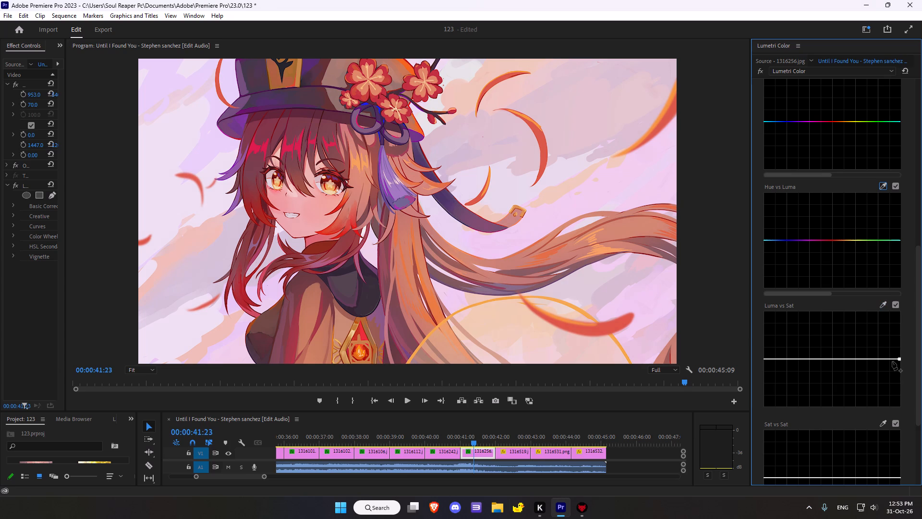
Leave the hue and saturation curves and open the Color Wheels & Match section for 1316256.jpg.
scroll(905, 358, down, 8)
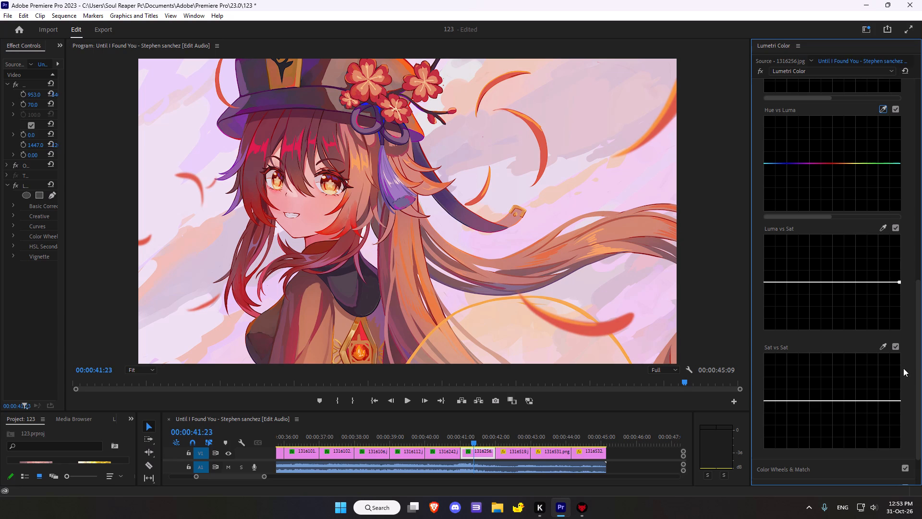
scroll(921, 373, down, 3)
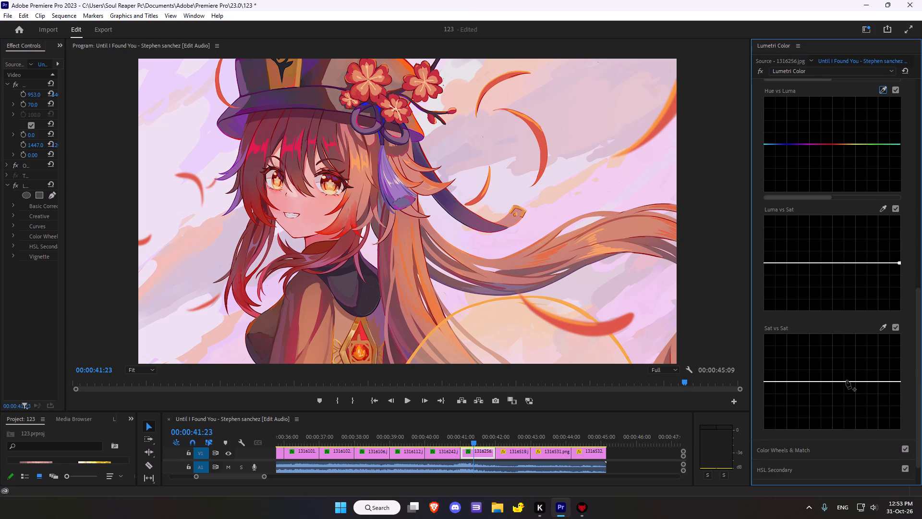
scroll(844, 343, down, 5)
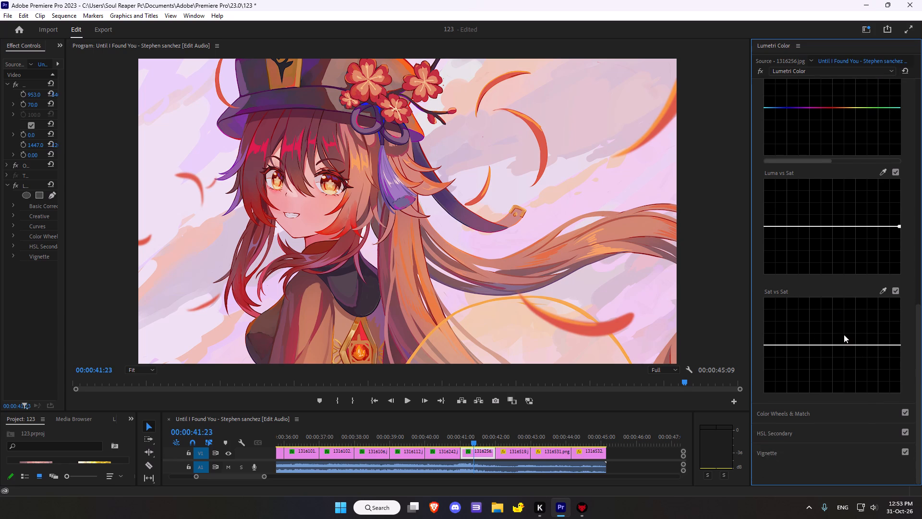
scroll(844, 334, down, 4)
scroll(854, 297, down, 2)
click(801, 418)
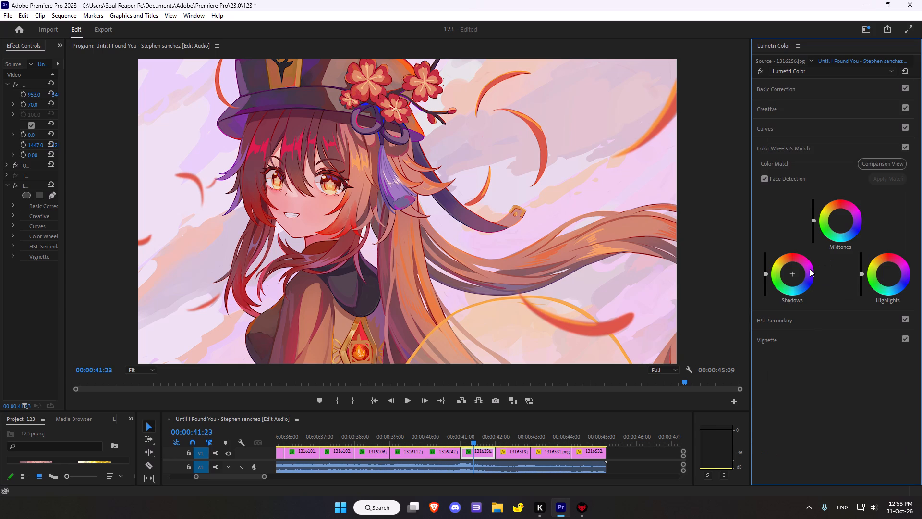
In HSL Secondary for 1316256.jpg, nudge the correction color wheel slightly toward magenta and set the correction Temperature to 2.2.
click(786, 320)
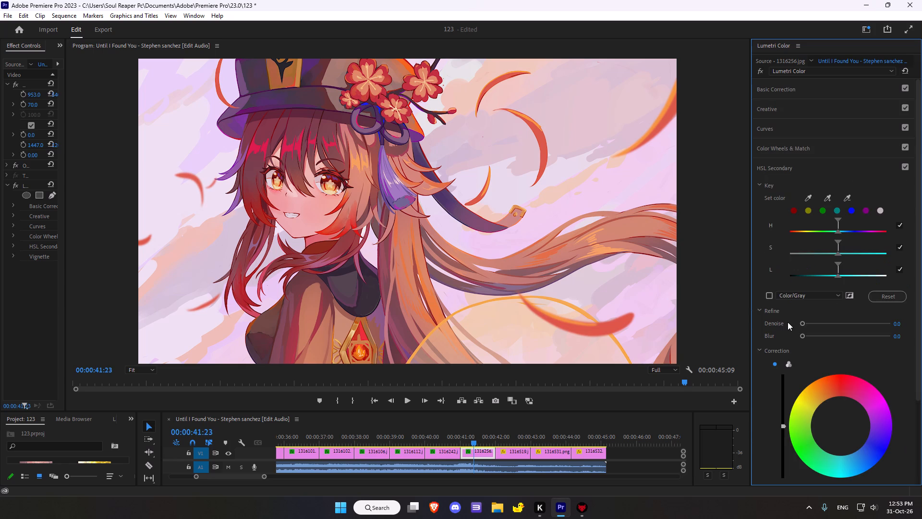
scroll(795, 360, down, 1)
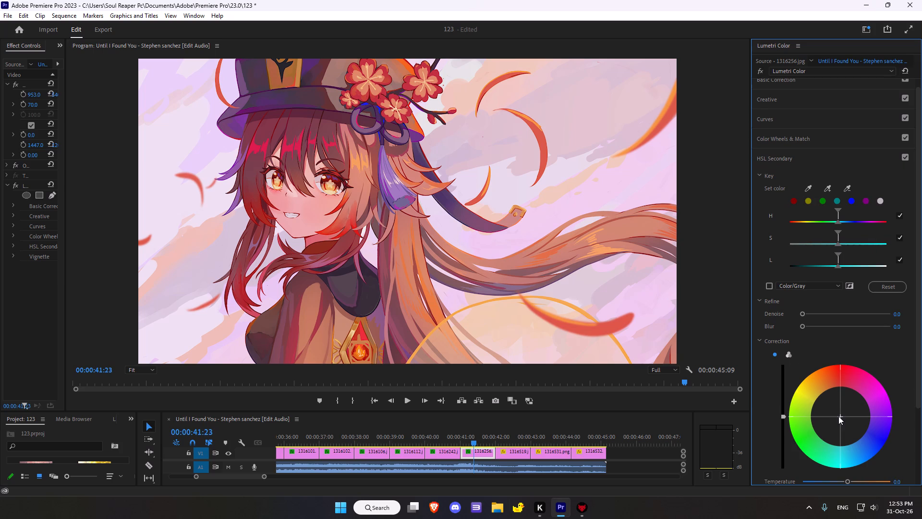
drag(838, 416, 445, 436)
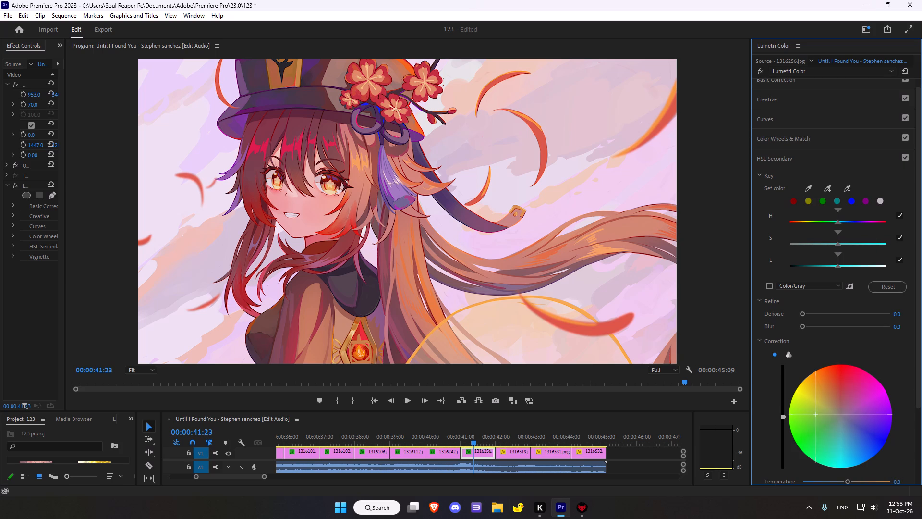
drag(445, 436, 778, 331)
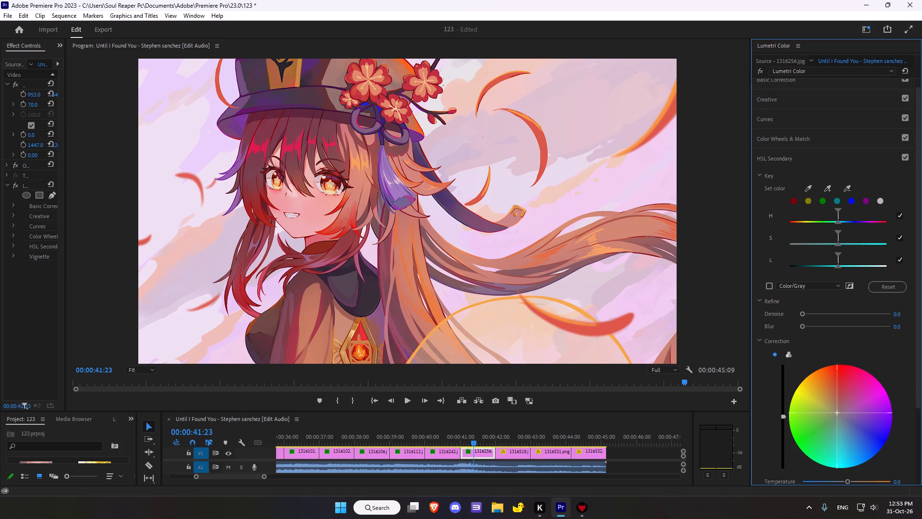
drag(778, 331, 728, 473)
scroll(833, 414, down, 6)
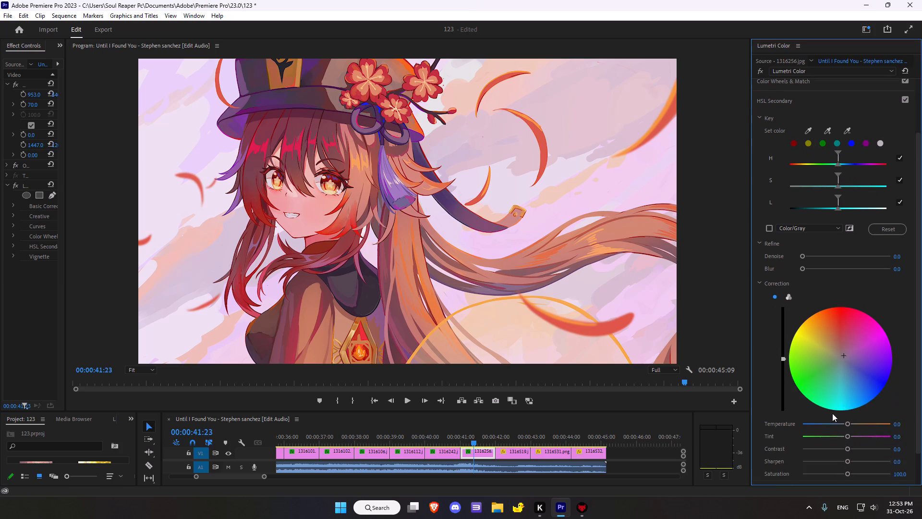
scroll(832, 411, down, 3)
click(843, 395)
scroll(842, 393, down, 3)
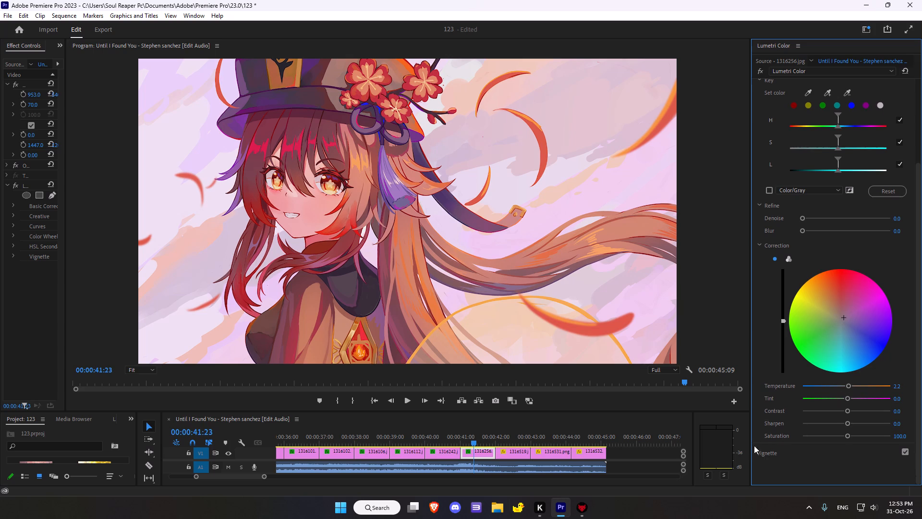
Add a vignette to 1316256.jpg with Amount -2.6, Midpoint 33.7, Roundness 13.0 and Feather 69.6, and compare the grade off and on.
click(773, 451)
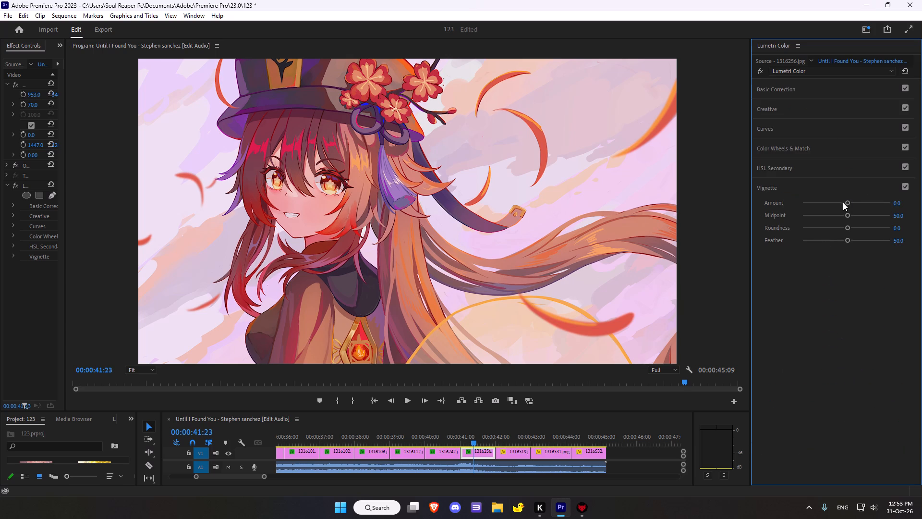
drag(847, 201, 808, 200)
drag(845, 213, 831, 215)
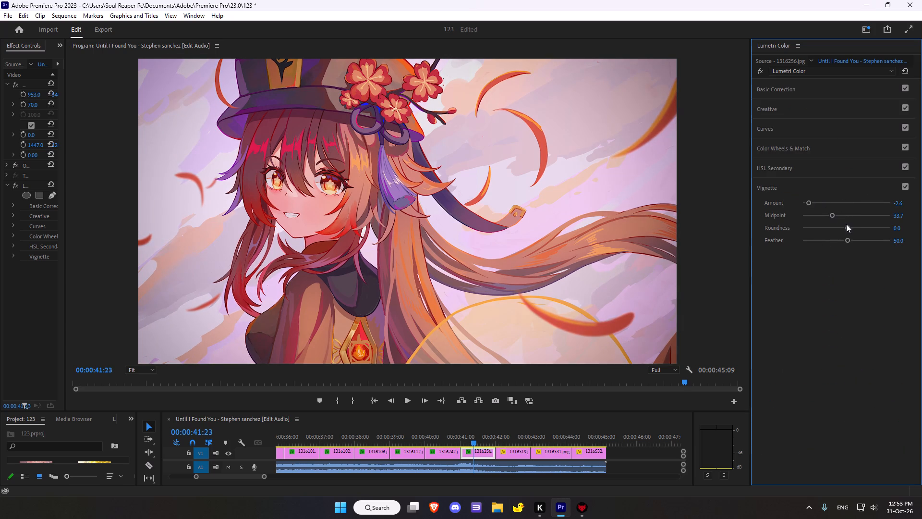
drag(847, 228, 851, 226)
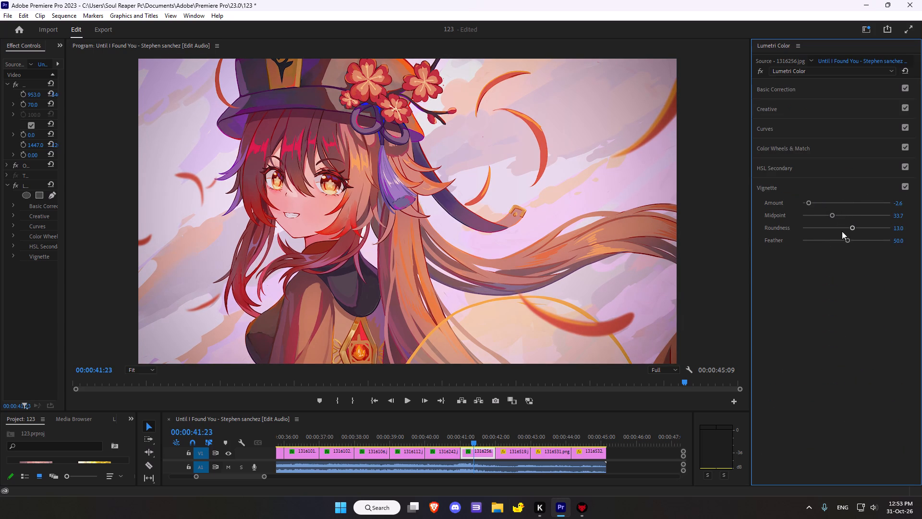
drag(848, 240, 863, 236)
click(763, 71)
click(763, 71)
Move the playhead to 00:00:42:20 on the next clip, 1316519.jpeg.
scroll(405, 380, down, 6)
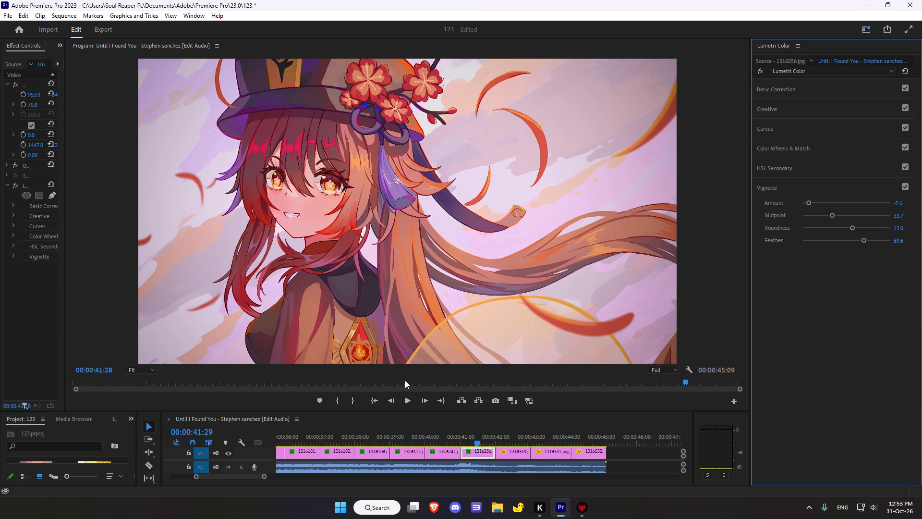
scroll(405, 380, down, 15)
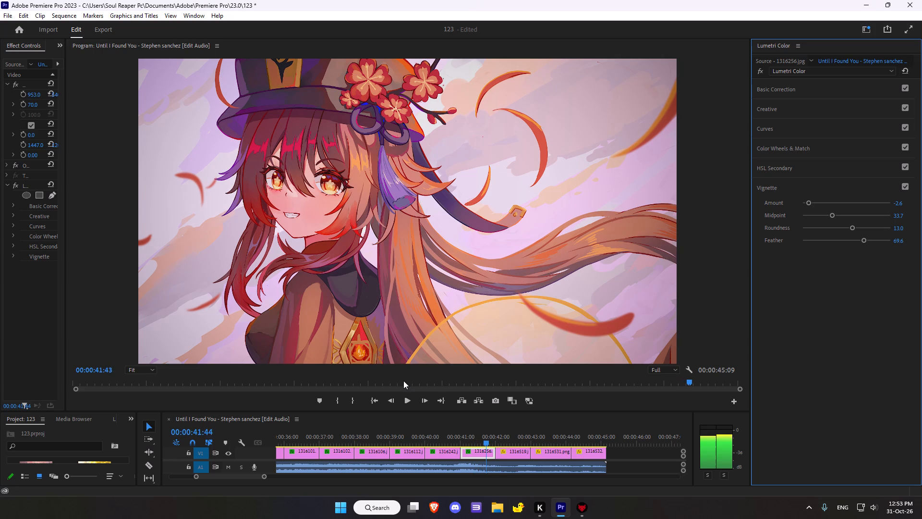
scroll(403, 381, down, 16)
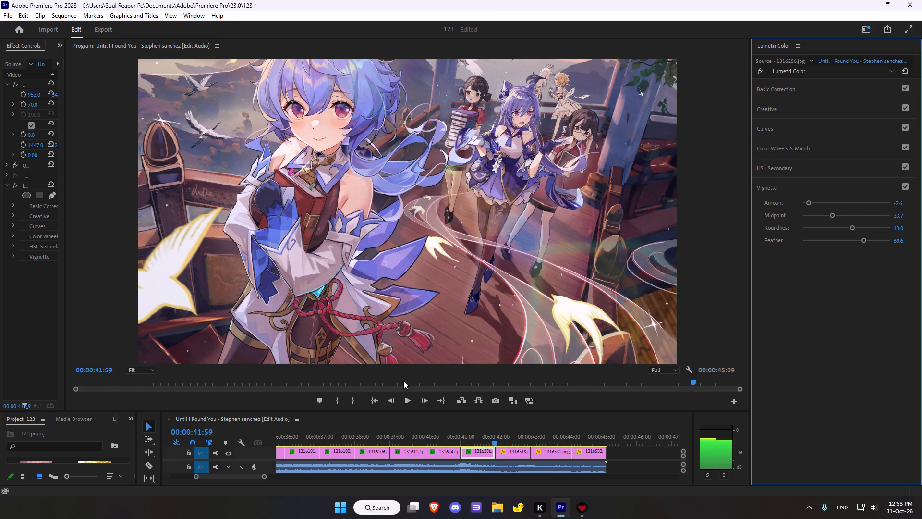
scroll(403, 381, down, 15)
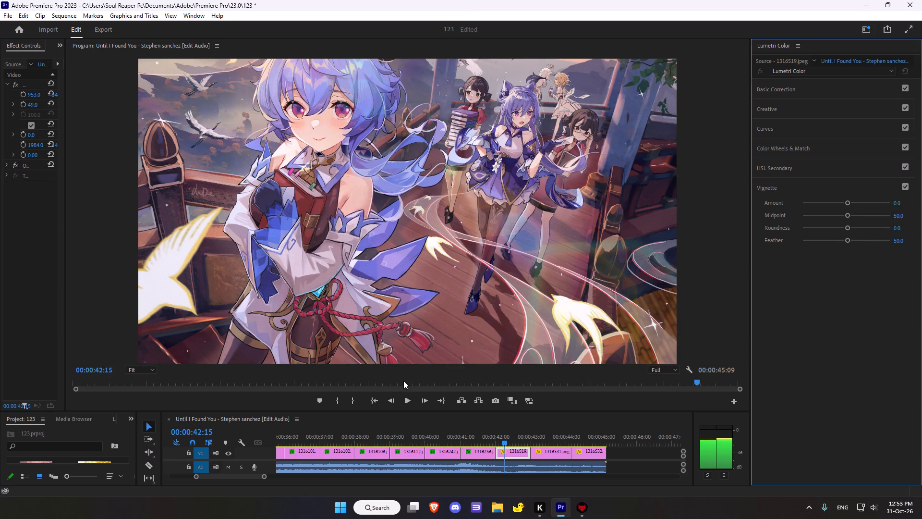
scroll(403, 381, down, 3)
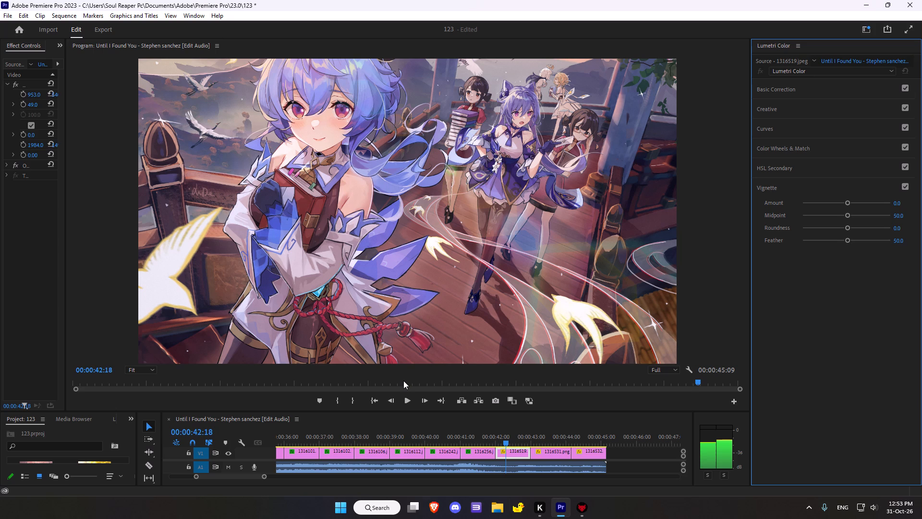
scroll(403, 381, down, 3)
scroll(403, 381, up, 1)
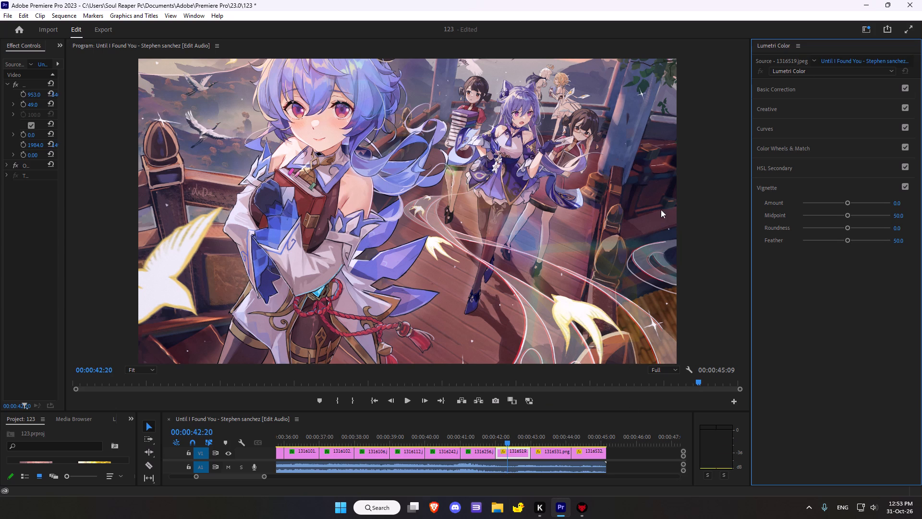
In Basic Correction for 1316519.jpeg, set Temperature to -6.5, Tint to 9.8 and Saturation to 83.7.
click(776, 90)
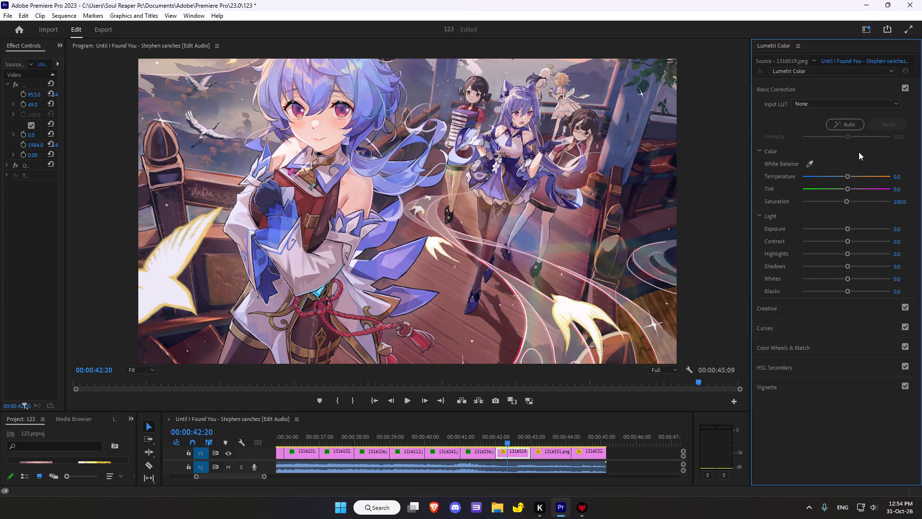
drag(848, 177, 852, 173)
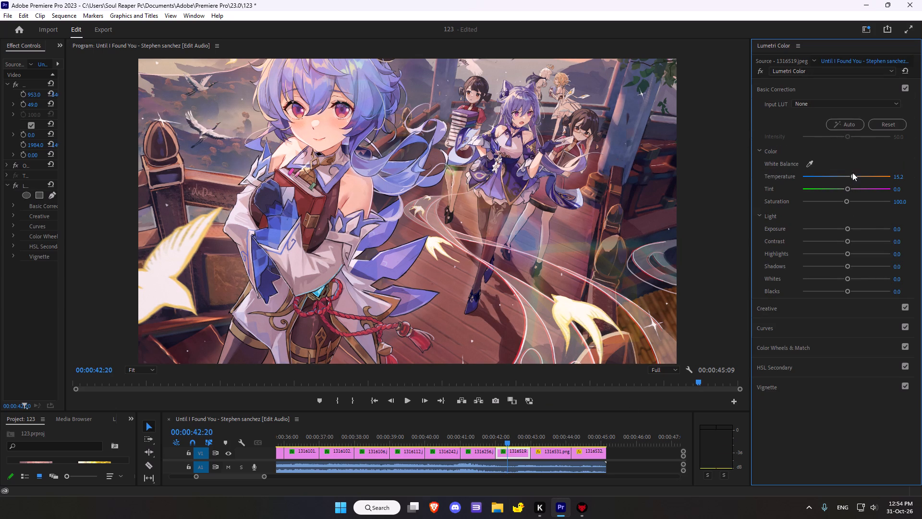
drag(852, 173, 843, 173)
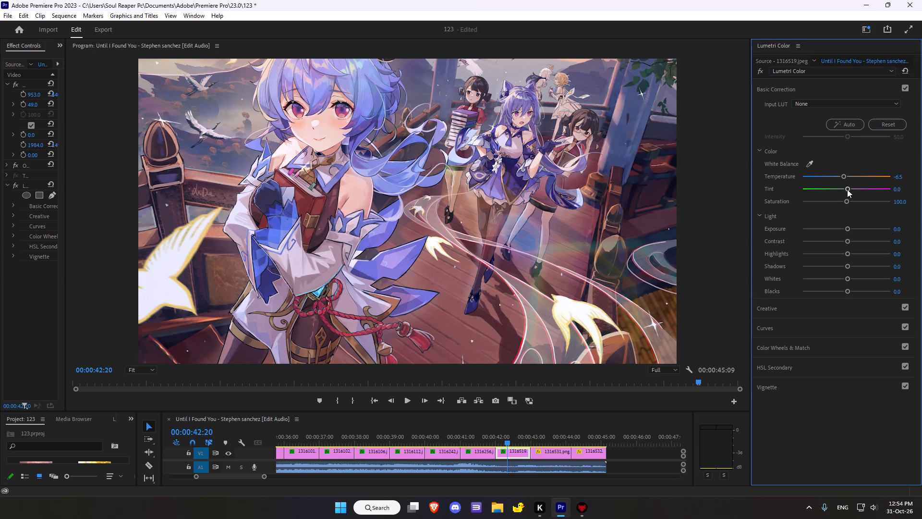
click(847, 189)
drag(845, 201, 838, 202)
Adjust the light values of 1316519.jpeg to Exposure -0.3, Contrast 3.3, Shadows -2.2 and Blacks -19.6.
click(847, 230)
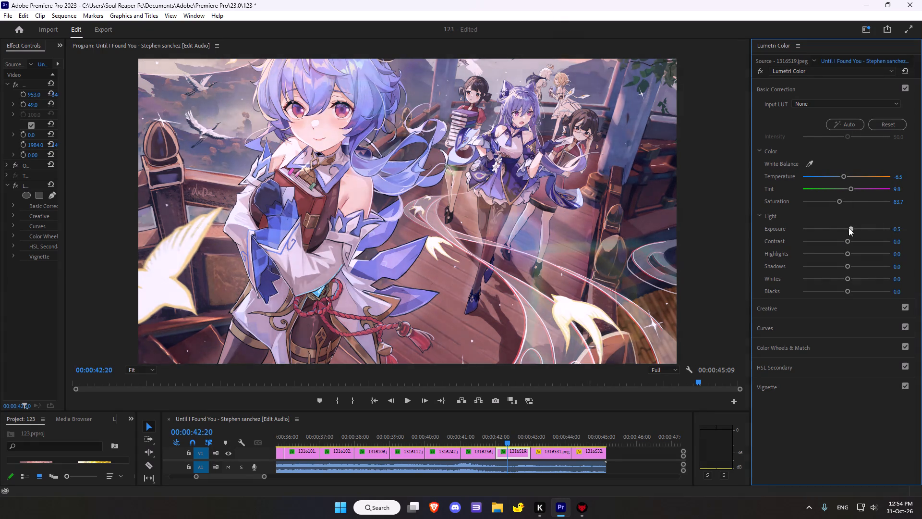
click(849, 241)
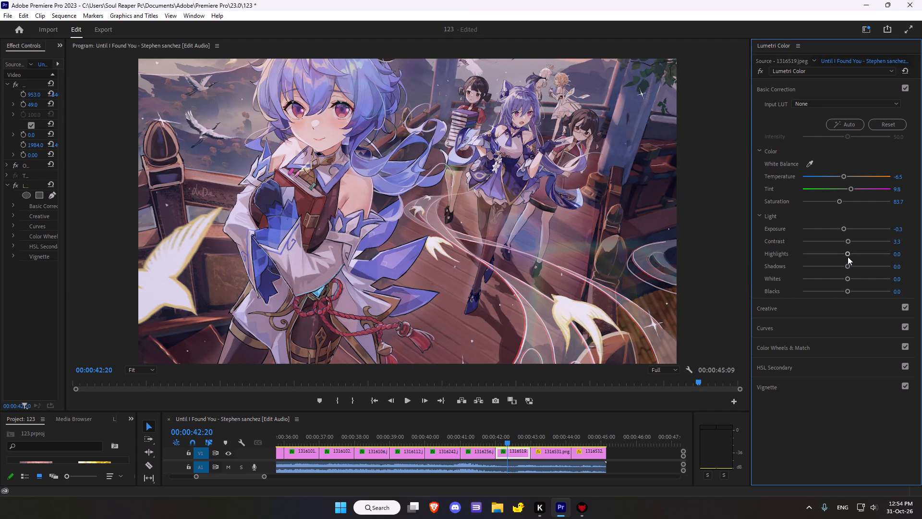
drag(846, 266, 845, 259)
drag(847, 287, 833, 281)
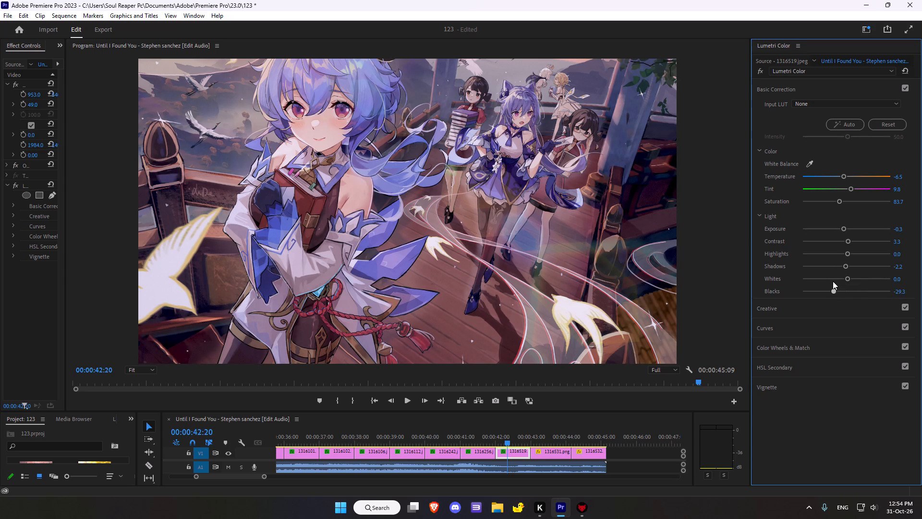
drag(833, 281, 837, 281)
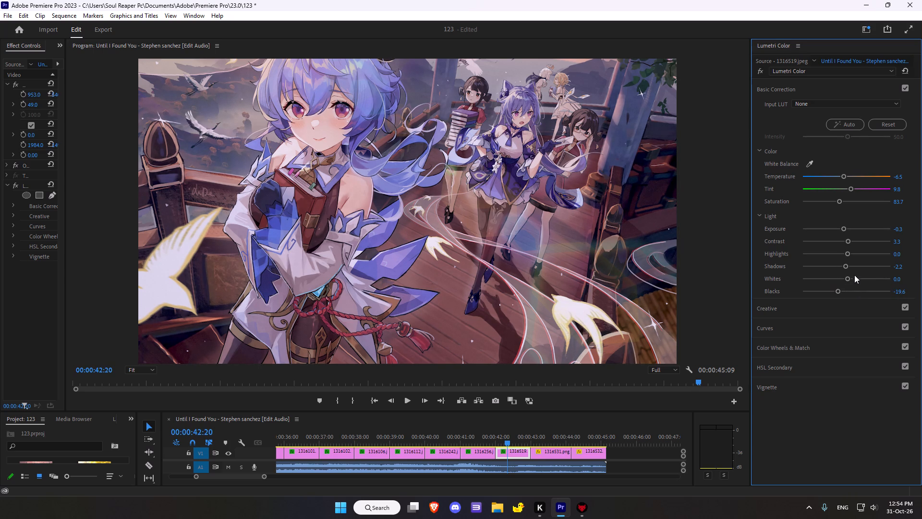
In the Creative section, shift the Shadow Tint slightly toward blue-violet and the Highlight Tint slightly toward orange-red.
scroll(857, 271, down, 2)
click(785, 314)
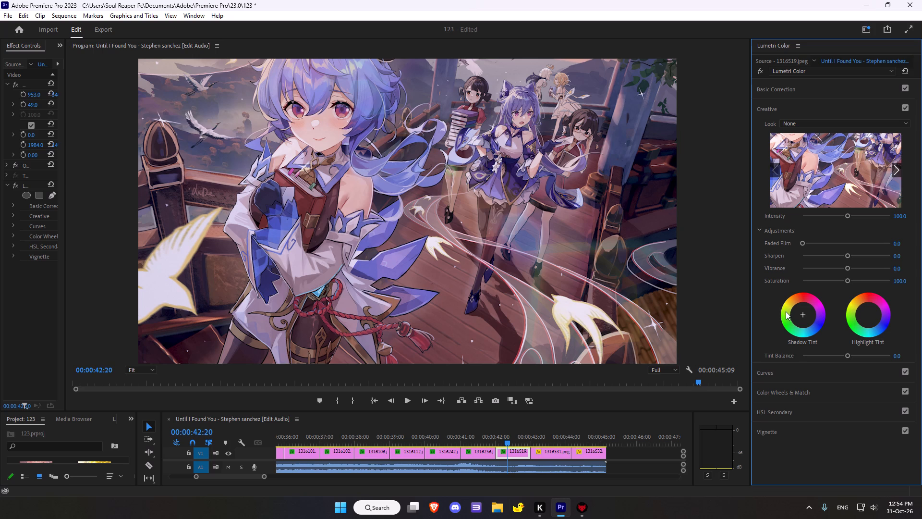
scroll(881, 262, down, 2)
drag(804, 315, 825, 323)
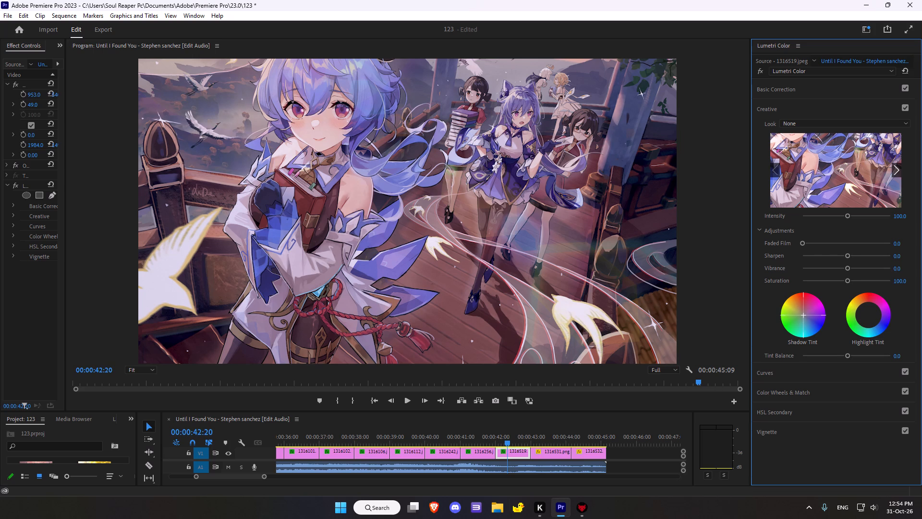
drag(825, 323, 835, 321)
drag(867, 316, 832, 323)
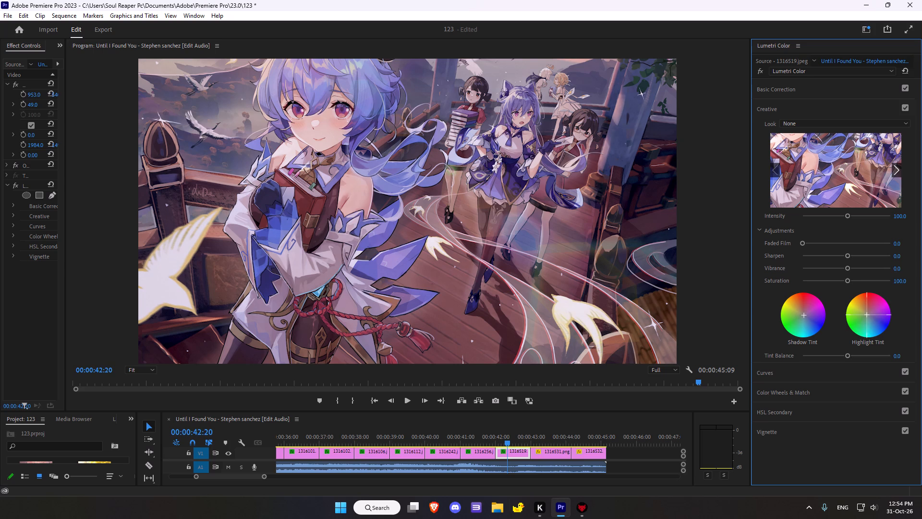
drag(832, 323, 820, 288)
drag(820, 288, 837, 289)
drag(837, 289, 835, 284)
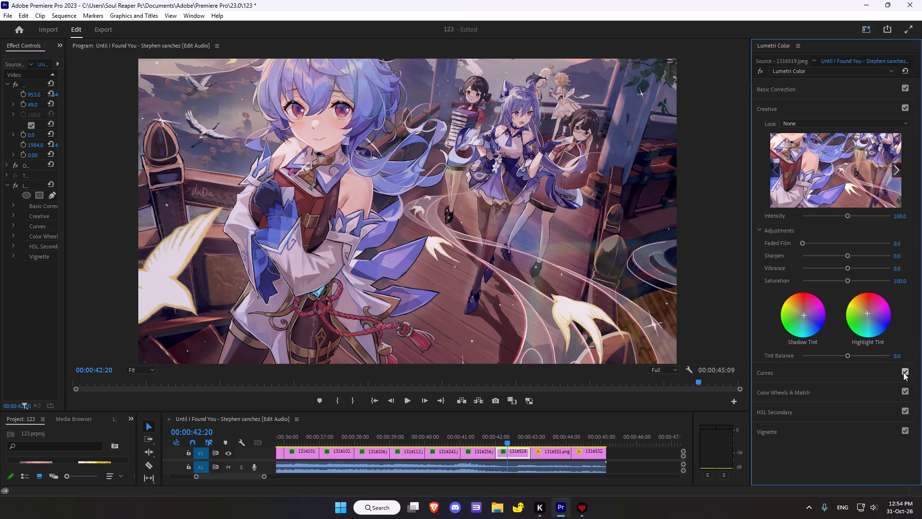
In the Curves section, add a midtone point to the white RGB curve of 1316519.jpeg and pull it slightly down.
click(764, 378)
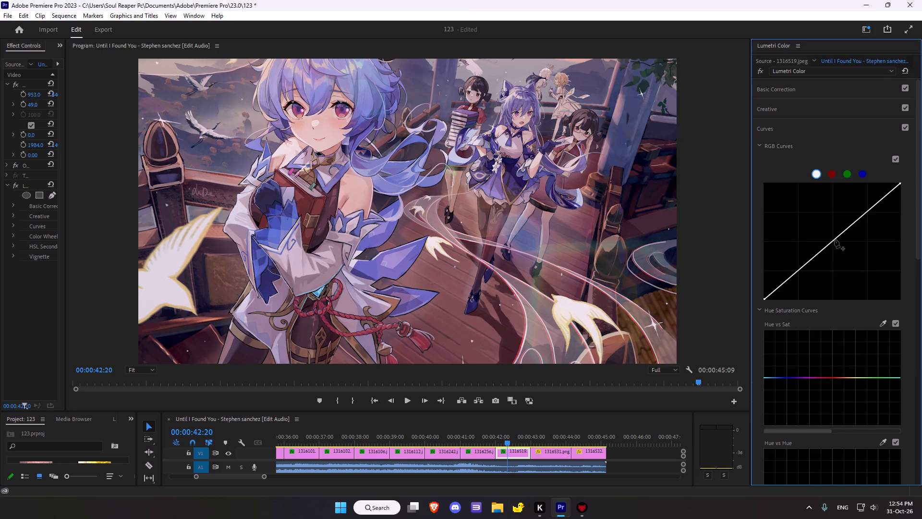
click(833, 244)
click(832, 242)
drag(831, 242, 832, 247)
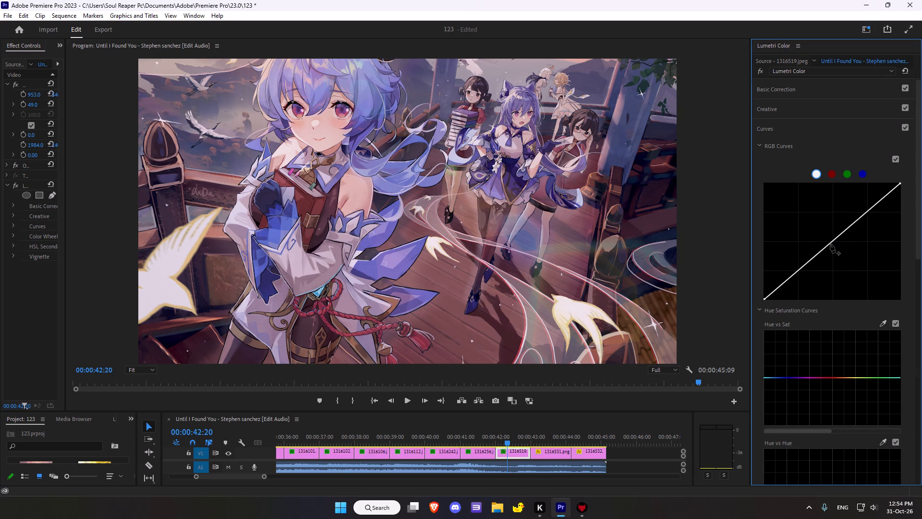
click(830, 242)
click(831, 242)
click(832, 244)
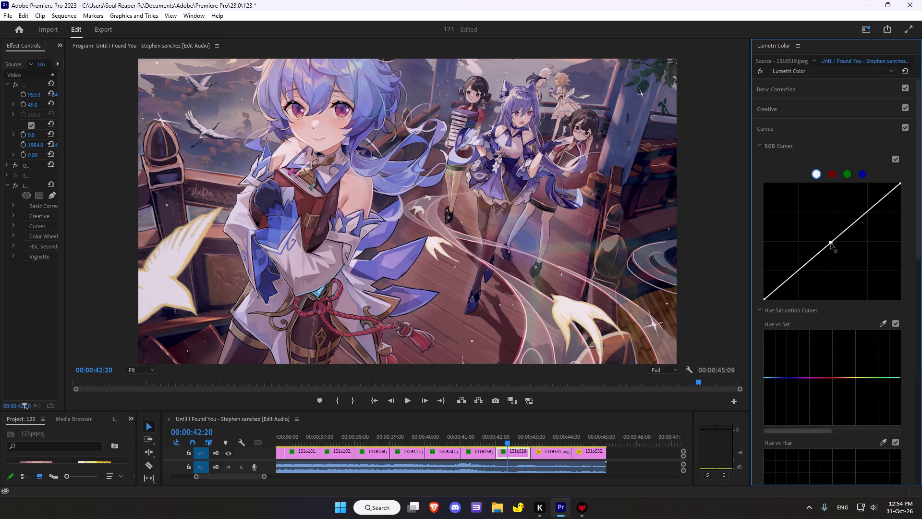
click(831, 243)
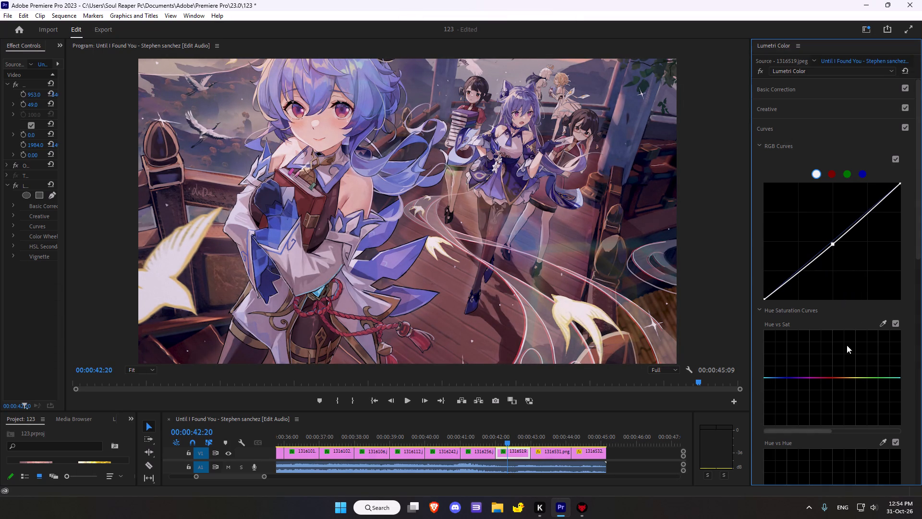
Sample the blue-violet colour in the image for the Hue vs Sat curve and raise its centre point to boost saturation.
click(881, 326)
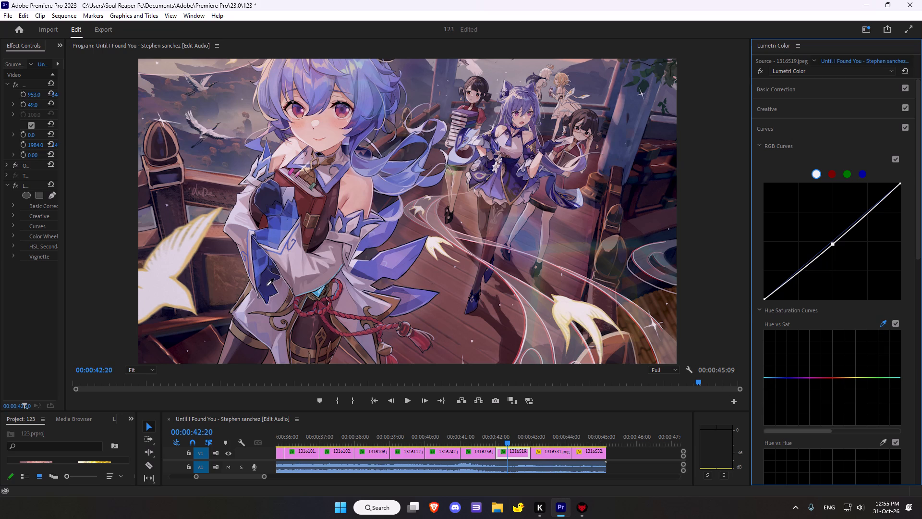
click(381, 240)
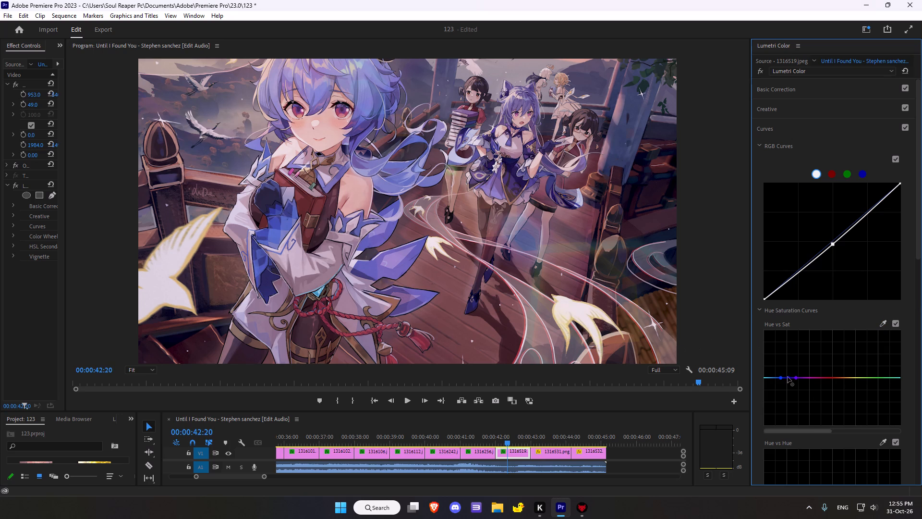
drag(788, 379, 787, 368)
drag(787, 368, 788, 364)
Sample the red tassel for the Hue vs Hue curve and nudge its centre point slightly upward.
scroll(887, 407, down, 3)
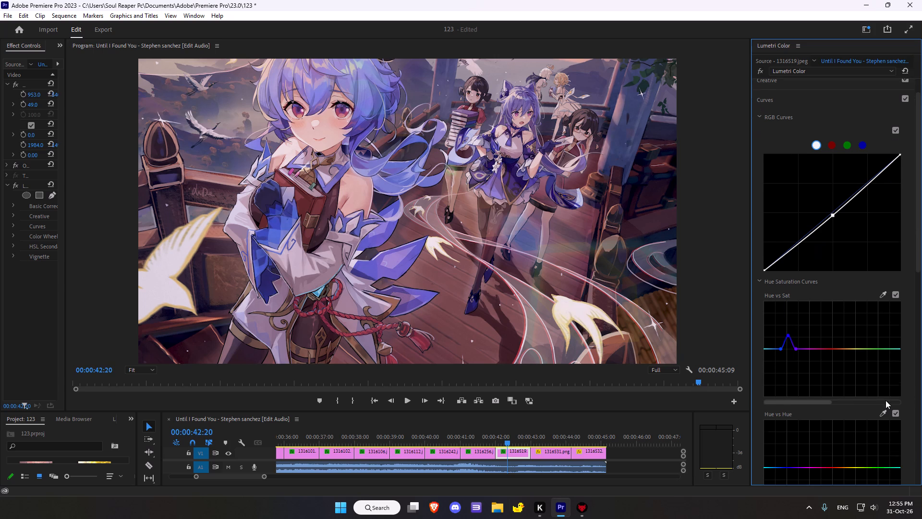
scroll(861, 398, down, 2)
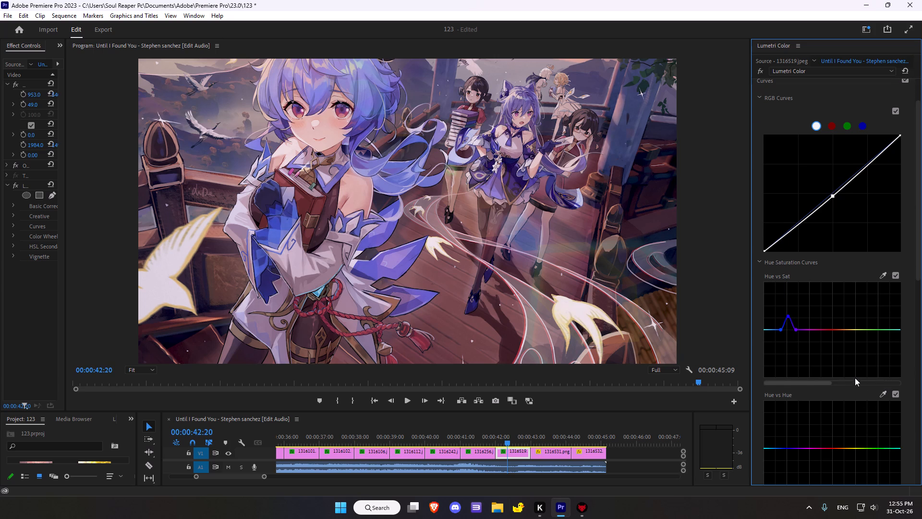
scroll(835, 381, down, 3)
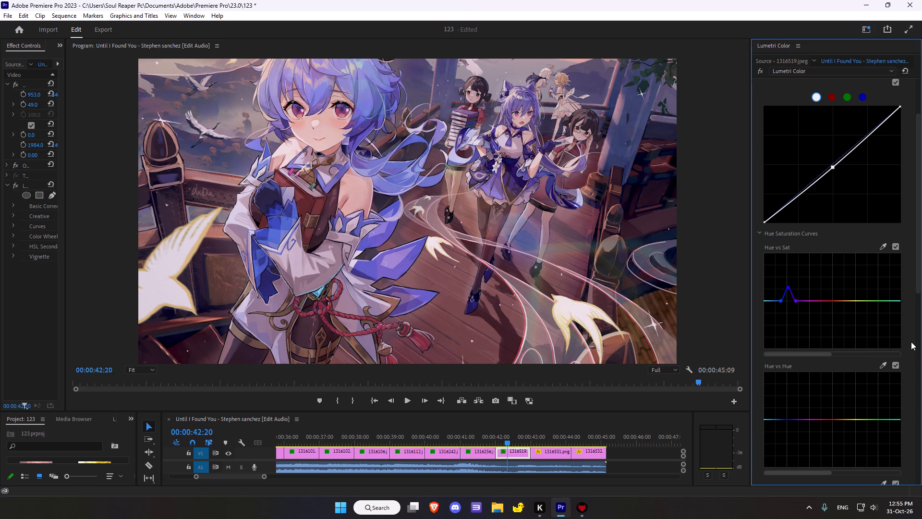
scroll(910, 340, down, 1)
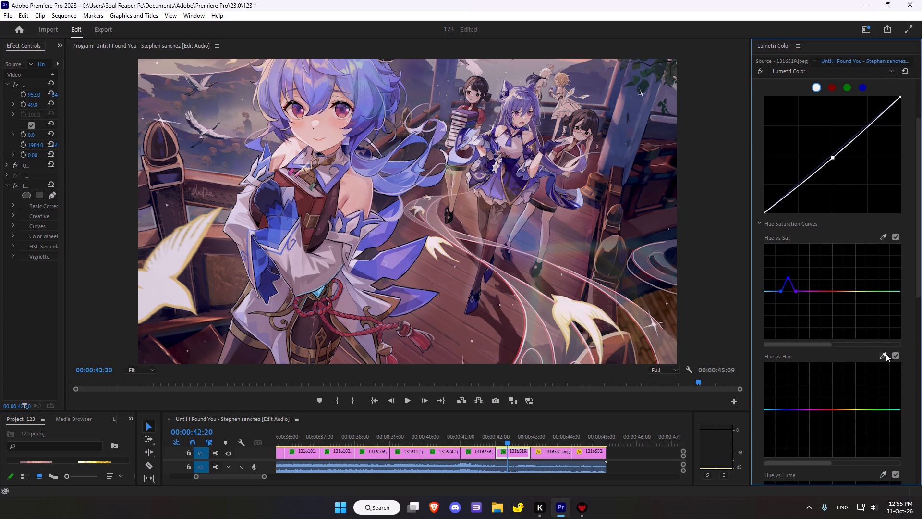
click(885, 354)
scroll(638, 325, down, 2)
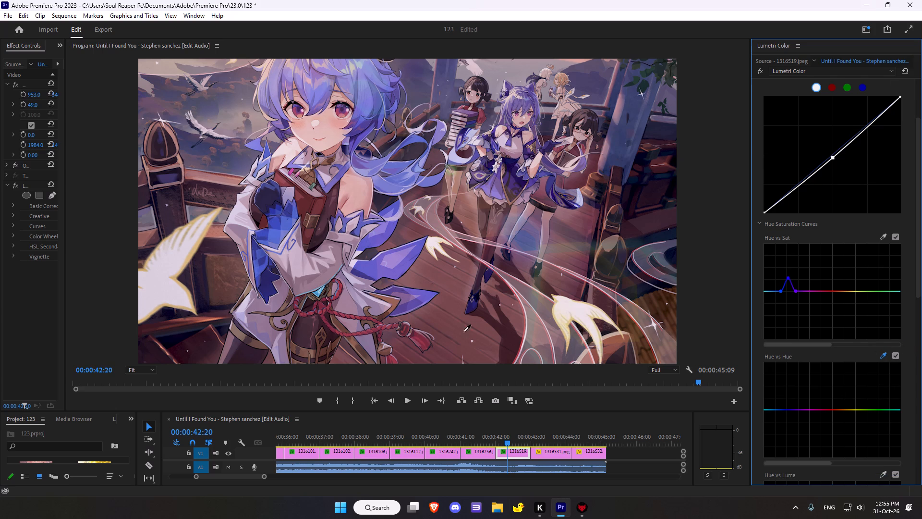
click(421, 341)
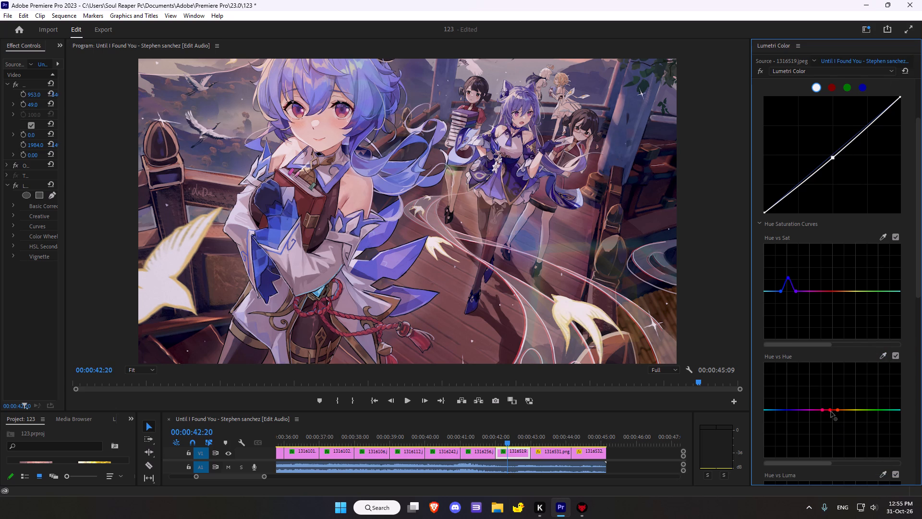
click(831, 411)
Use the colour sampler of the Hue vs Luma curve to add control points in the blue-violet range.
scroll(837, 344, down, 6)
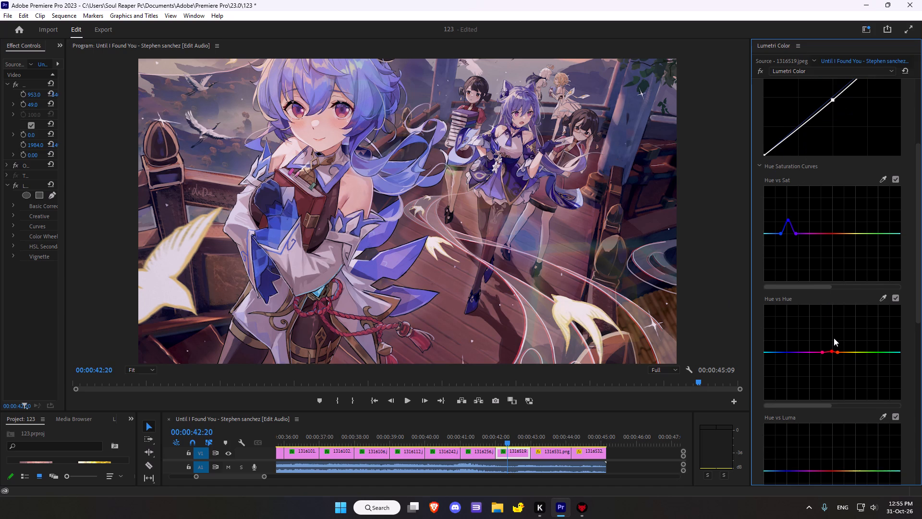
scroll(873, 437, down, 2)
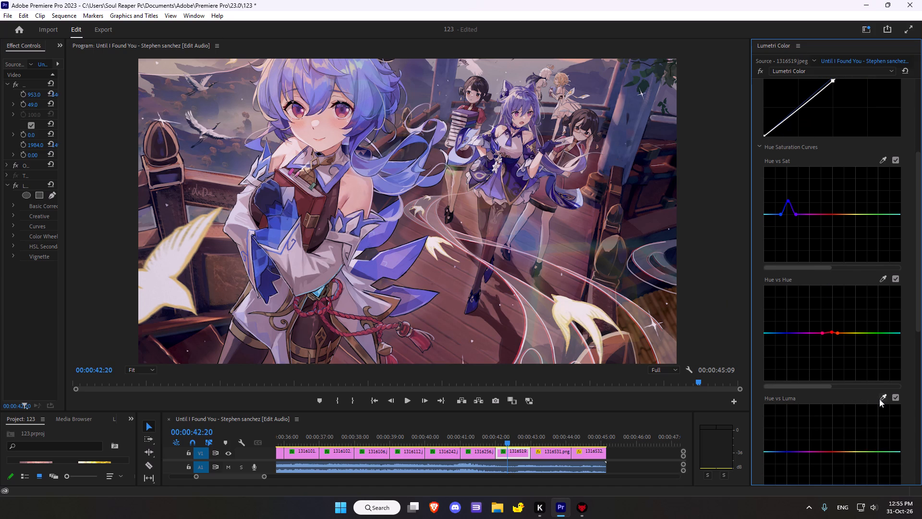
click(879, 399)
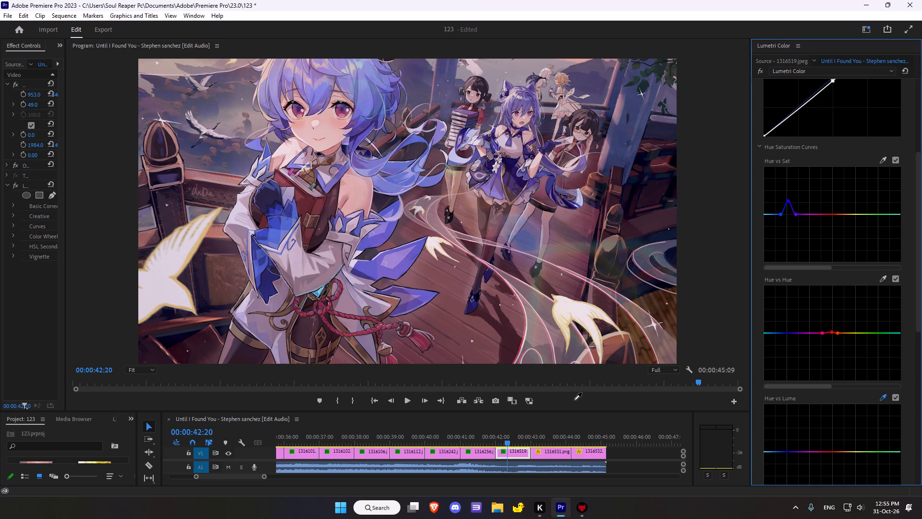
scroll(547, 363, down, 2)
scroll(471, 359, down, 4)
scroll(849, 382, down, 5)
scroll(714, 421, down, 4)
scroll(837, 409, down, 4)
click(905, 364)
scroll(905, 364, down, 6)
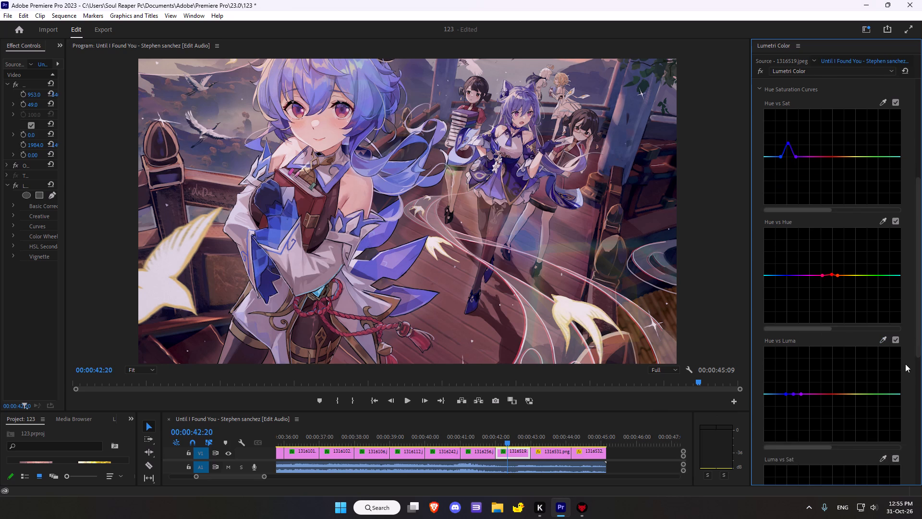
scroll(905, 364, down, 9)
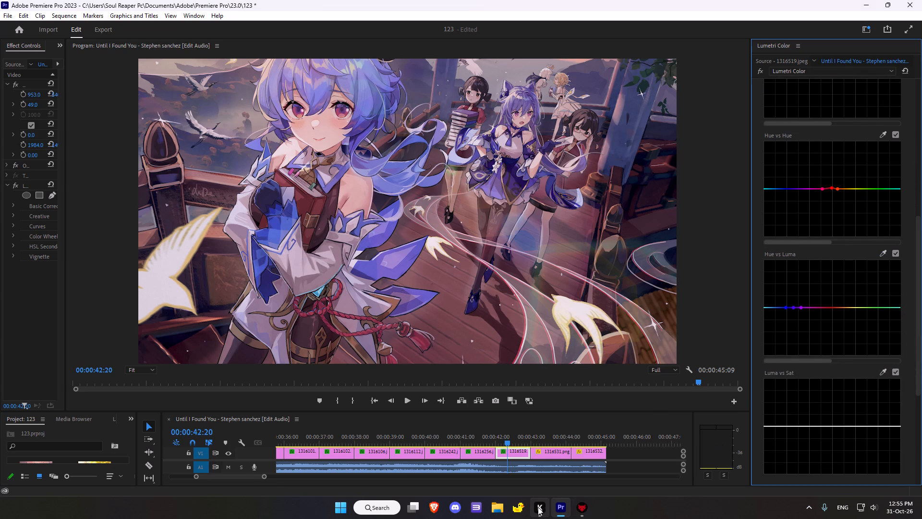
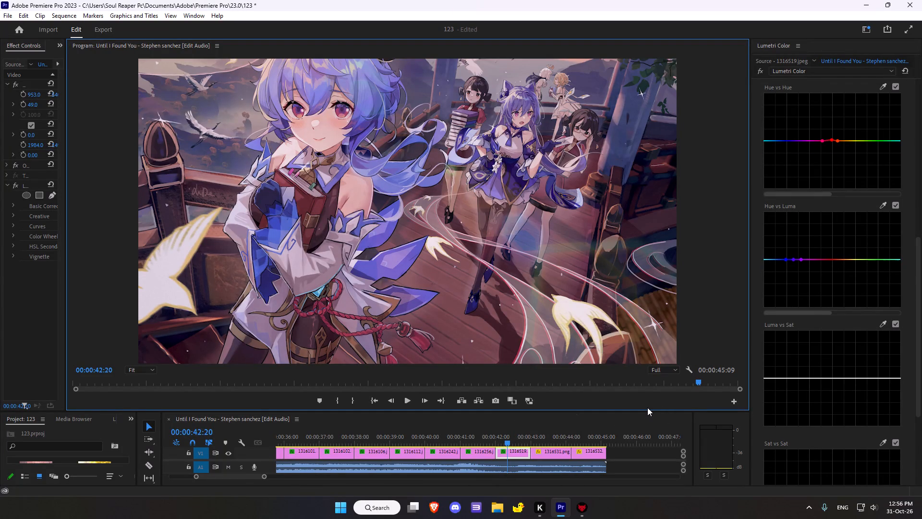
In Color Wheels & Match, nudge 1316519.jpeg's midtones slightly towards green, shadows towards orange and highlights towards blue.
scroll(825, 385, down, 5)
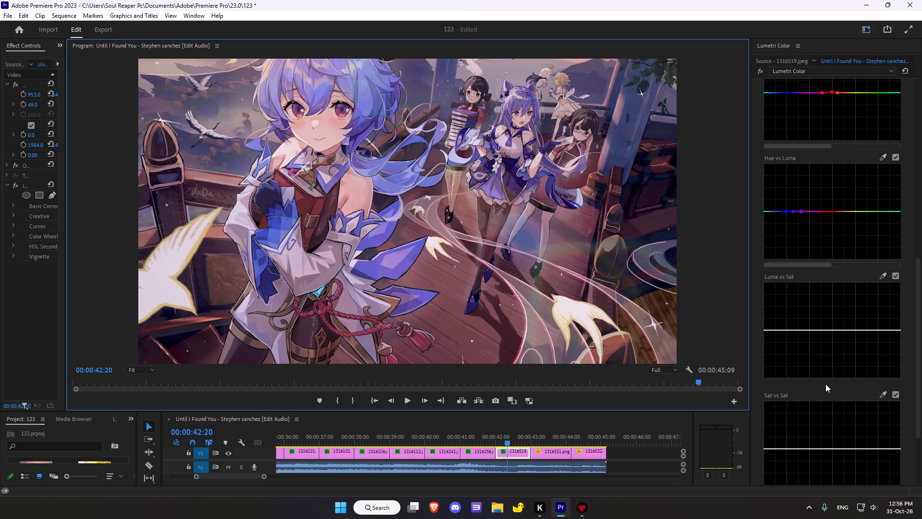
scroll(825, 383, up, 4)
scroll(825, 383, down, 13)
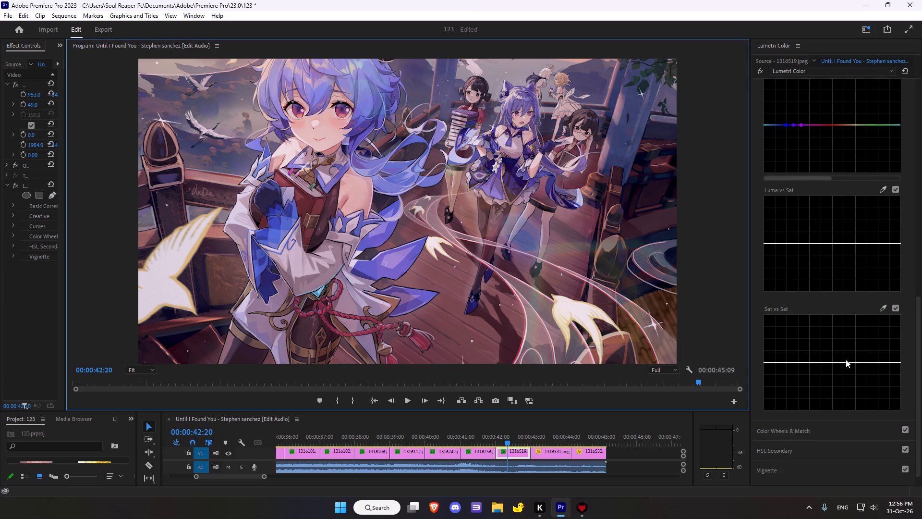
scroll(852, 358, down, 6)
click(792, 420)
scroll(822, 265, down, 1)
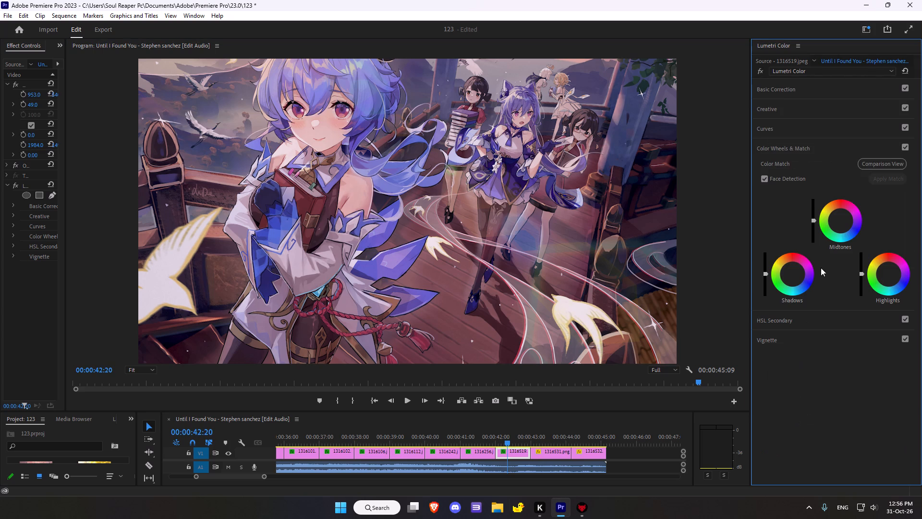
click(787, 323)
click(786, 163)
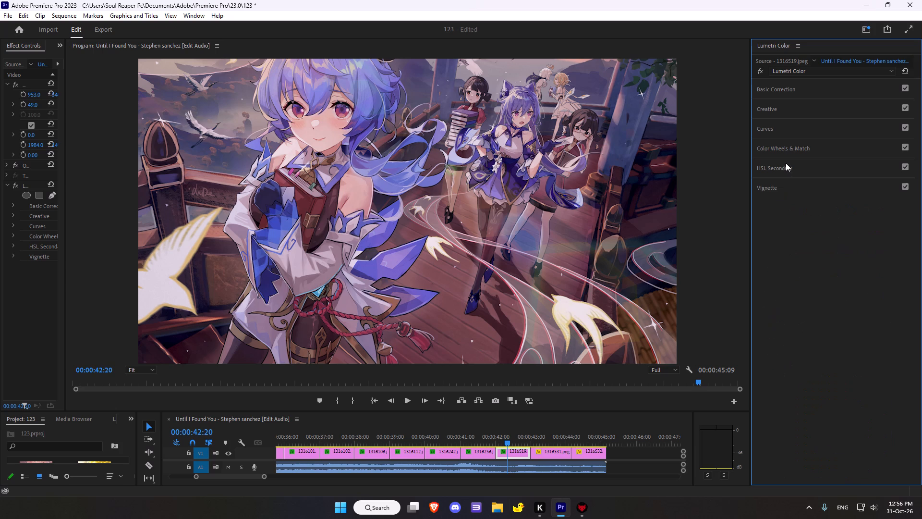
click(788, 155)
drag(842, 219, 794, 243)
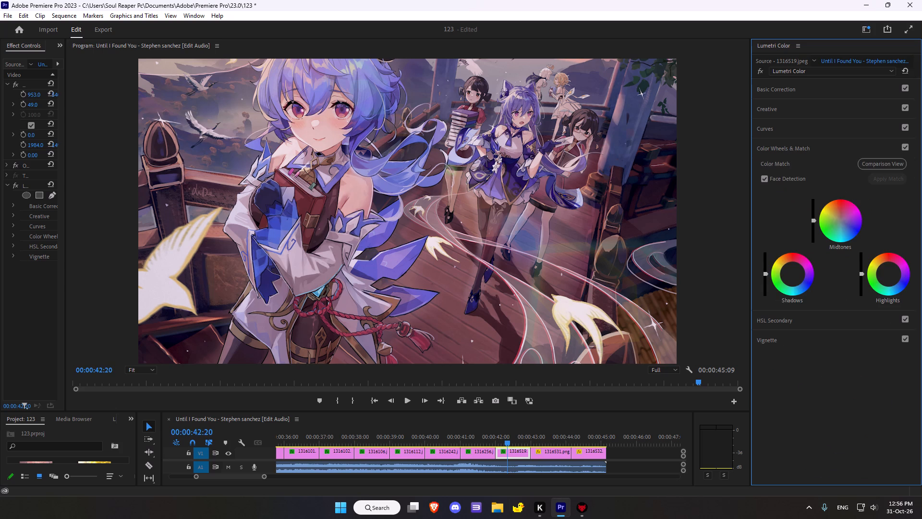
drag(794, 243, 720, 256)
drag(720, 256, 717, 252)
drag(794, 274, 780, 255)
drag(889, 274, 895, 283)
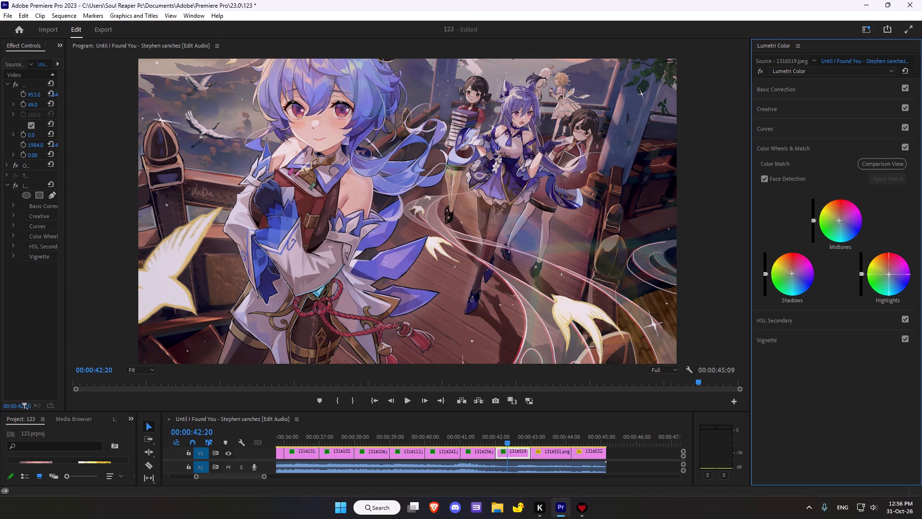
drag(895, 283, 898, 282)
Add a dark vignette to 1316519.jpeg with Amount -2.4, Midpoint 32.1, Roundness -7.6 and Feather 40.2.
click(784, 322)
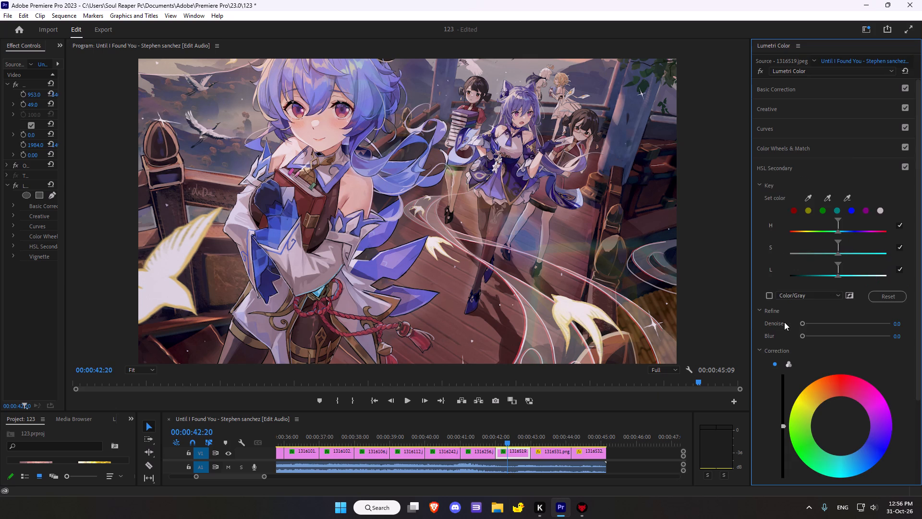
scroll(812, 357, down, 6)
scroll(766, 458, down, 10)
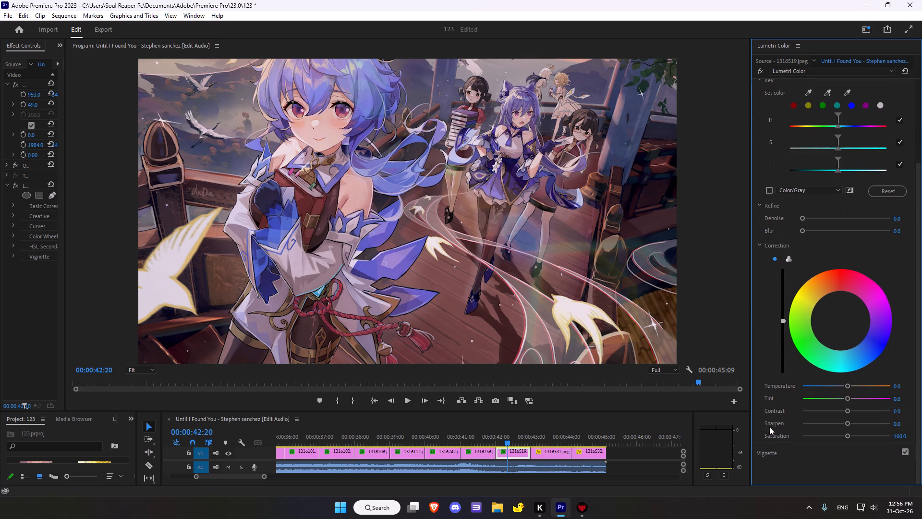
scroll(769, 427, down, 5)
click(766, 451)
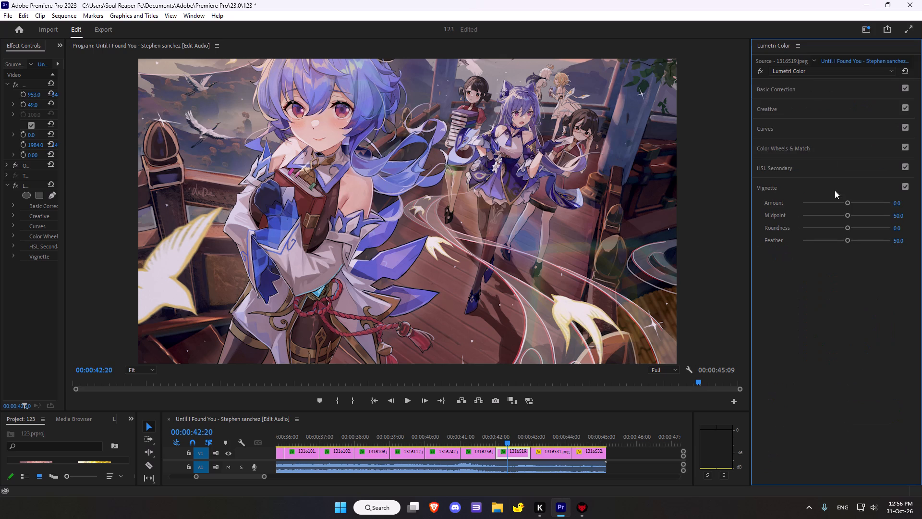
drag(846, 202, 810, 203)
drag(847, 215, 830, 211)
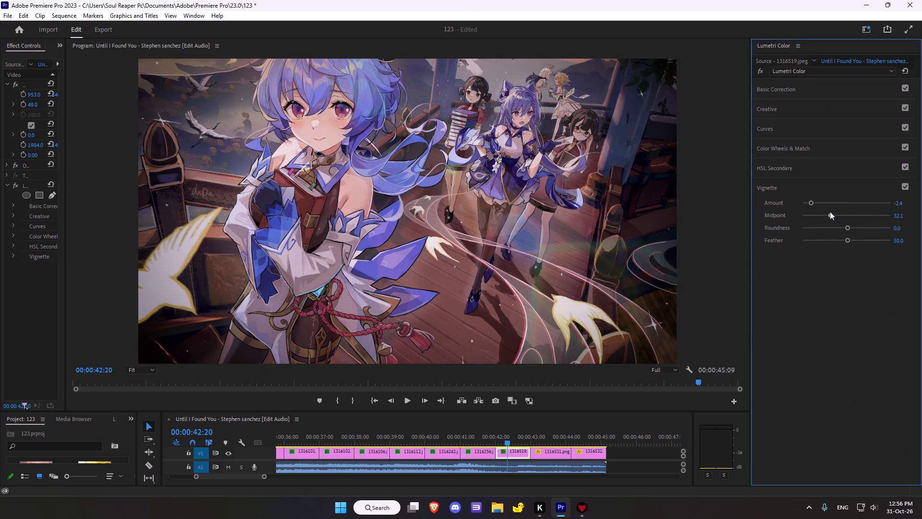
drag(830, 211, 830, 211)
drag(848, 231, 845, 227)
drag(845, 227, 842, 227)
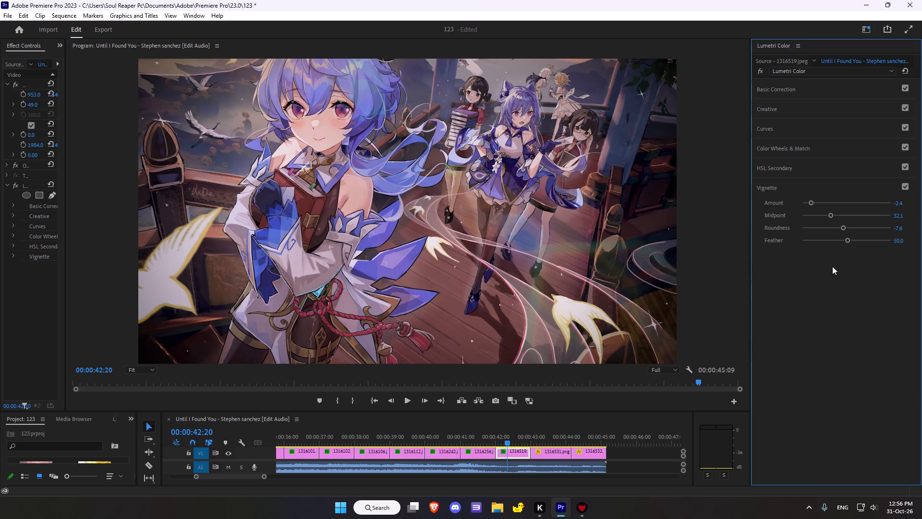
drag(848, 241, 843, 242)
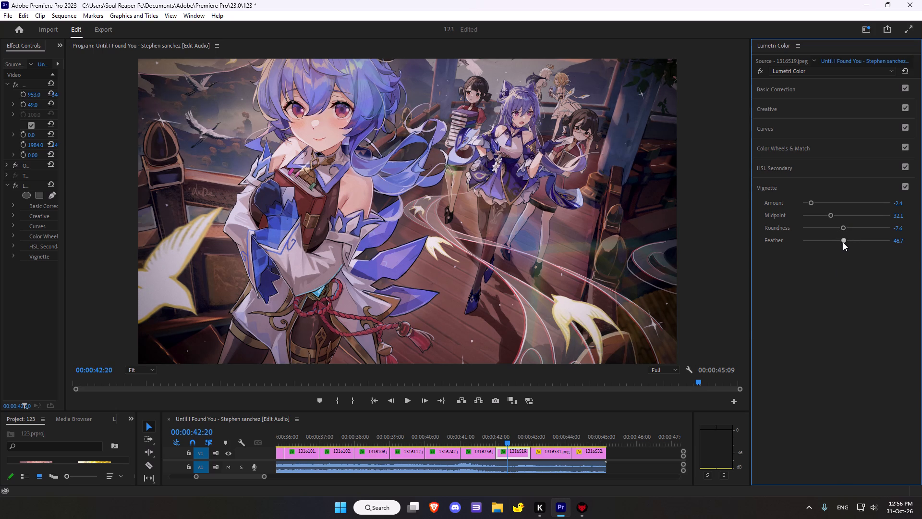
drag(843, 242, 837, 243)
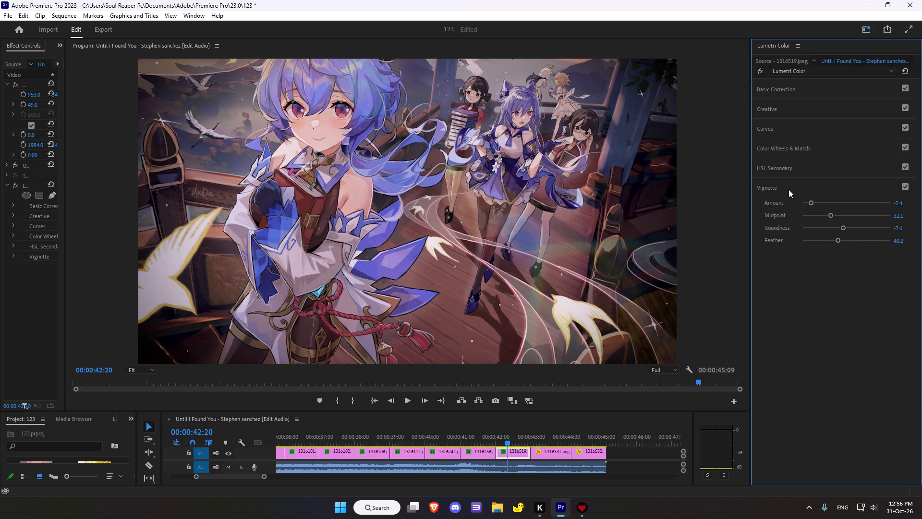
Move the playhead forward onto the following clip, 1316531.png, stopping at 00:00:43:21.
scroll(530, 430, down, 1)
scroll(455, 374, down, 12)
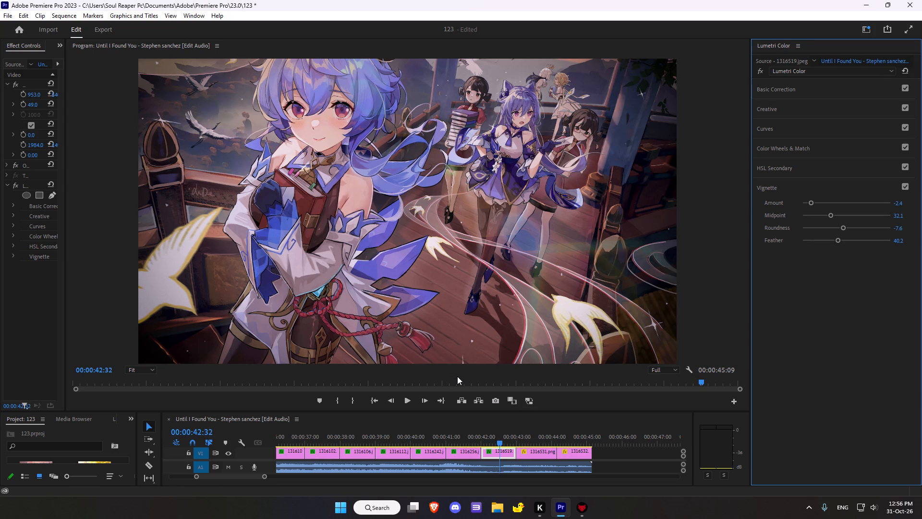
scroll(471, 383, down, 3)
scroll(431, 380, down, 17)
scroll(431, 380, down, 6)
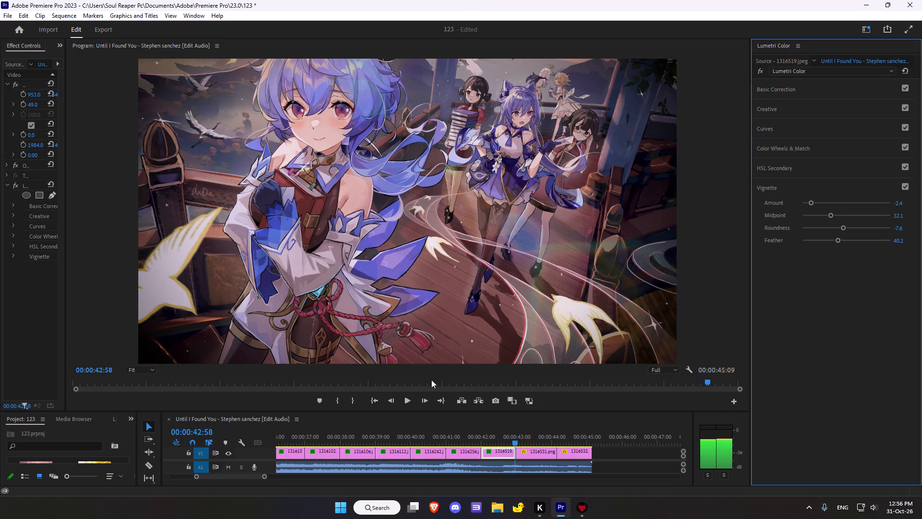
scroll(431, 380, down, 9)
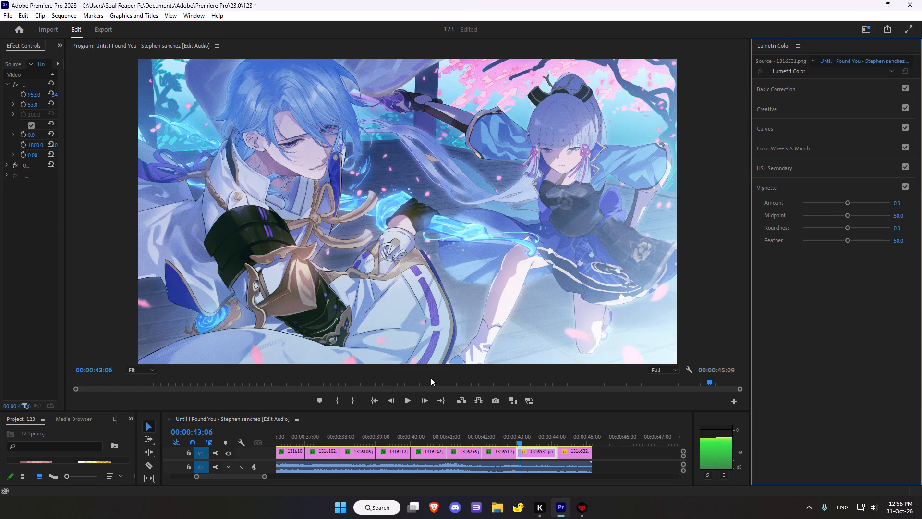
scroll(431, 378, down, 14)
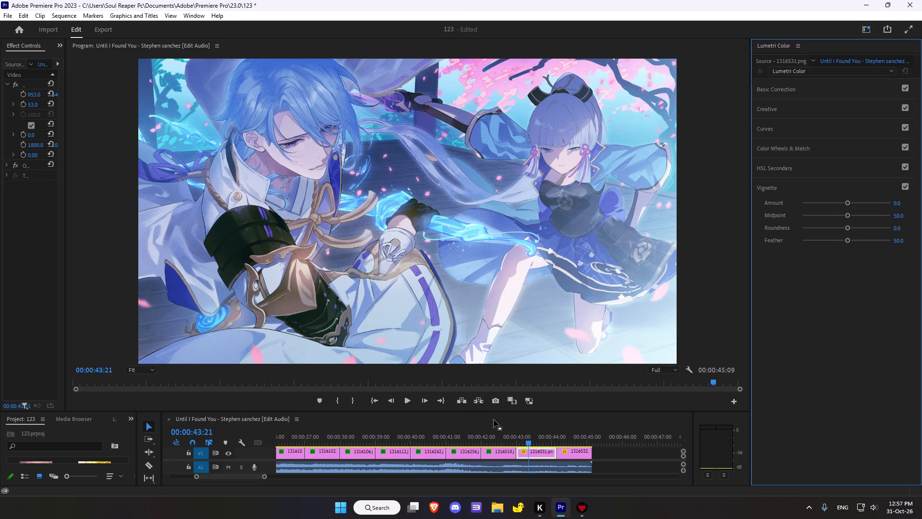
In the Basic Correction colour settings of 1316531.png, set Temperature to -22.8, Tint to 14.1 and Saturation to 121.7.
click(789, 91)
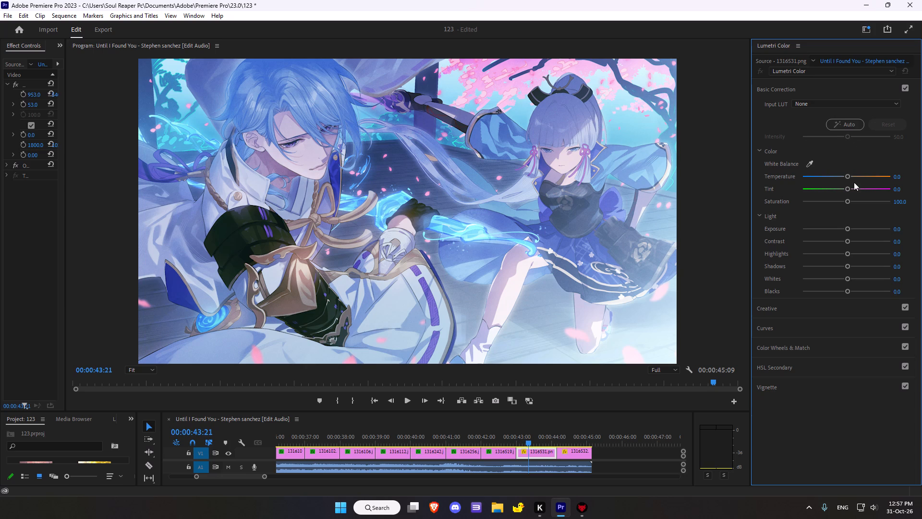
drag(848, 176, 840, 177)
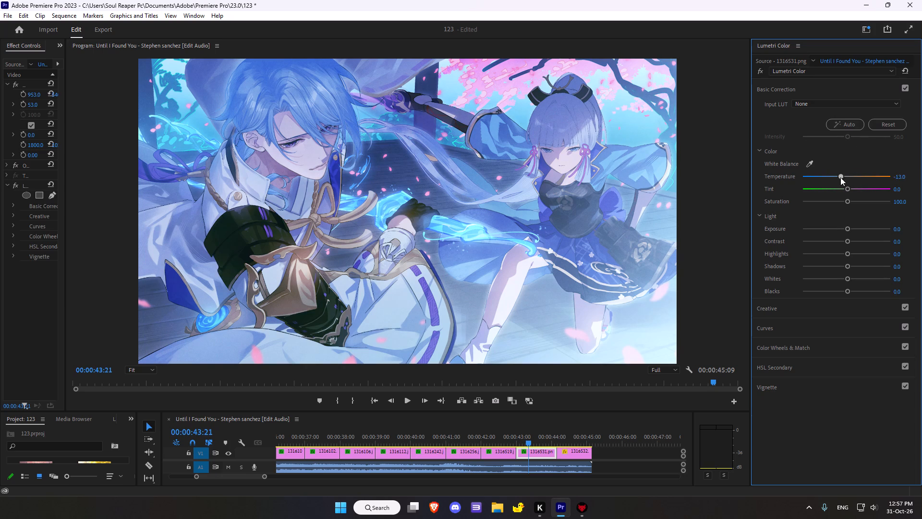
drag(840, 177, 836, 177)
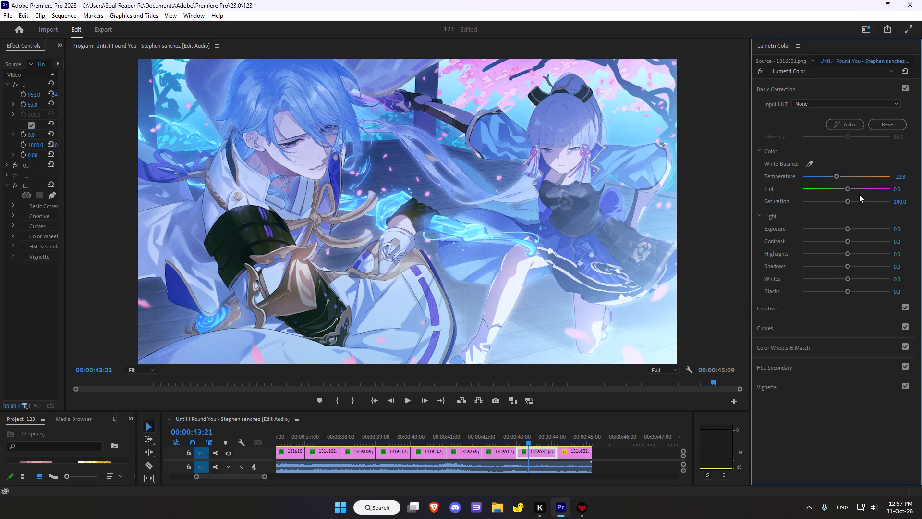
drag(847, 189, 850, 185)
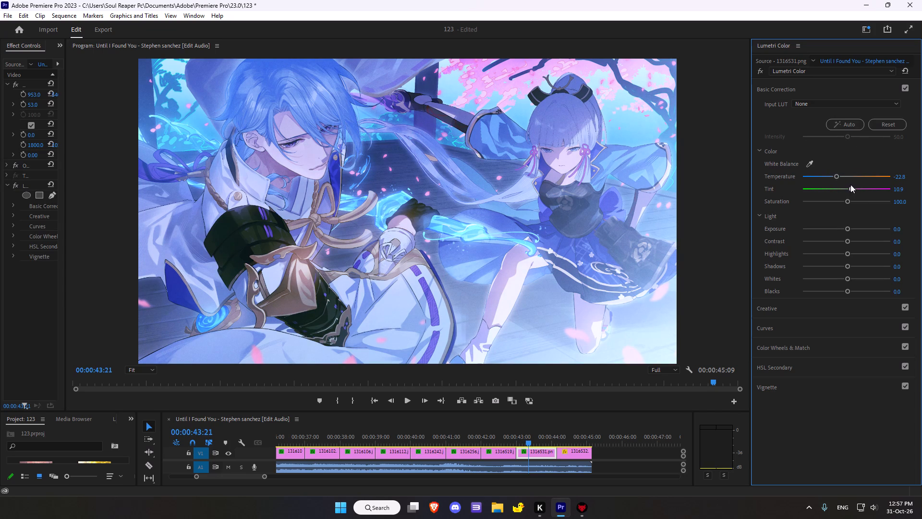
drag(850, 185, 852, 184)
drag(846, 200, 856, 203)
drag(856, 203, 855, 204)
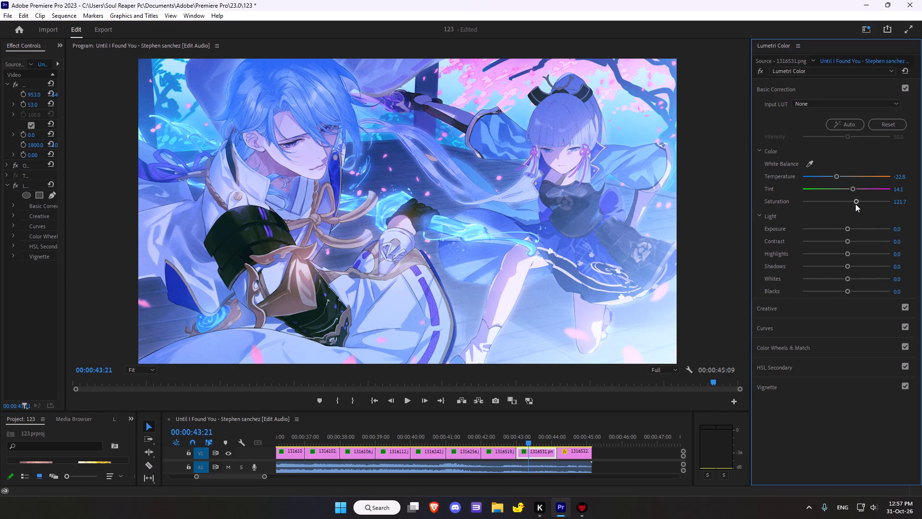
Adjust the Light settings of 1316531.png to Exposure -0.2, Contrast 4.3, Highlights 7.6, Whites 4.3 and Blacks -8.7.
drag(848, 230, 854, 229)
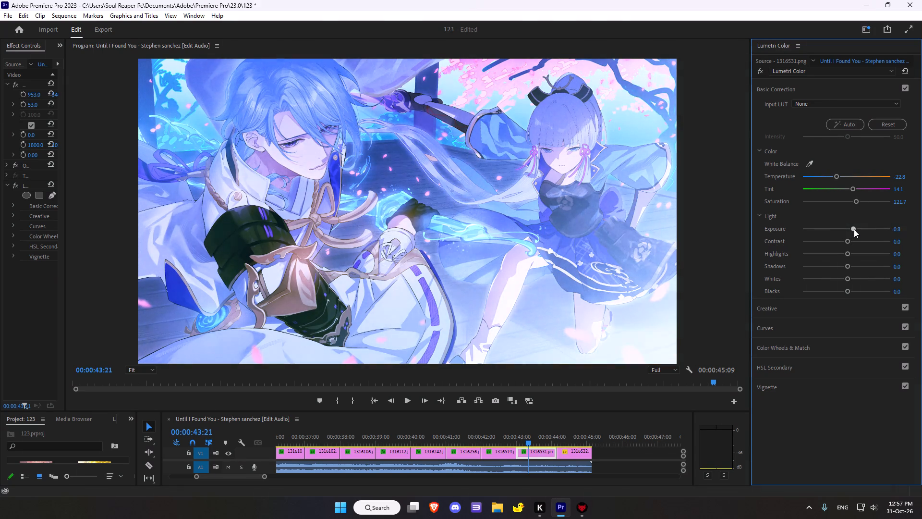
drag(854, 229, 844, 235)
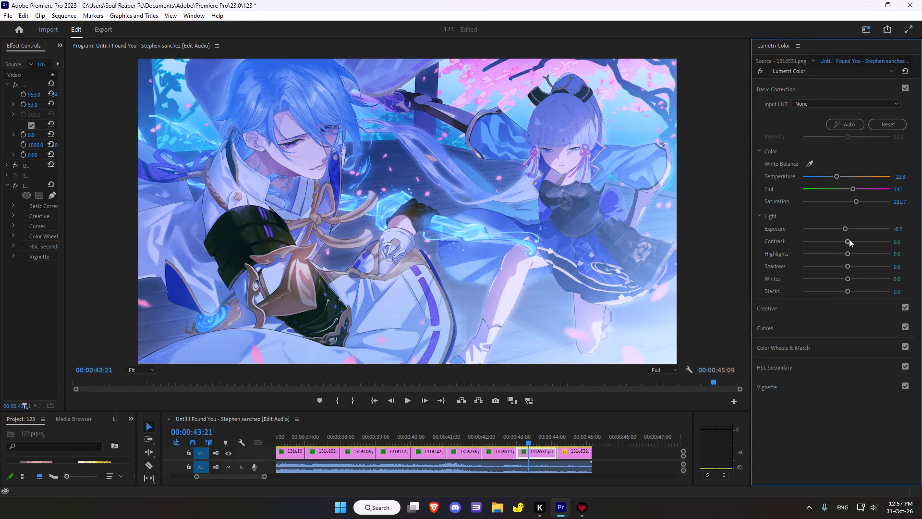
click(848, 240)
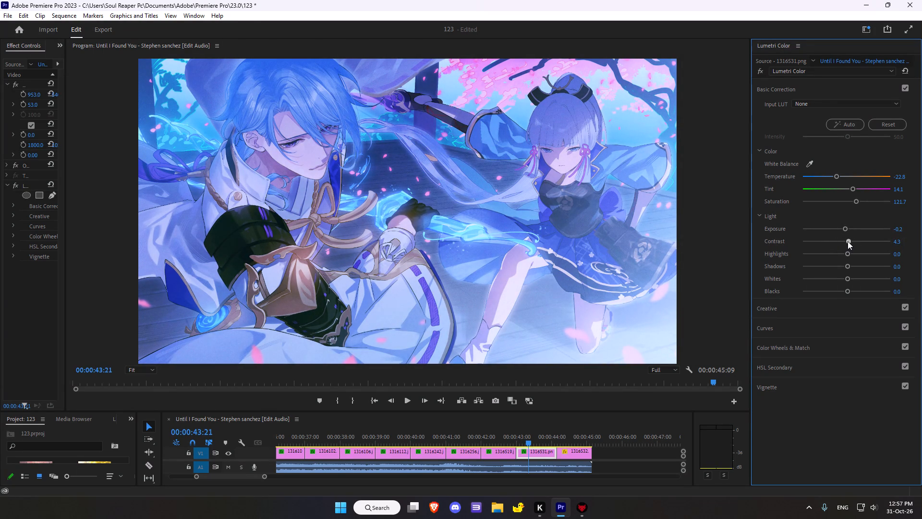
click(850, 256)
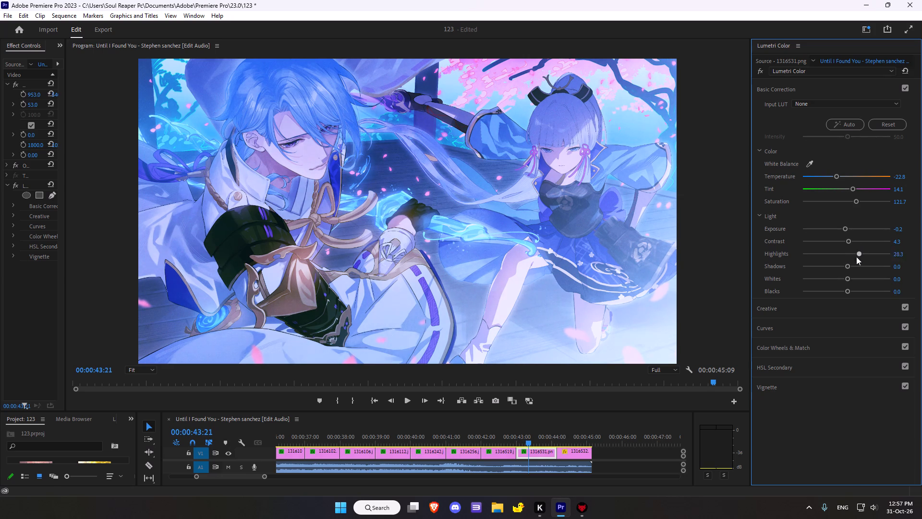
click(849, 280)
drag(849, 292, 843, 292)
drag(843, 292, 842, 291)
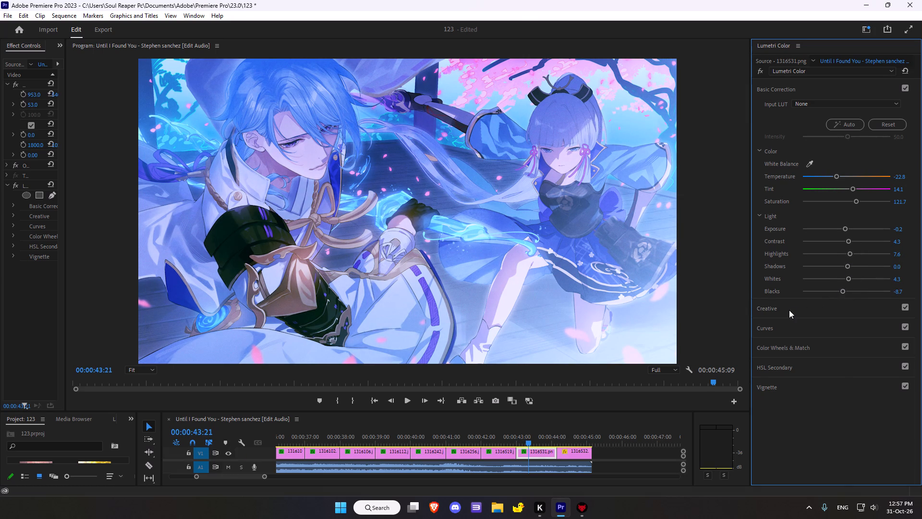
In the Creative adjustments of 1316531.png, raise Sharpen to 59.8.
click(780, 309)
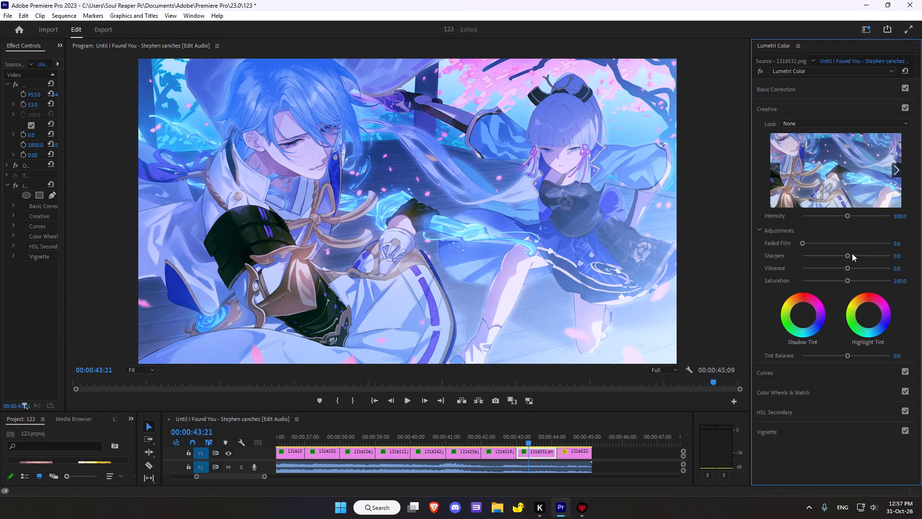
drag(848, 255, 872, 252)
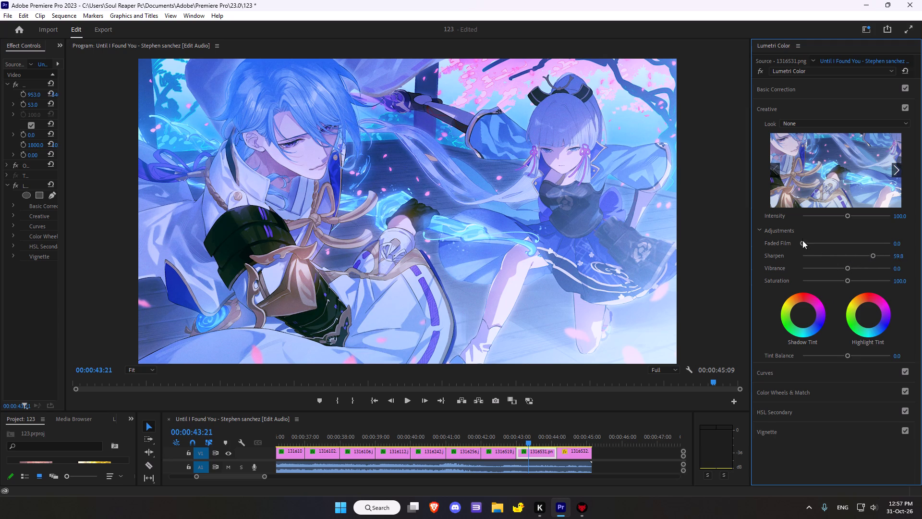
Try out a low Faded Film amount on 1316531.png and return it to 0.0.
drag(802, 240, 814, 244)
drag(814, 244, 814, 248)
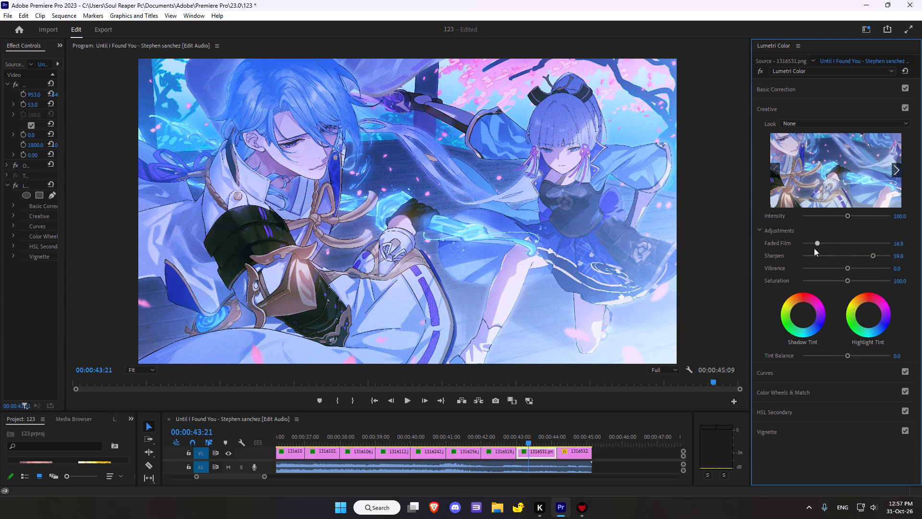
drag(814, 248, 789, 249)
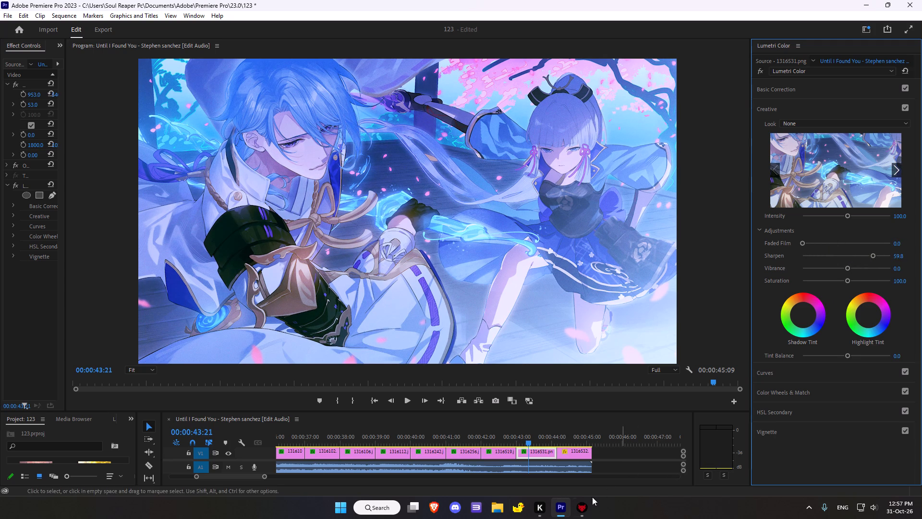
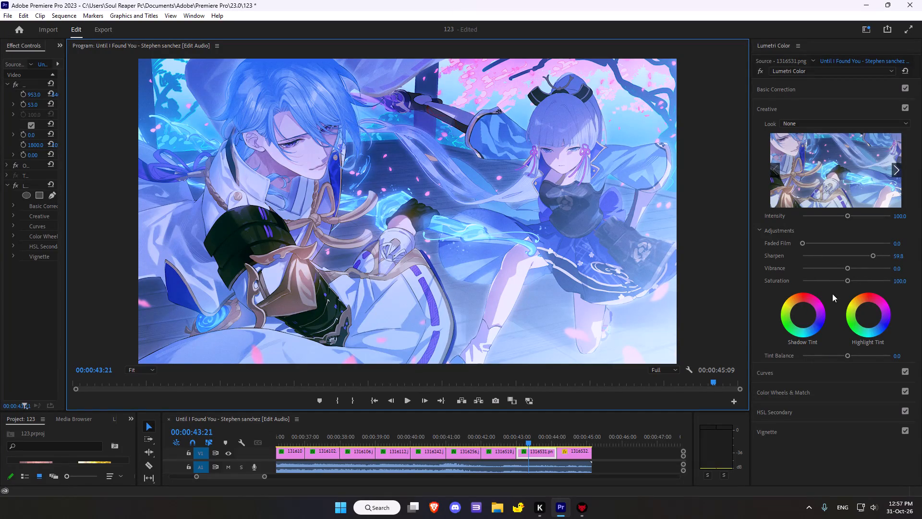
In the Creative adjustments of 1316531.png, shift the Shadow Tint slightly towards blue-violet.
scroll(798, 288, down, 6)
scroll(797, 288, up, 3)
scroll(797, 288, down, 3)
drag(802, 314, 881, 312)
scroll(804, 377, down, 3)
Add a midpoint to the white RGB curve of 1316531.png and pull it slightly down to darken the midtones.
click(761, 370)
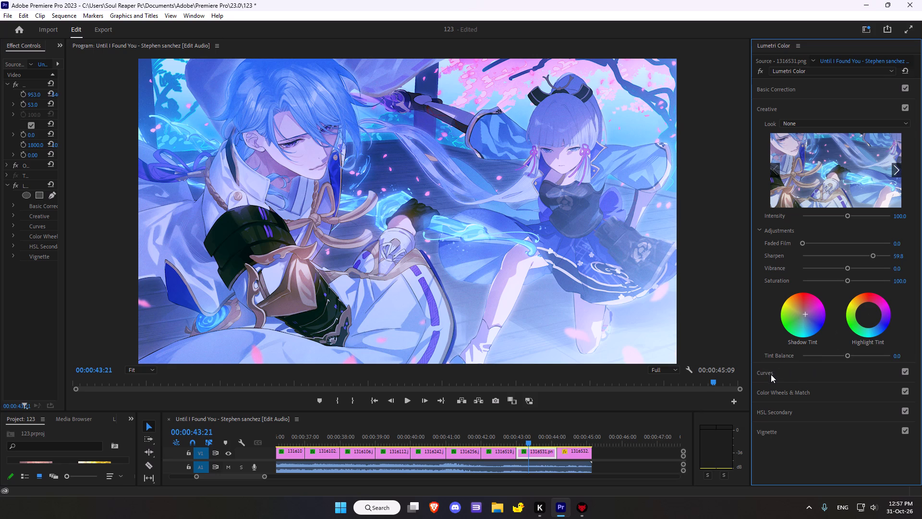
click(771, 374)
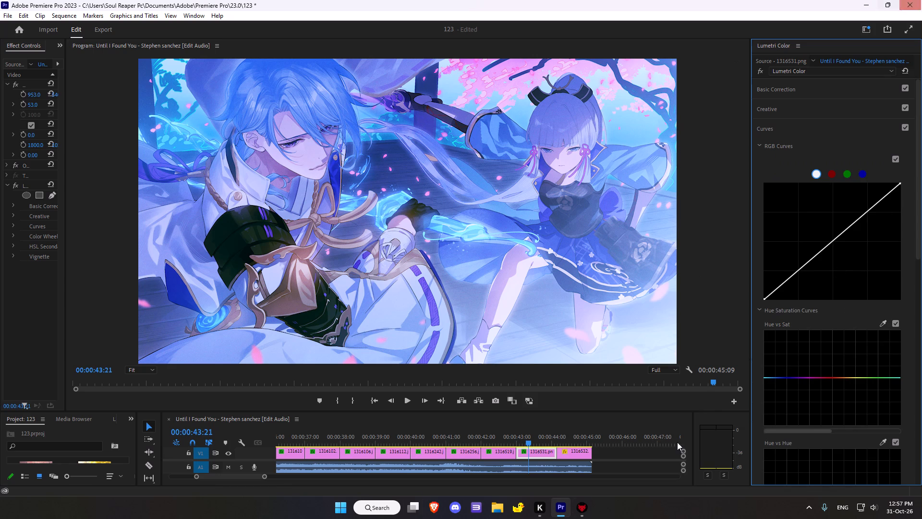
click(833, 242)
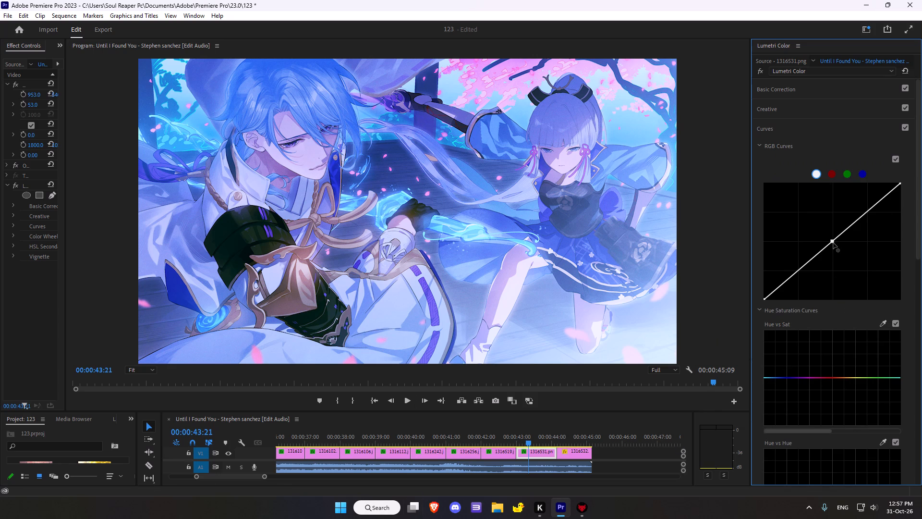
click(833, 242)
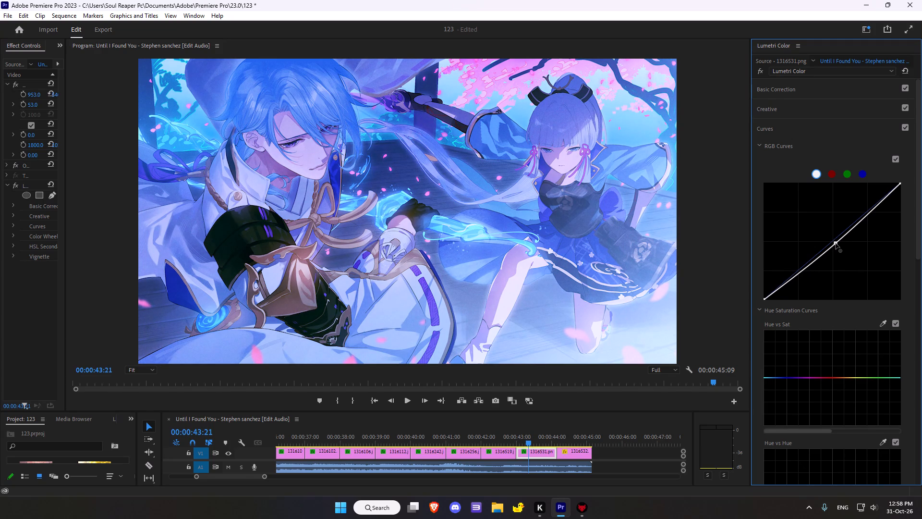
Sample the violet-blue stripe on the character's robe for the Hue vs Sat curve and raise that hue's saturation point.
scroll(790, 350, down, 3)
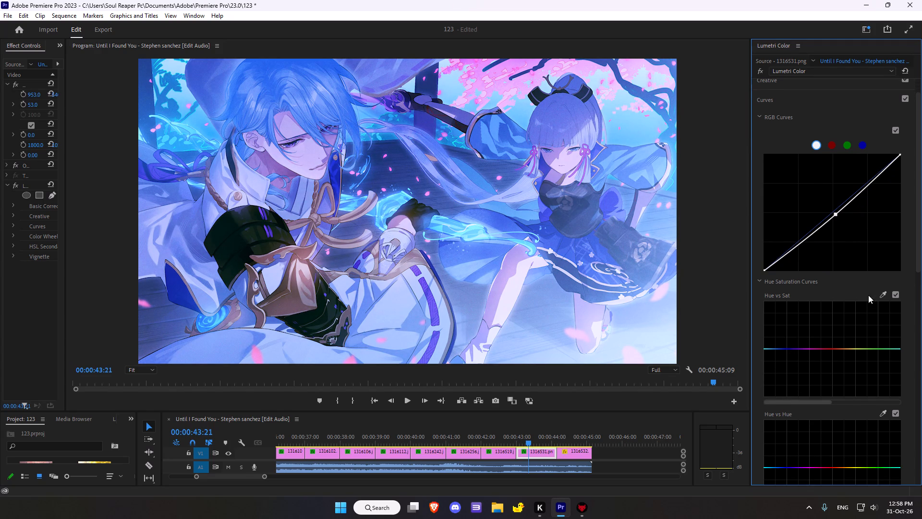
click(884, 291)
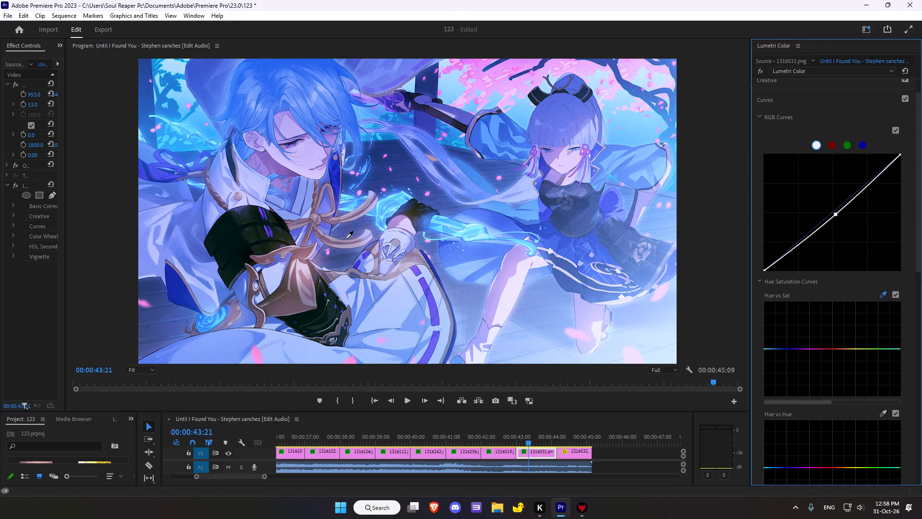
click(432, 311)
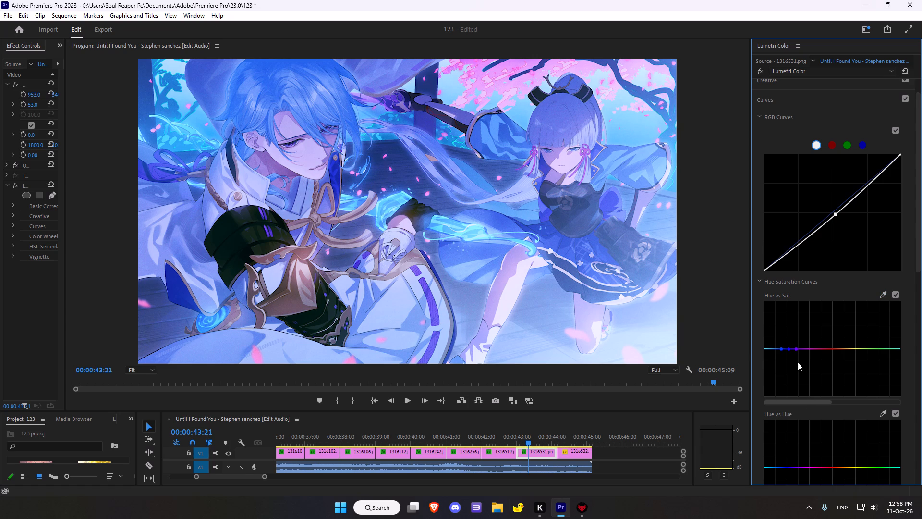
drag(789, 350, 789, 344)
drag(789, 344, 789, 332)
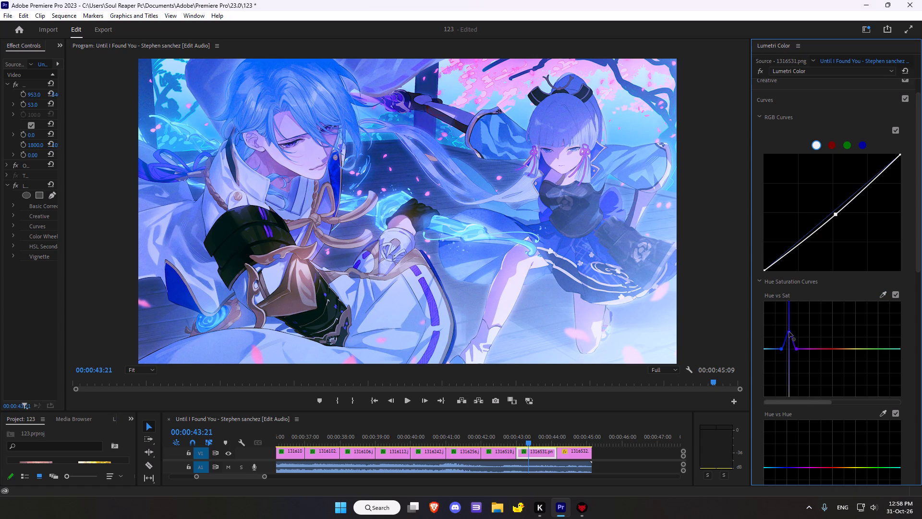
drag(789, 332, 789, 333)
Set the vignette of 1316531.png to Amount -1.7, Midpoint 33.2, Roundness -7.6 and Feather 37.0.
scroll(869, 352, down, 4)
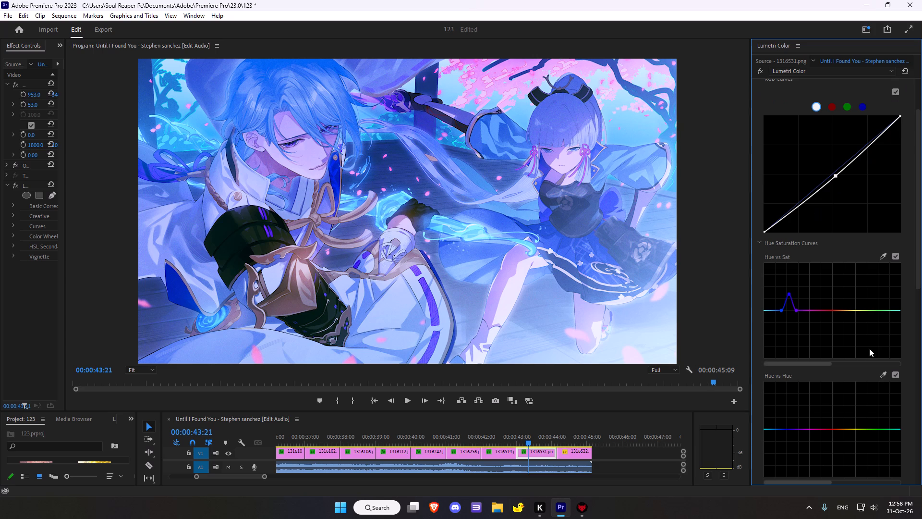
scroll(872, 340, down, 7)
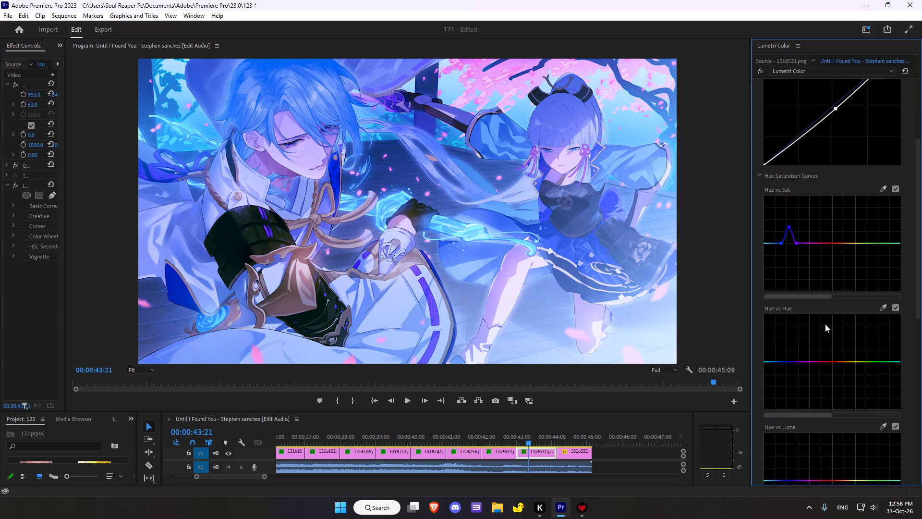
scroll(838, 319, down, 6)
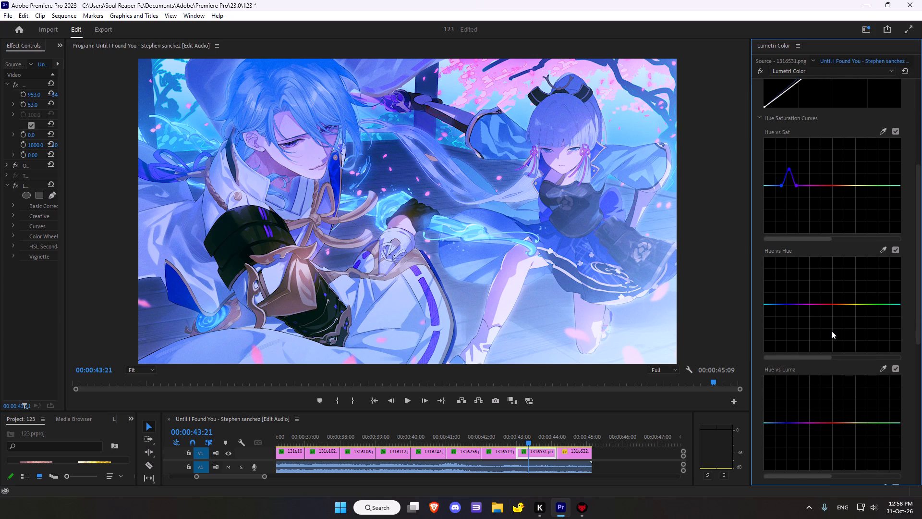
scroll(831, 331, down, 9)
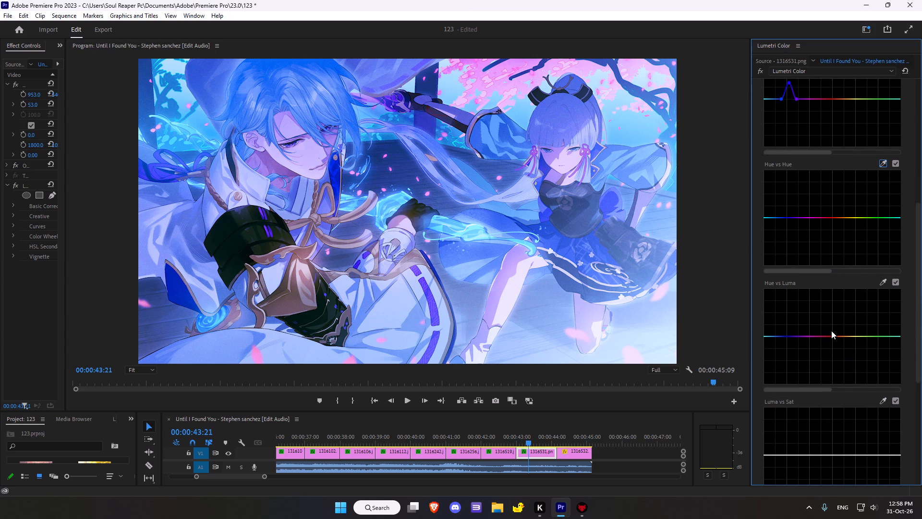
scroll(831, 331, down, 7)
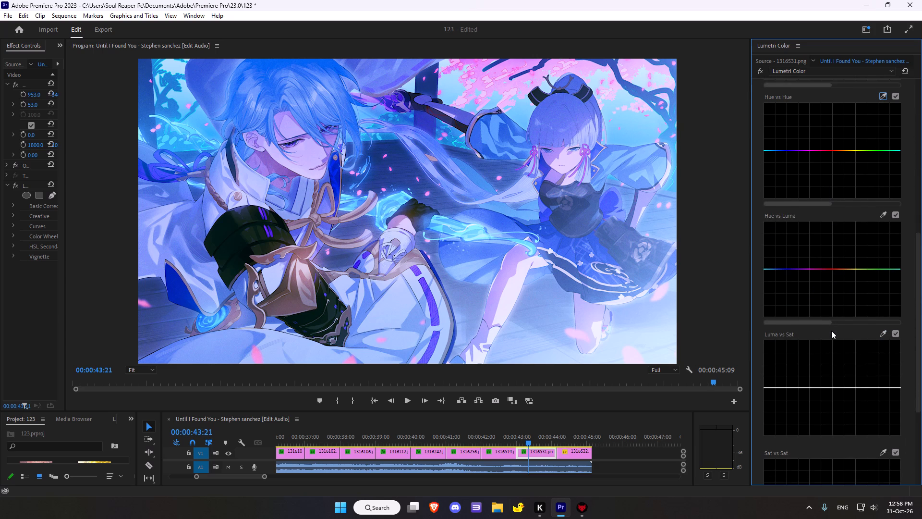
scroll(831, 331, down, 6)
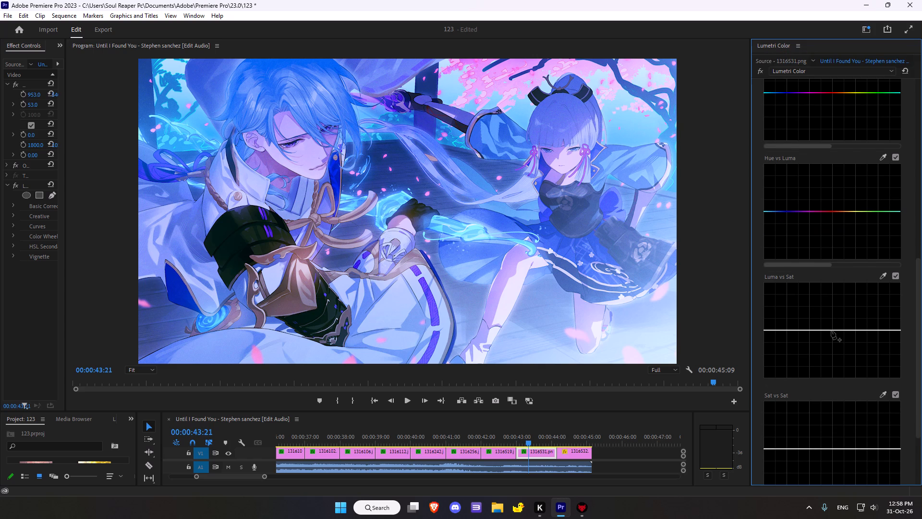
scroll(831, 331, down, 3)
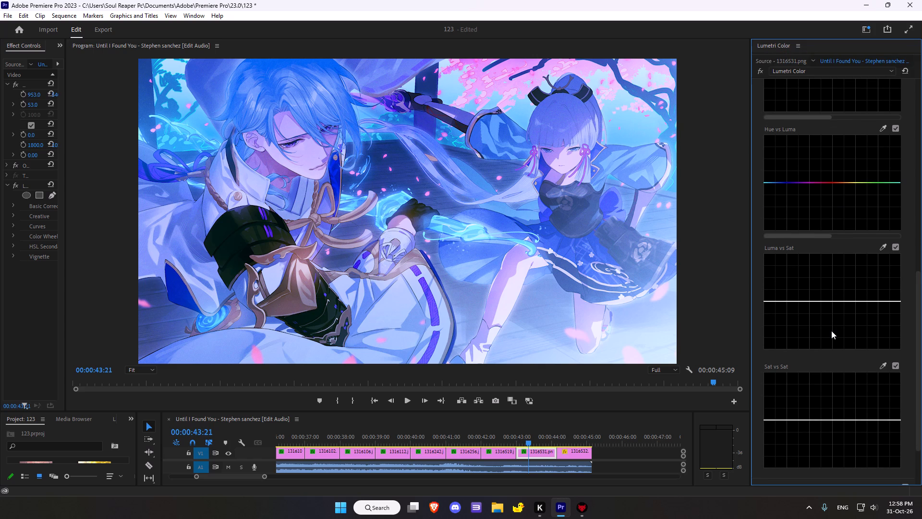
scroll(831, 331, down, 10)
scroll(831, 331, up, 10)
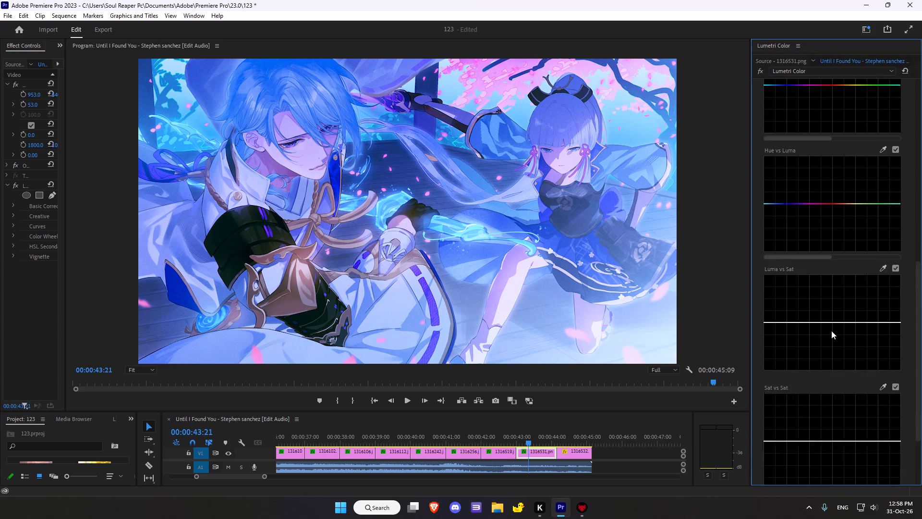
scroll(831, 331, up, 8)
scroll(831, 331, down, 13)
scroll(831, 331, down, 10)
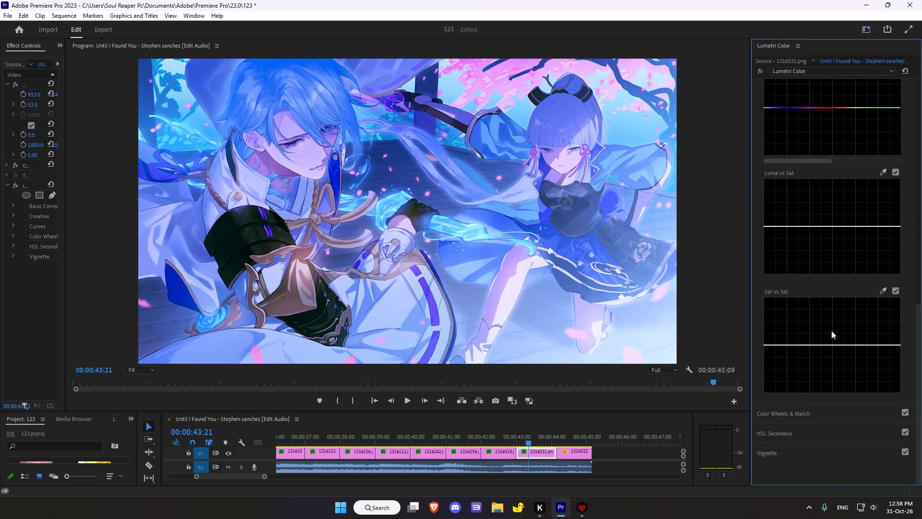
scroll(831, 331, down, 3)
click(804, 453)
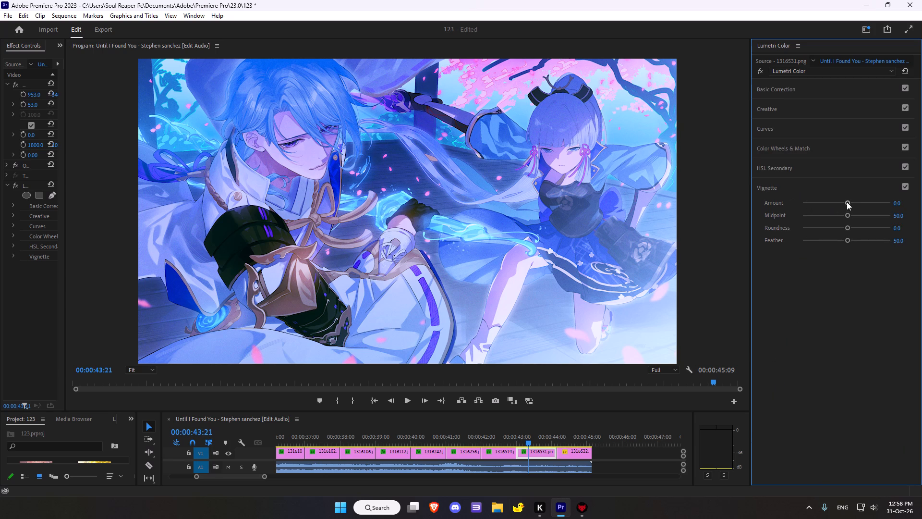
drag(847, 202, 821, 201)
drag(845, 216, 831, 214)
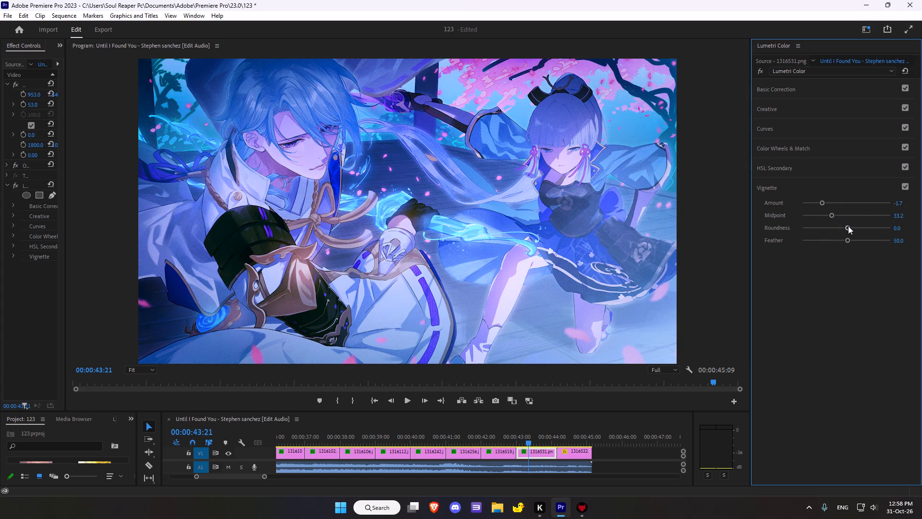
drag(848, 226, 842, 225)
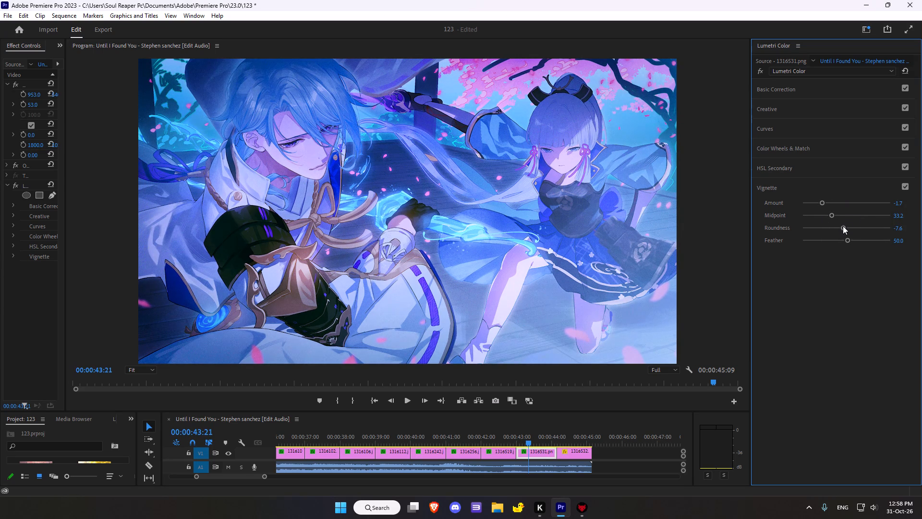
drag(848, 239, 834, 237)
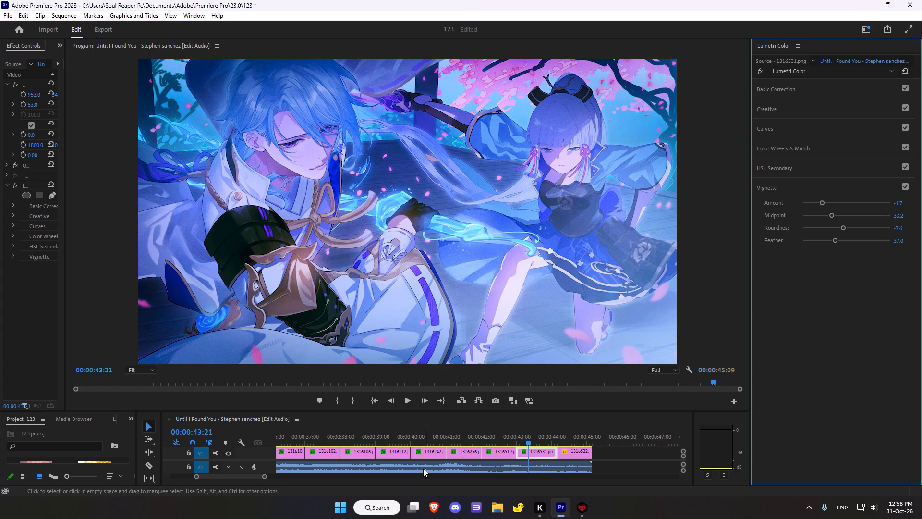
Compare a slightly later frame of 1316531.png with and without the Lumetri Color effect.
scroll(473, 381, down, 4)
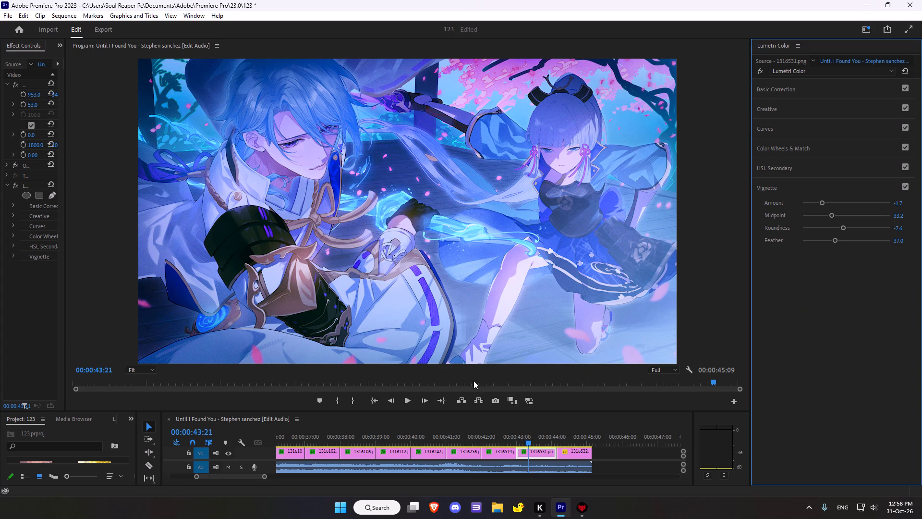
scroll(473, 381, down, 9)
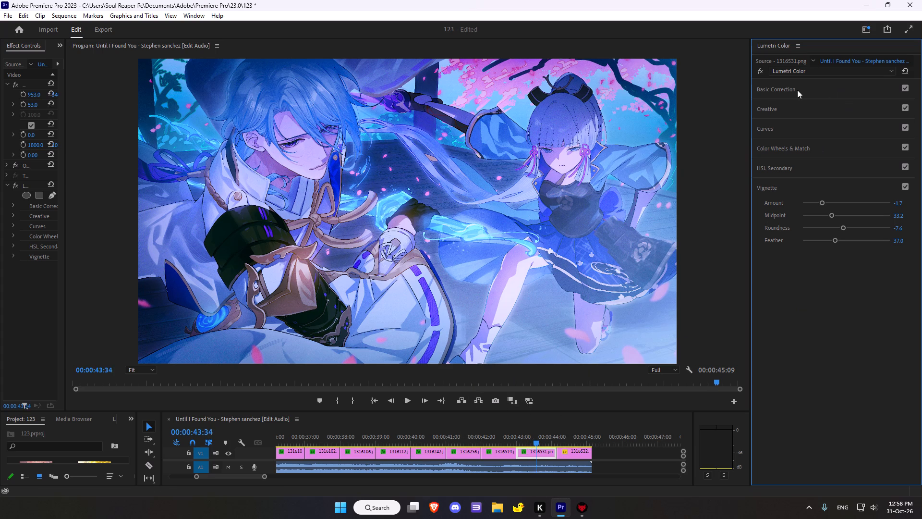
click(757, 70)
click(757, 70)
In the Basic Correction colour settings of 1316532.png, set Temperature to 14.1, Tint to -12.0 and Saturation to 93.5.
scroll(456, 379, down, 2)
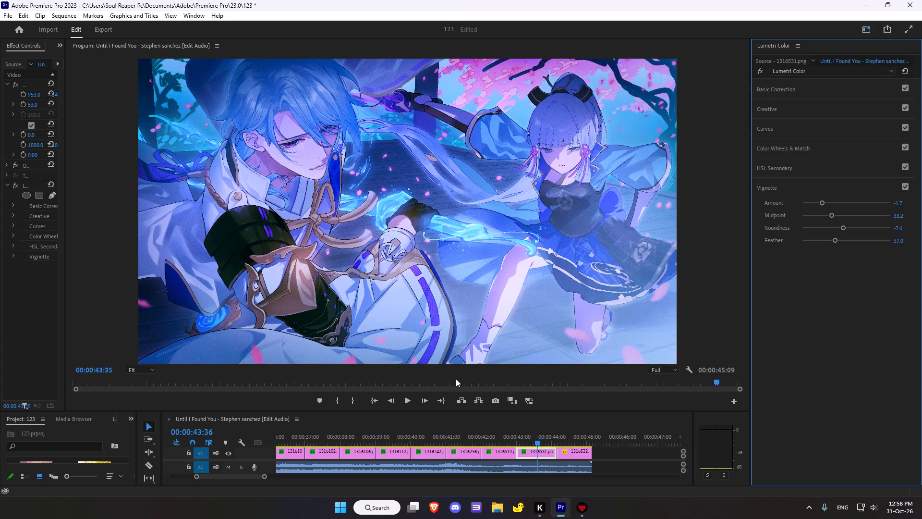
scroll(456, 379, down, 20)
scroll(456, 379, down, 16)
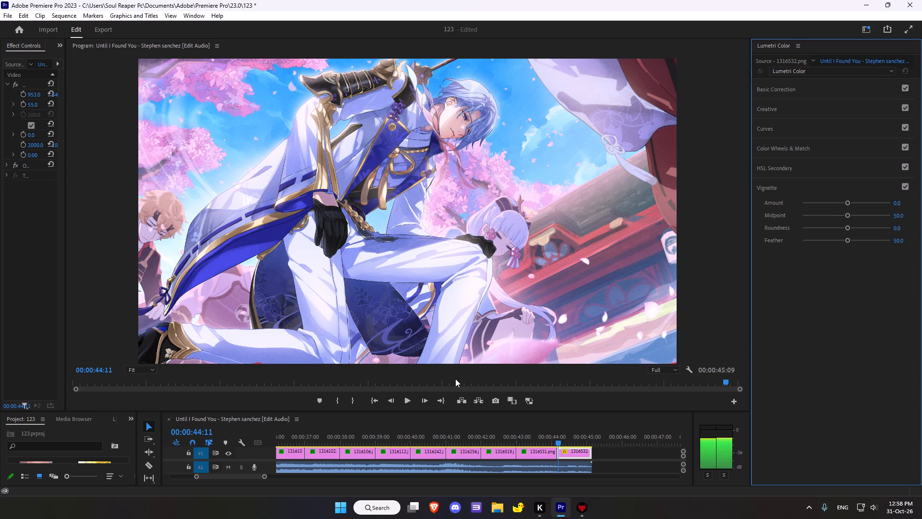
scroll(455, 379, down, 8)
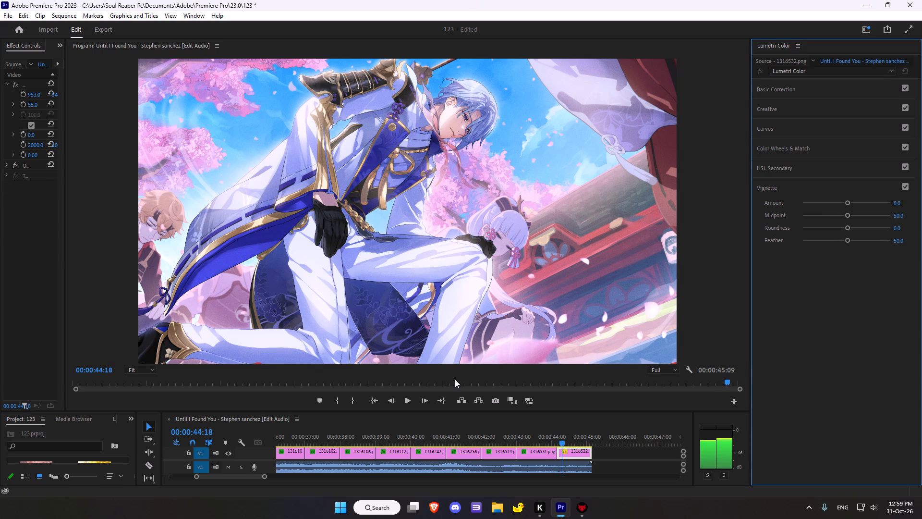
scroll(455, 379, down, 11)
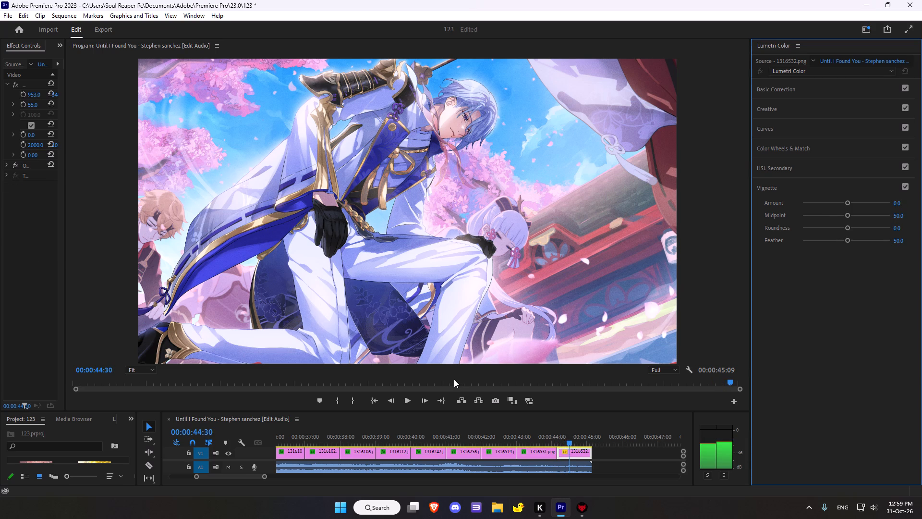
scroll(453, 380, down, 2)
scroll(453, 380, up, 1)
click(801, 89)
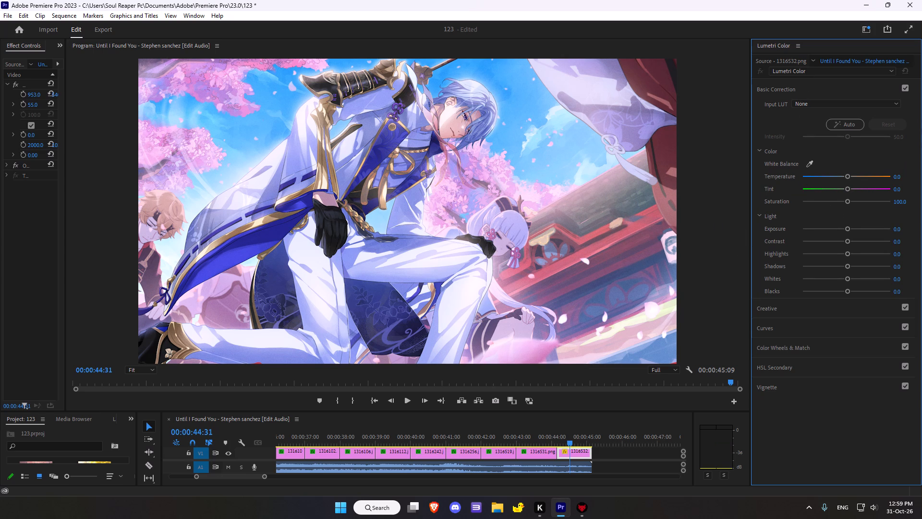
drag(847, 177, 852, 171)
drag(848, 186, 838, 189)
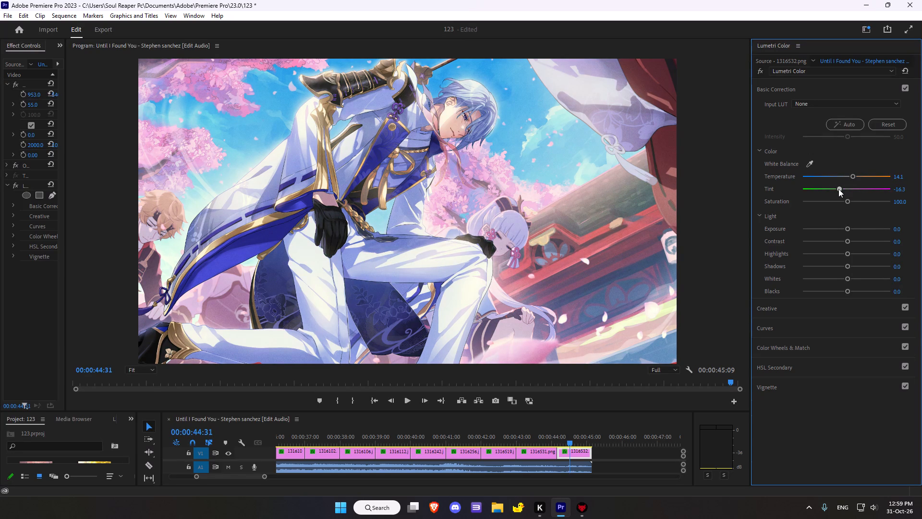
drag(838, 189, 840, 191)
drag(847, 201, 842, 202)
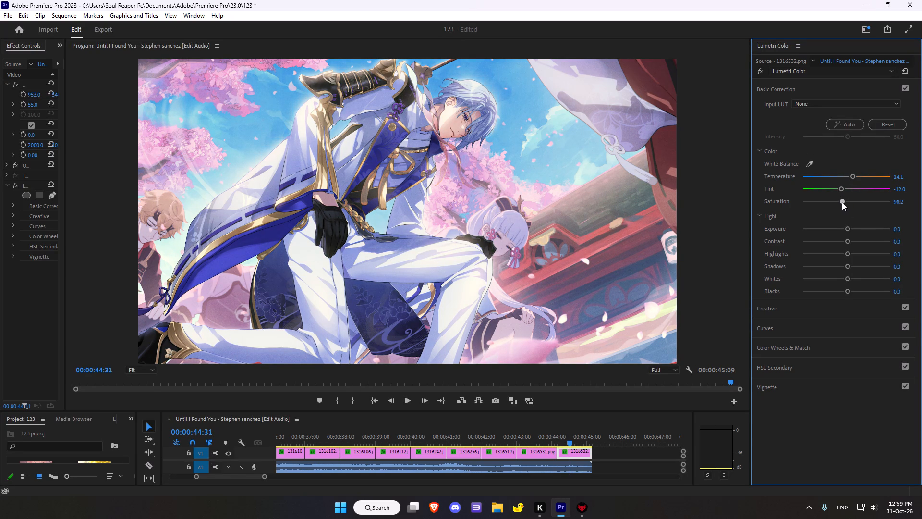
drag(842, 202, 843, 204)
In the Basic Correction light settings, set Exposure to -0.2, Contrast to -19.6, Highlights to -26.1, Whites to -4.3 and Blacks to -18.5.
drag(849, 229, 844, 227)
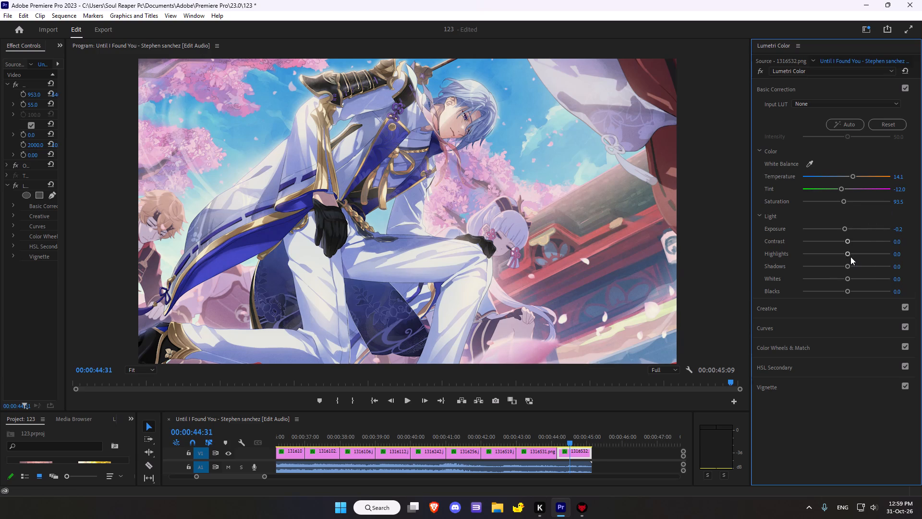
drag(849, 243, 833, 244)
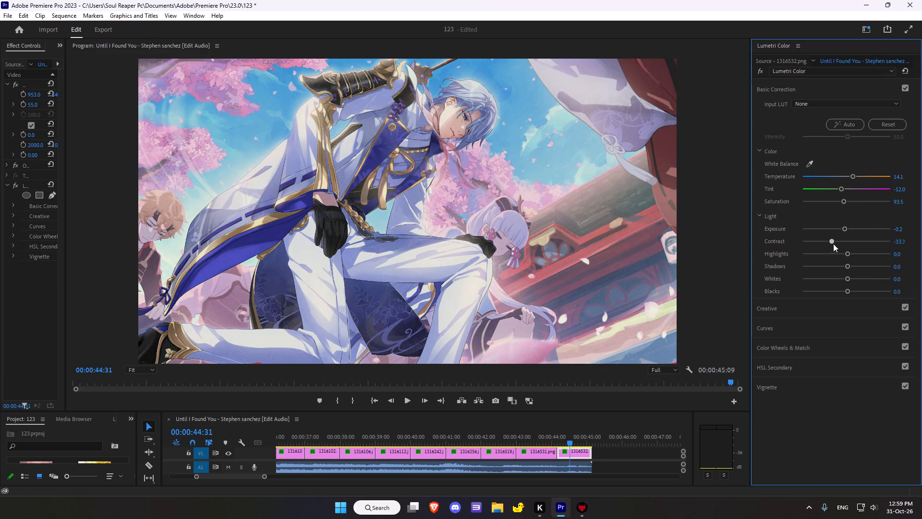
drag(833, 244, 839, 243)
drag(839, 243, 837, 238)
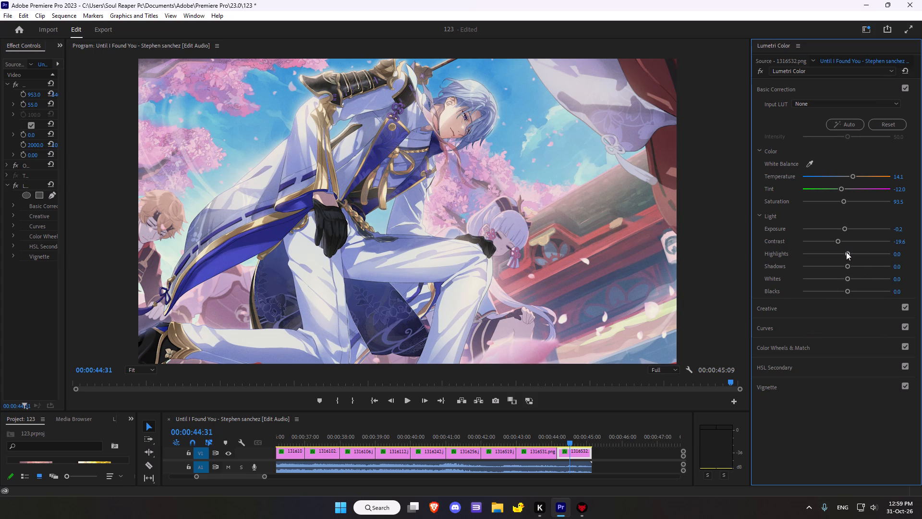
drag(846, 252, 838, 255)
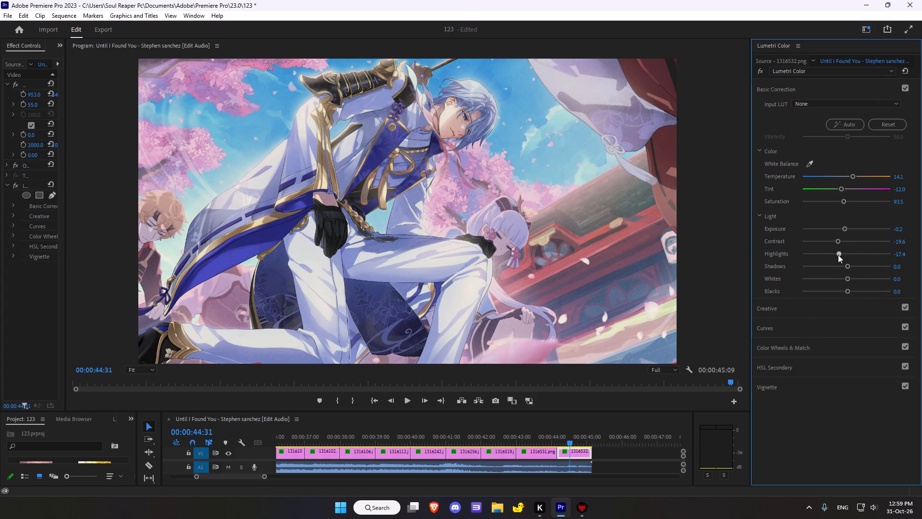
drag(838, 255, 839, 256)
drag(839, 256, 837, 259)
drag(837, 259, 834, 260)
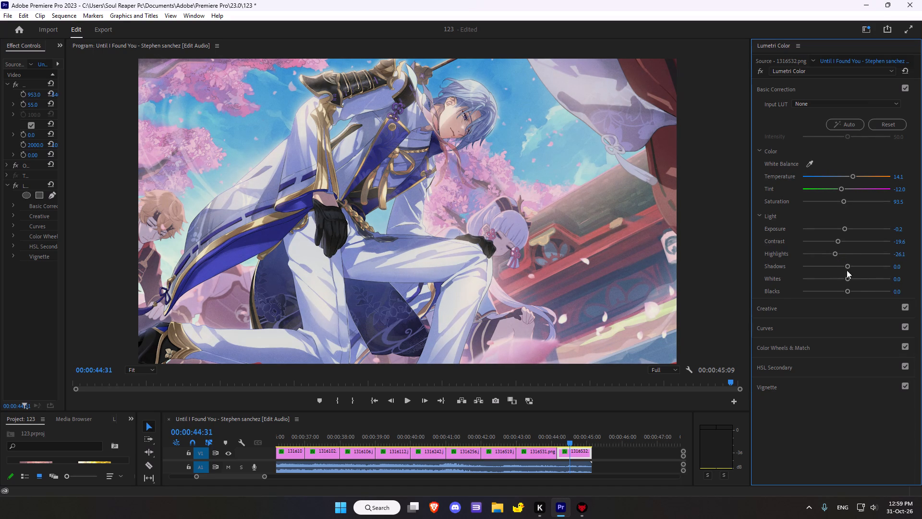
drag(849, 280, 844, 284)
drag(848, 291, 847, 291)
drag(847, 291, 837, 291)
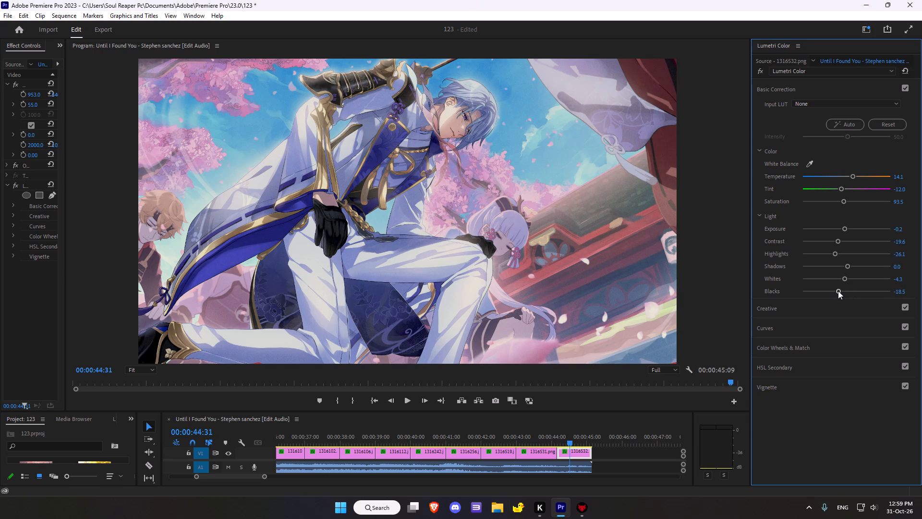
In the Creative settings of 1316532.png, set Intensity to 102.2, Sharpen to 63.0, Vibrance to 30.4 and Saturation to 119.6.
scroll(838, 291, down, 2)
click(771, 308)
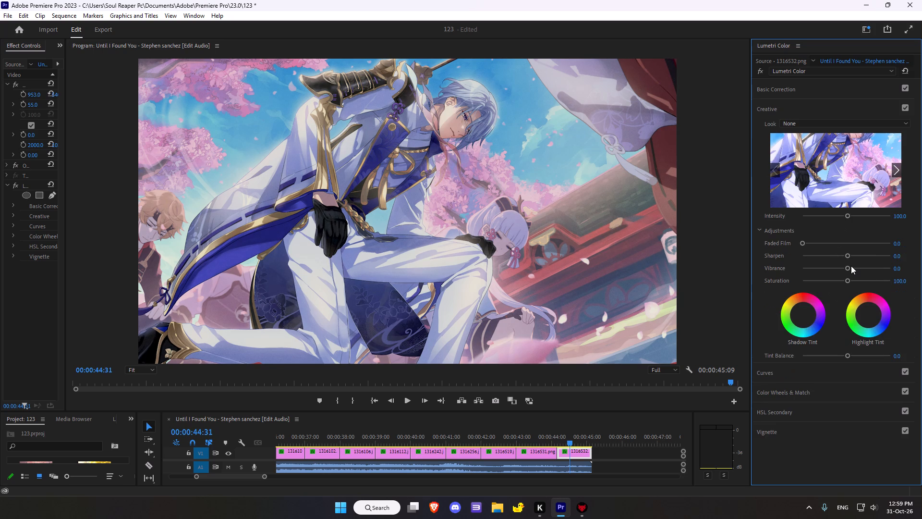
scroll(851, 265, down, 6)
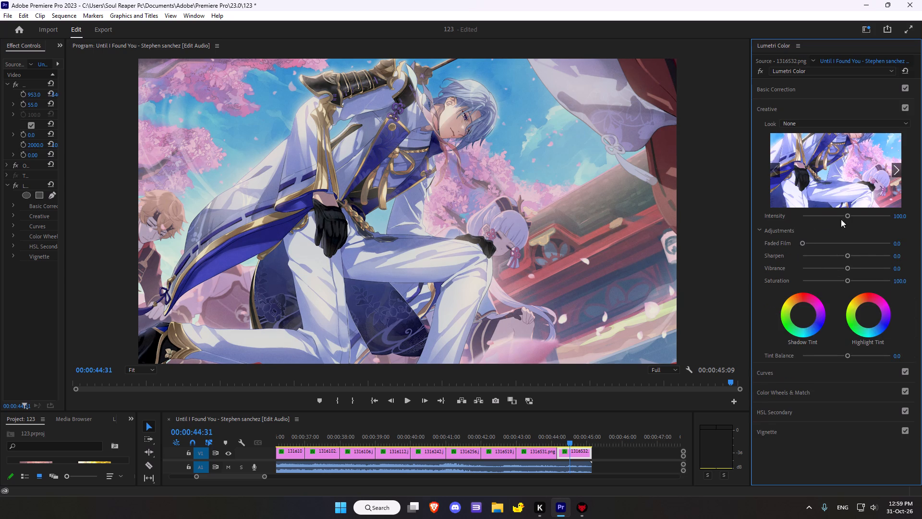
click(848, 214)
drag(848, 254, 874, 252)
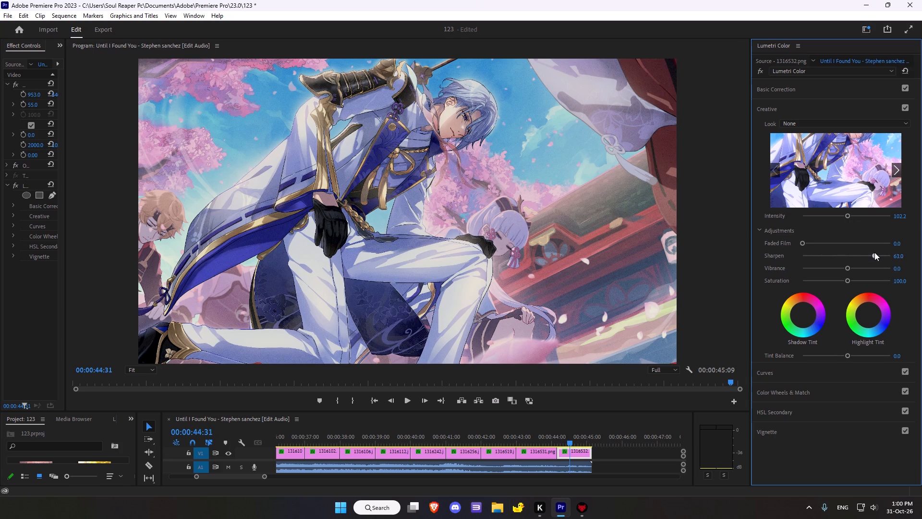
drag(874, 252, 873, 256)
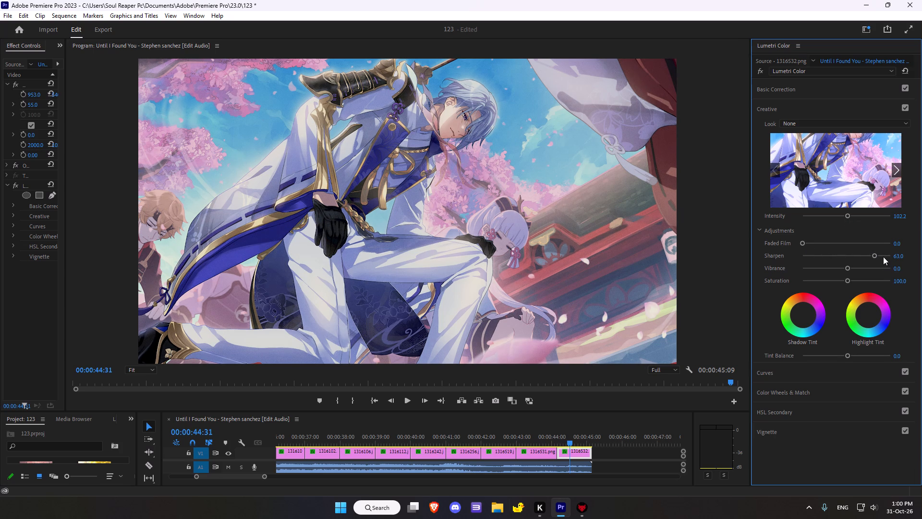
drag(846, 265, 837, 269)
drag(837, 269, 859, 267)
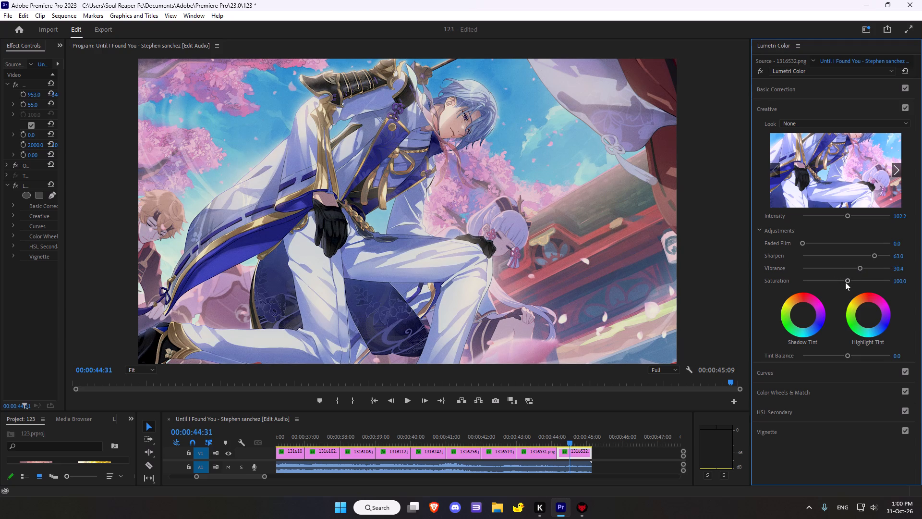
drag(847, 282, 851, 279)
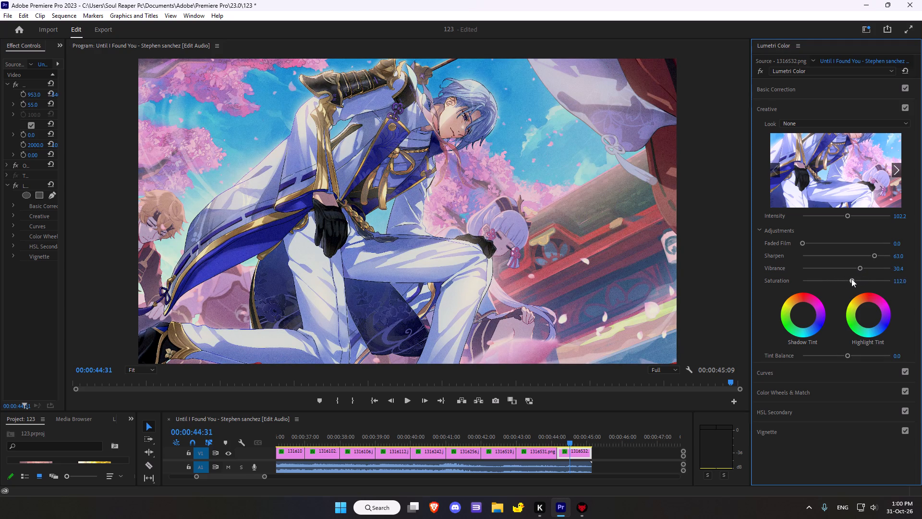
drag(851, 279, 854, 277)
Shift the Creative Shadow Tint slightly toward red and move the Highlight Tint marginally off centre.
scroll(845, 284, down, 4)
click(800, 315)
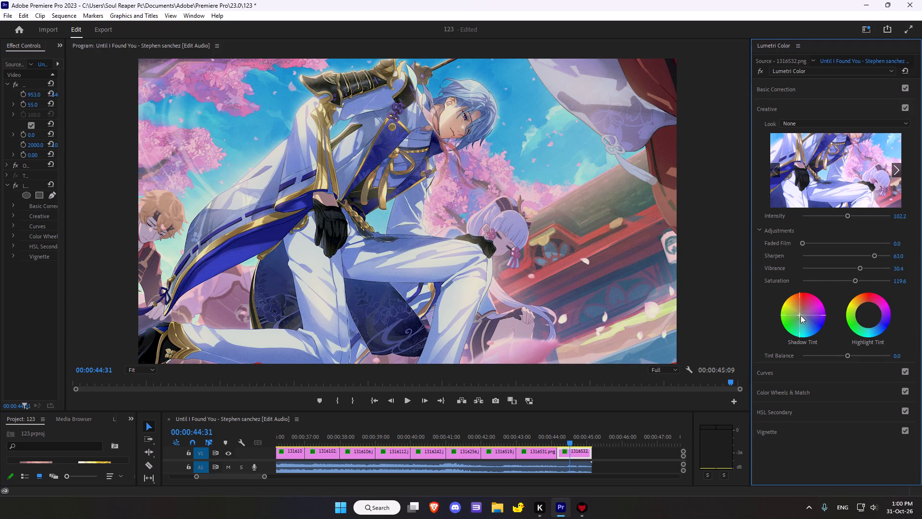
drag(801, 315, 809, 181)
drag(809, 181, 827, 175)
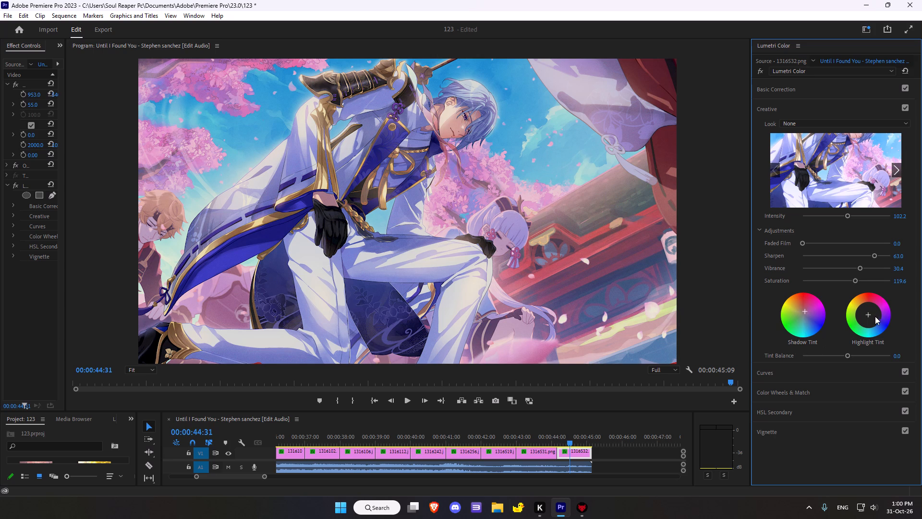
drag(871, 317, 856, 266)
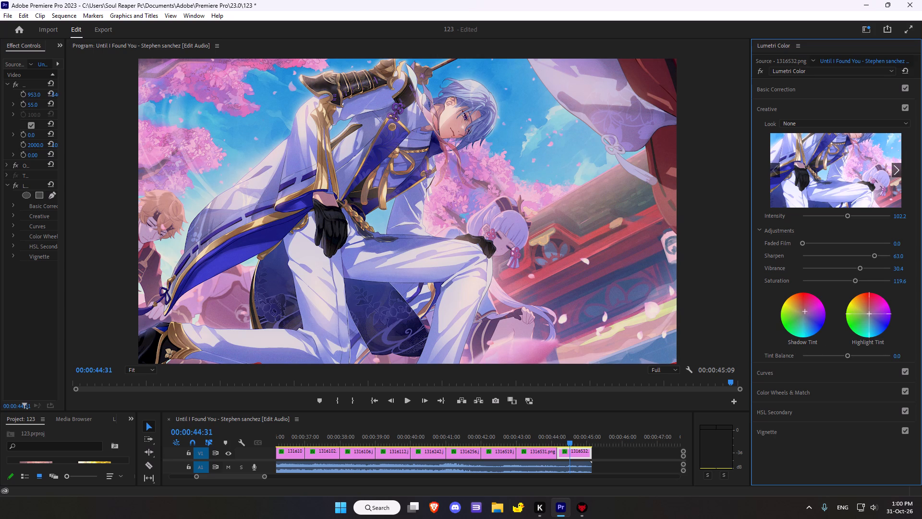
drag(856, 266, 863, 286)
Add a midpoint to the white RGB curve of 1316532.png and pull it slightly down to darken the midtones.
scroll(798, 361, down, 2)
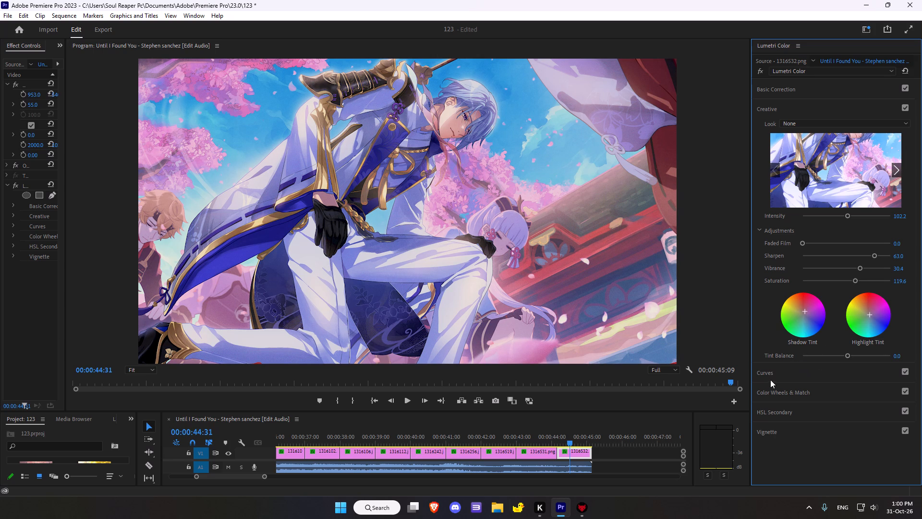
click(772, 372)
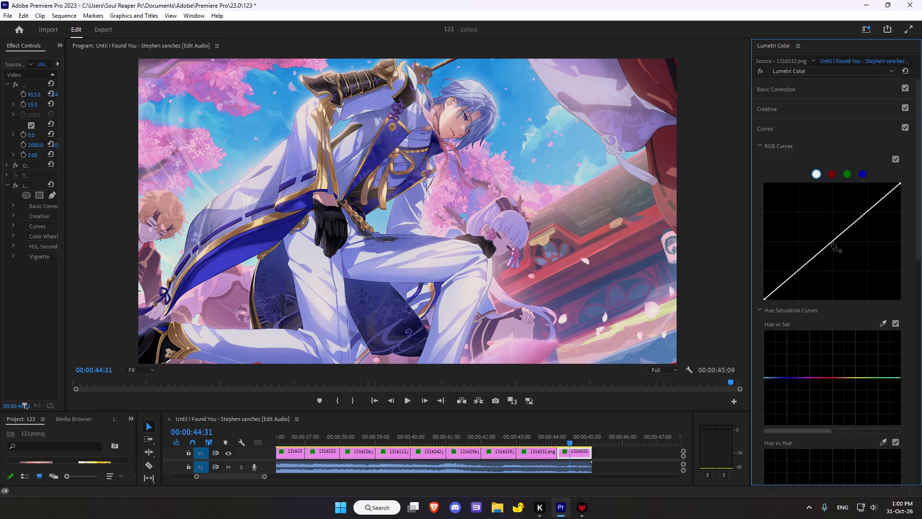
click(832, 242)
drag(833, 243, 837, 247)
Compare 1316532.png with and without the Lumetri Color effect.
double_click(760, 71)
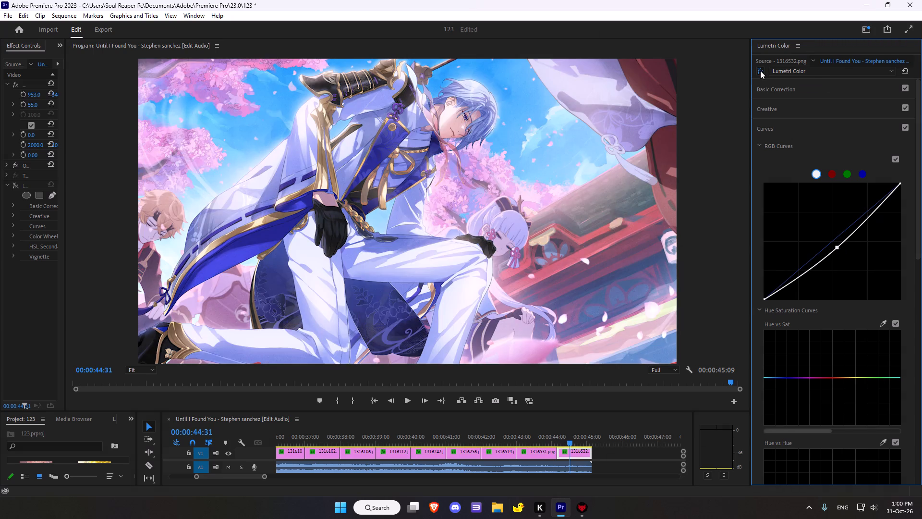
Sample the blue of the character's robe for the Hue vs Sat curve and lower that hue's saturation point slightly.
scroll(787, 329, down, 5)
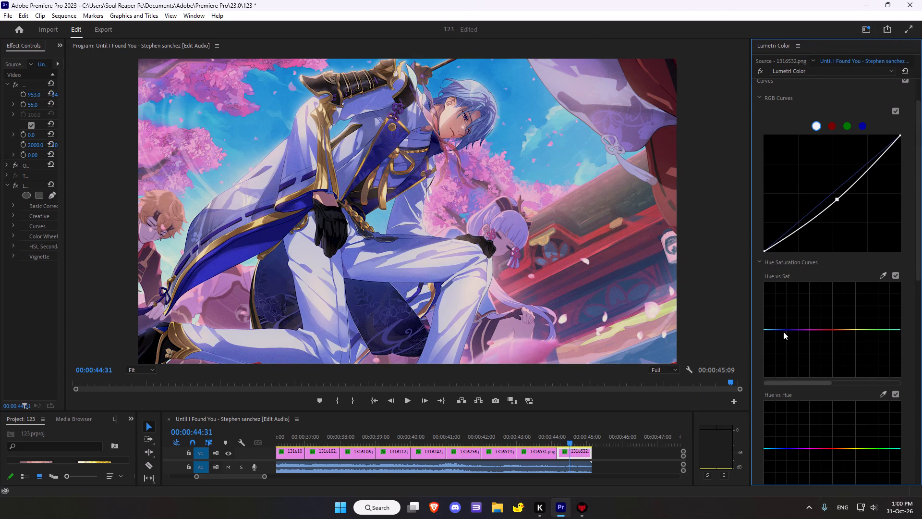
scroll(783, 332, down, 1)
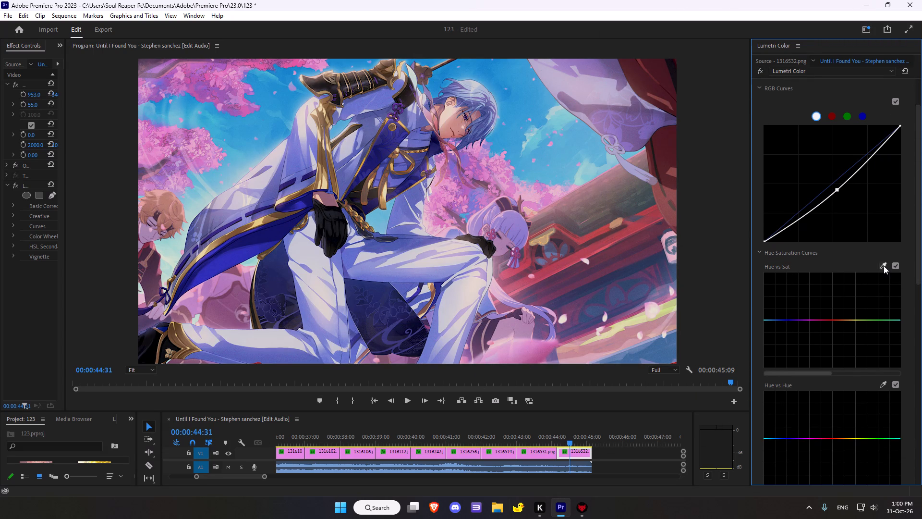
click(884, 266)
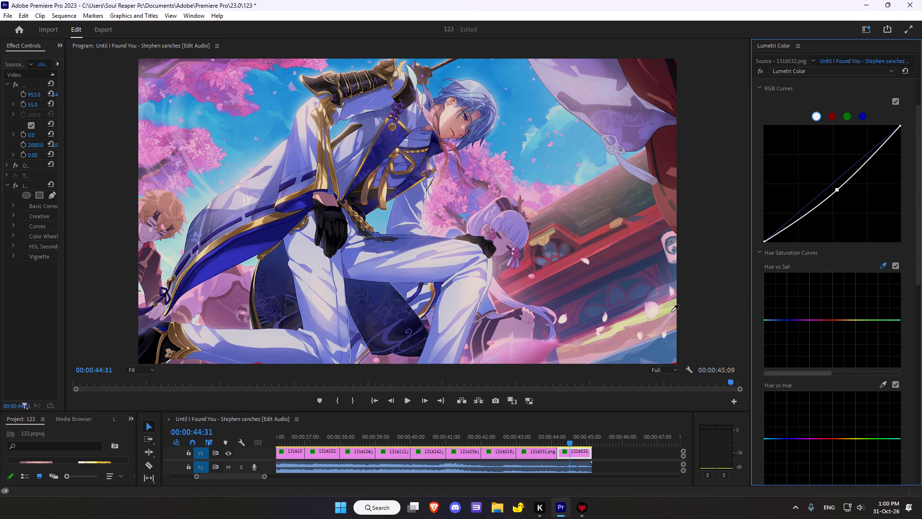
scroll(539, 307, down, 1)
click(268, 227)
click(786, 320)
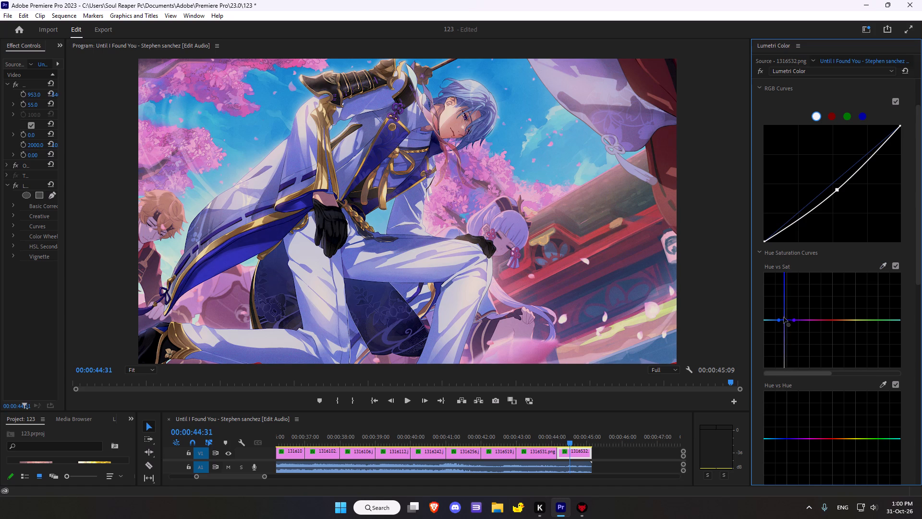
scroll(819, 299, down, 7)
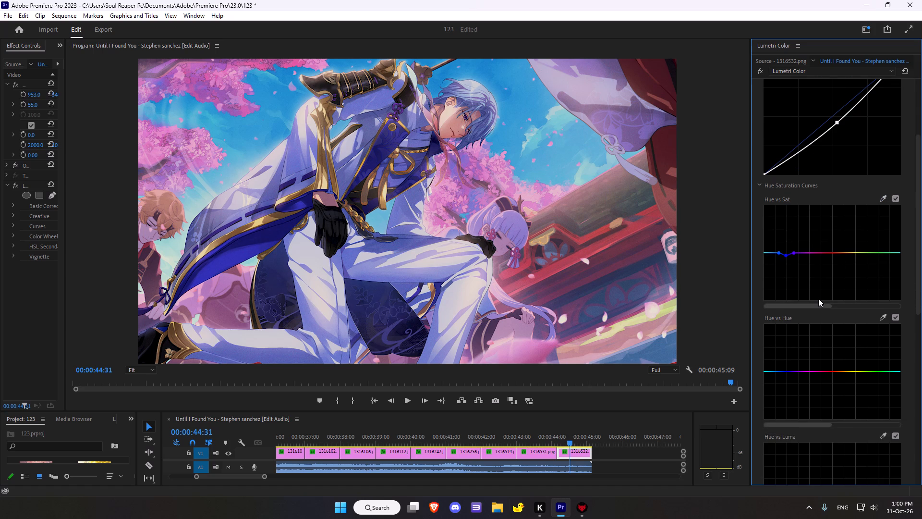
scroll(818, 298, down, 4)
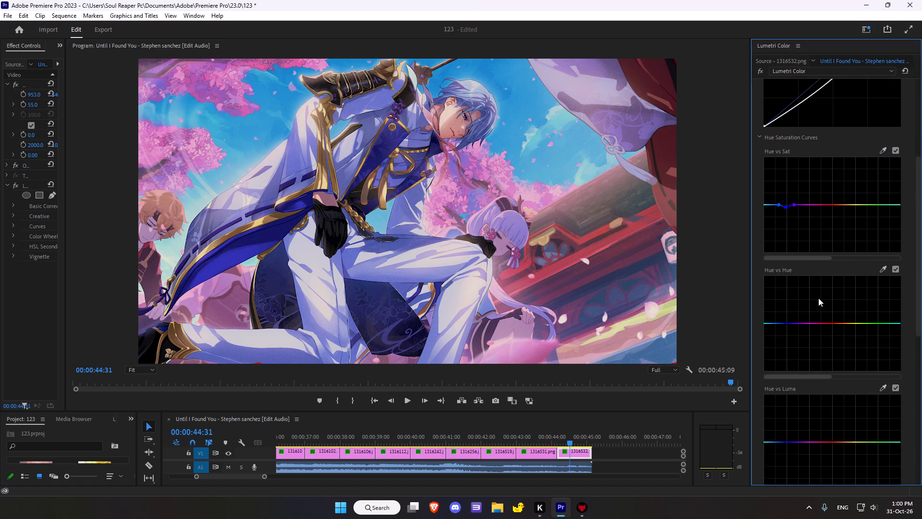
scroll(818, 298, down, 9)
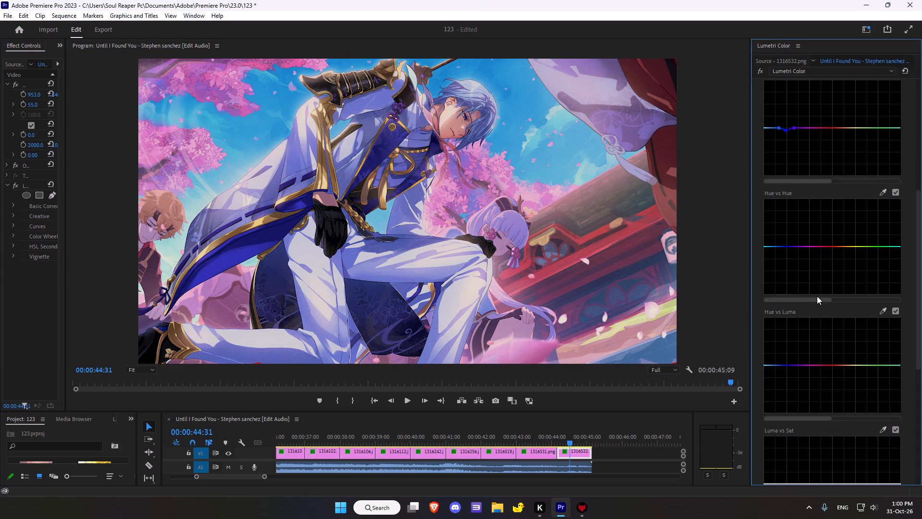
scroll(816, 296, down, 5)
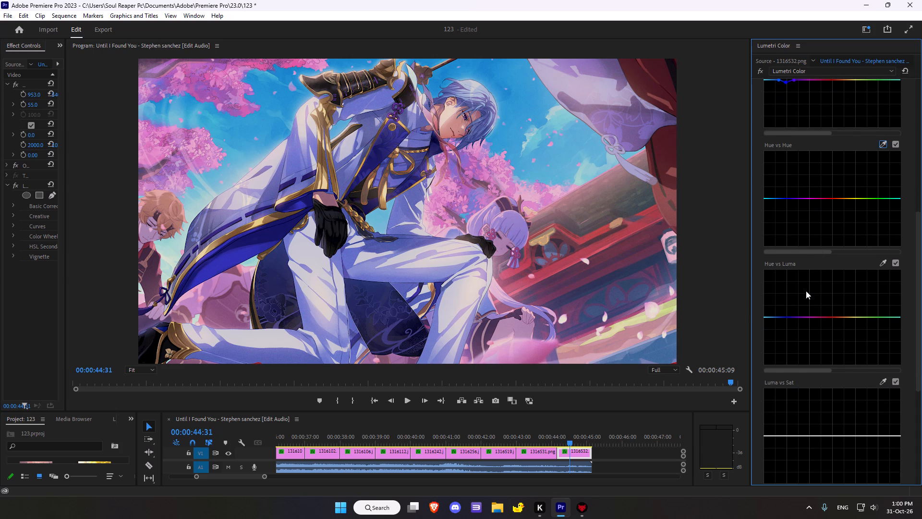
In Color Wheels & Match for 1316532.png, shift the Midtones wheel slightly off centre toward red.
scroll(806, 291, down, 9)
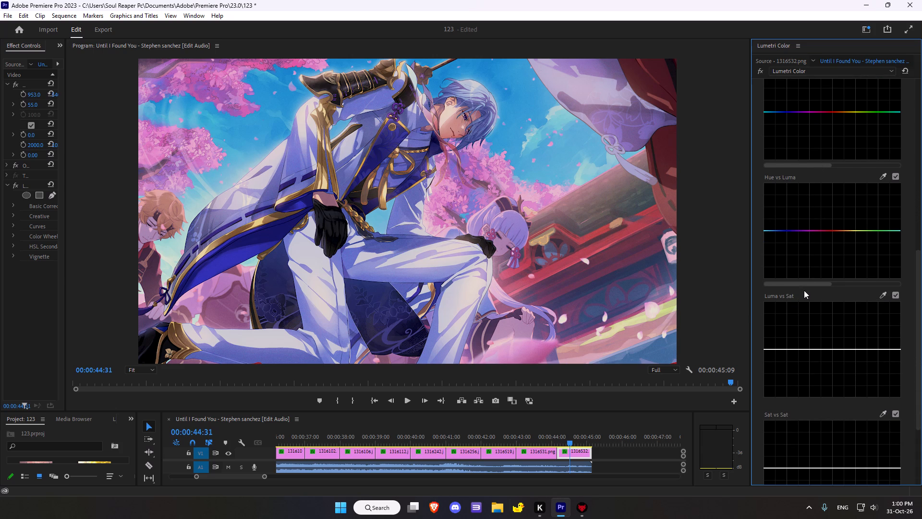
scroll(804, 290, down, 6)
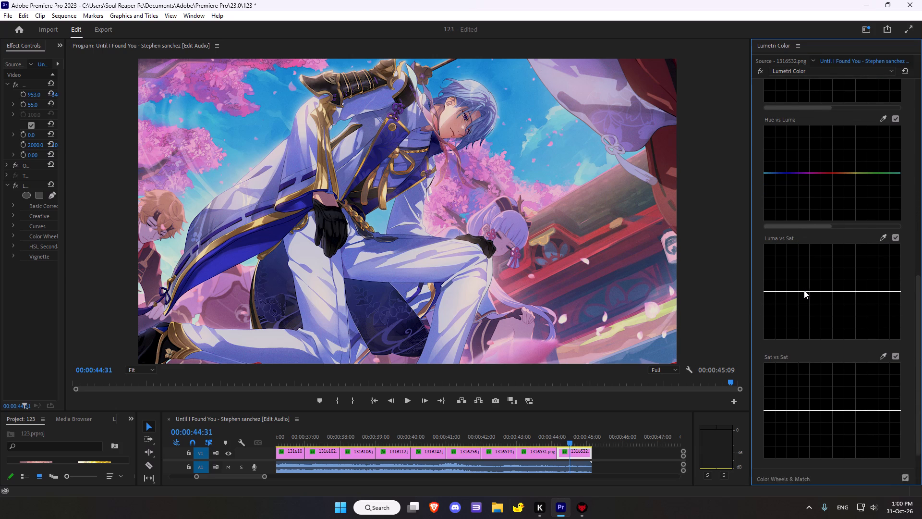
scroll(804, 290, down, 4)
scroll(804, 290, up, 16)
right_click(804, 290)
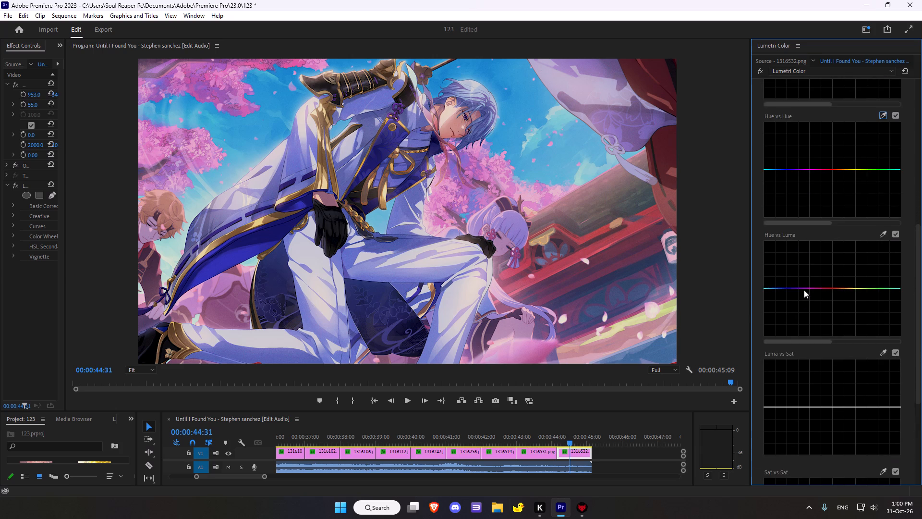
scroll(804, 290, down, 20)
scroll(804, 290, down, 5)
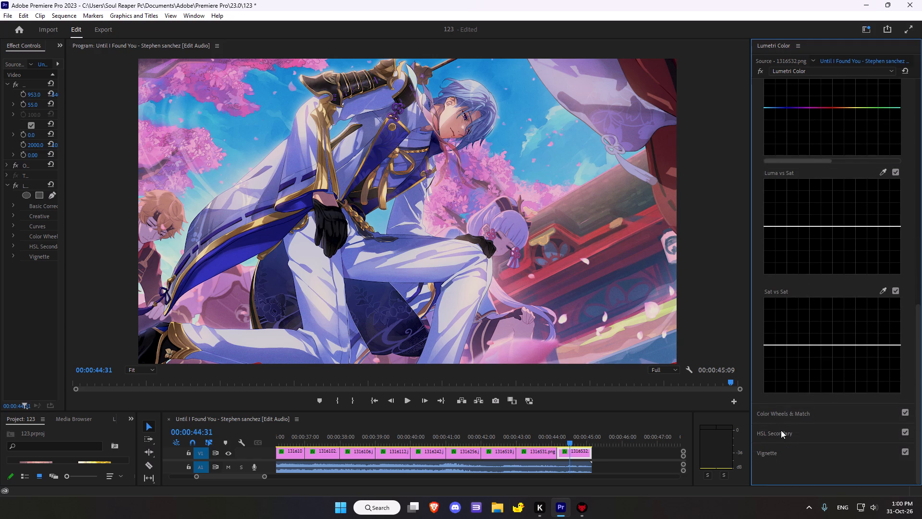
click(782, 412)
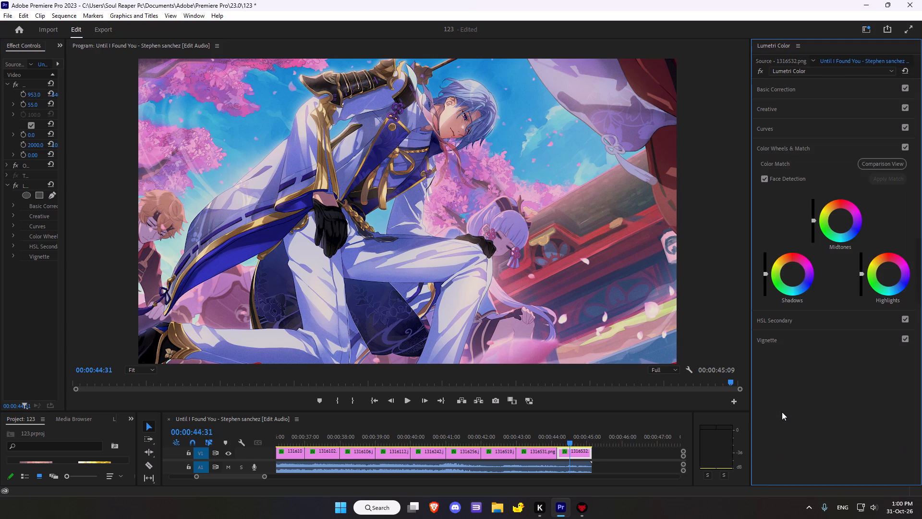
drag(841, 218, 832, 196)
drag(832, 196, 861, 181)
drag(861, 181, 861, 181)
Nudge the Shadows and Highlights colour wheels of 1316532.png marginally off centre toward red.
drag(793, 272, 783, 248)
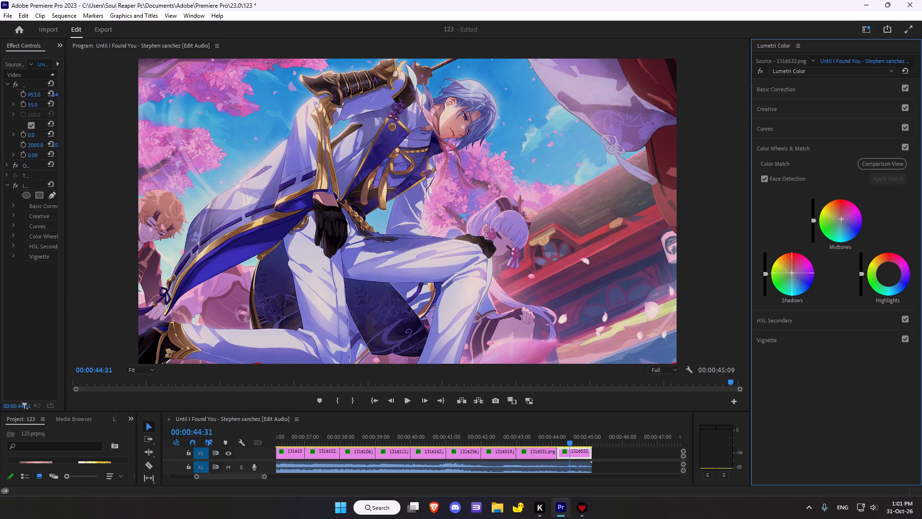
drag(783, 248, 783, 250)
drag(783, 250, 782, 250)
drag(888, 272, 898, 284)
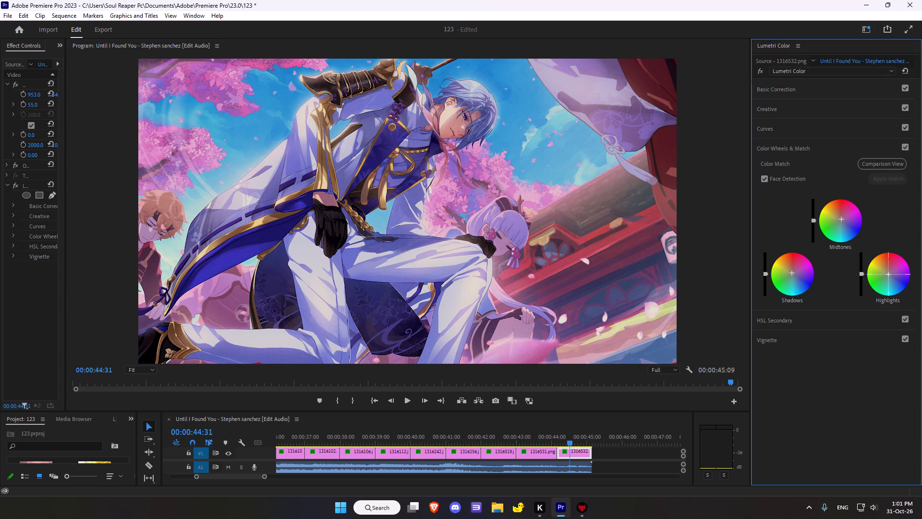
drag(898, 284, 861, 265)
Play the whole sequence from the beginning to review the graded clips, and return to the start.
scroll(727, 433, down, 3)
scroll(610, 428, down, 5)
scroll(609, 426, up, 7)
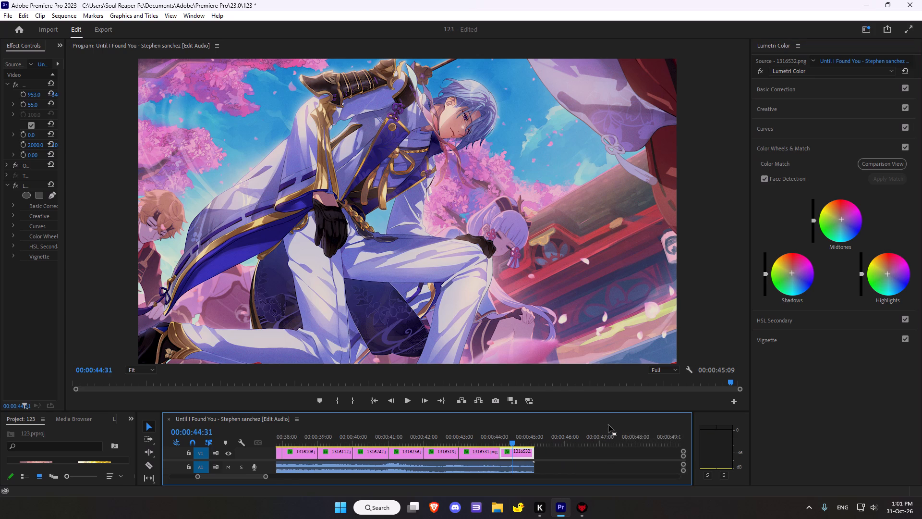
scroll(519, 443, up, 5)
click(367, 400)
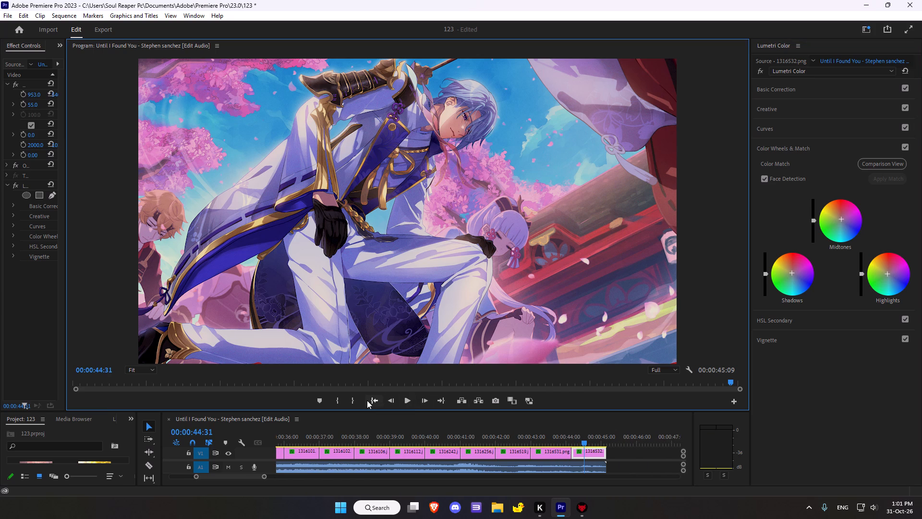
click(405, 401)
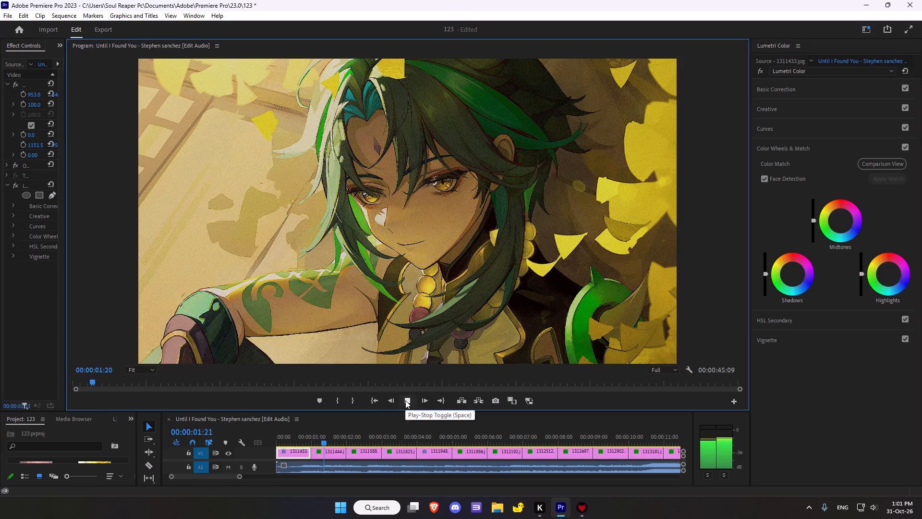
click(377, 404)
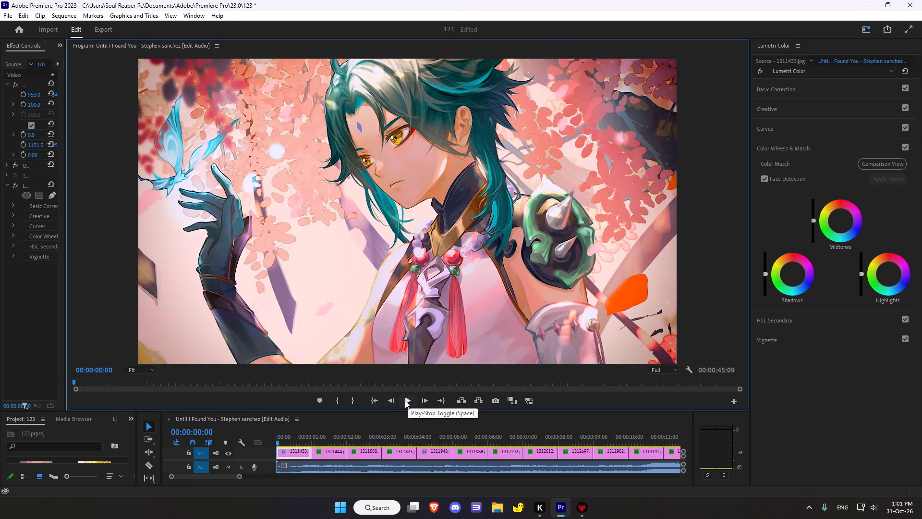
click(405, 400)
click(405, 400)
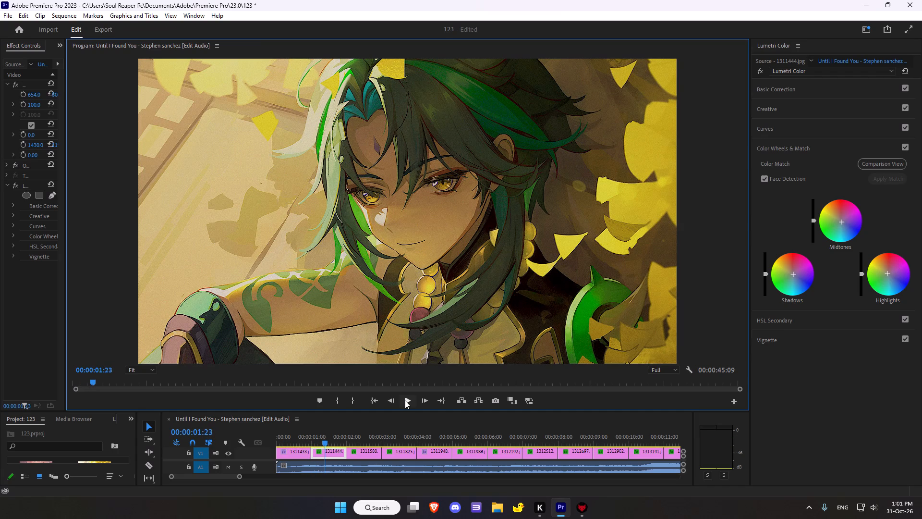
click(405, 400)
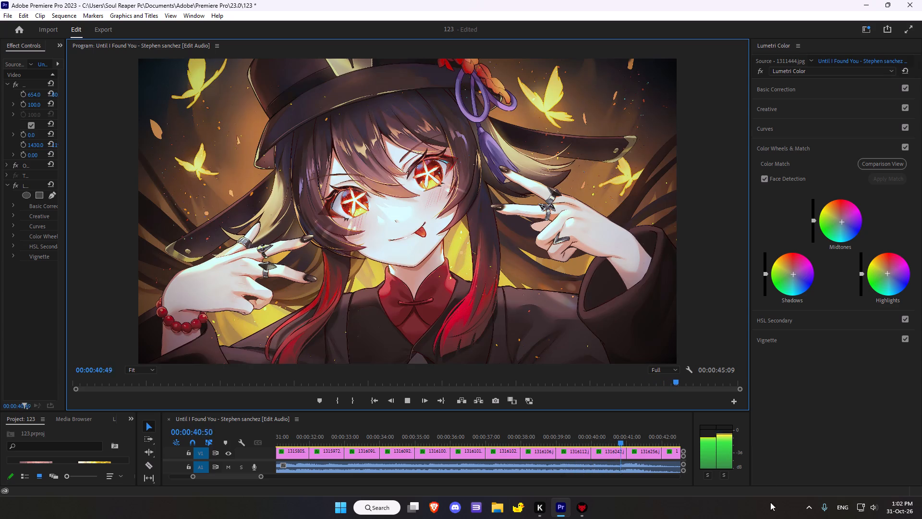
scroll(649, 440, down, 3)
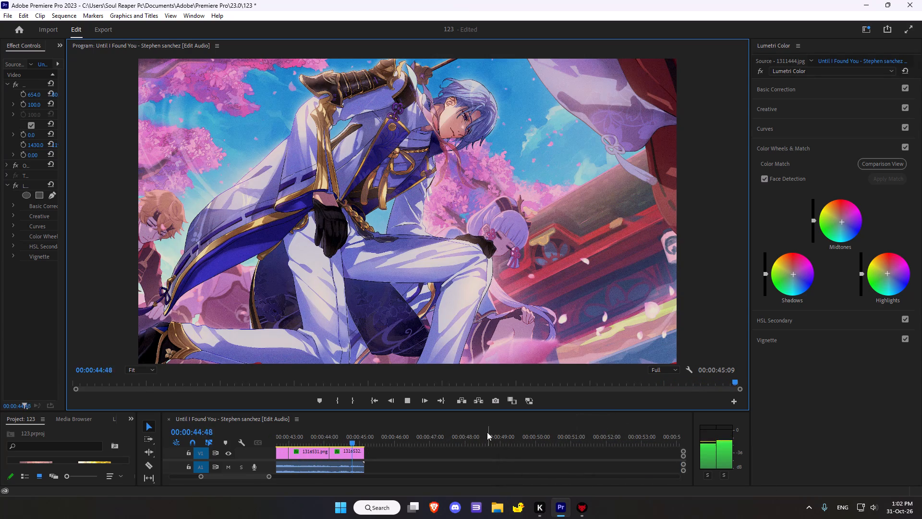
click(376, 402)
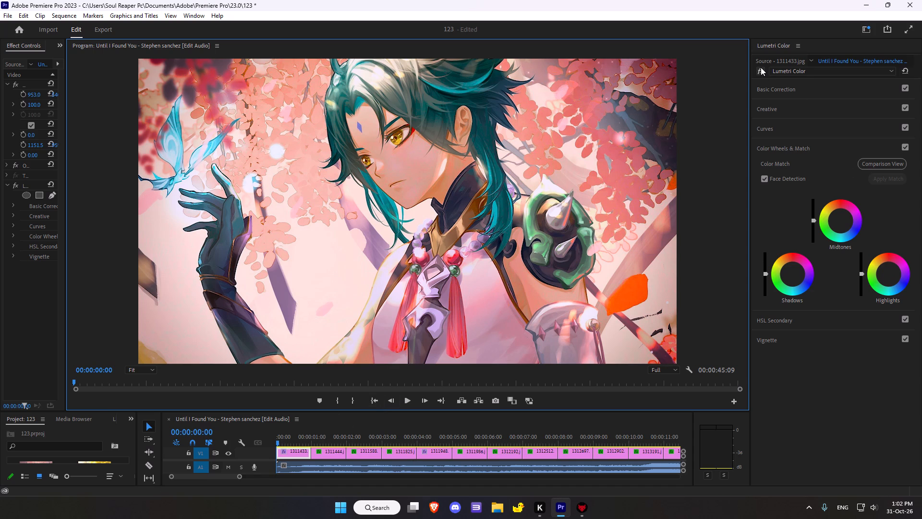
Compare the first clip, 1311433.jpg, with and without its Lumetri Color effect.
click(761, 67)
click(761, 67)
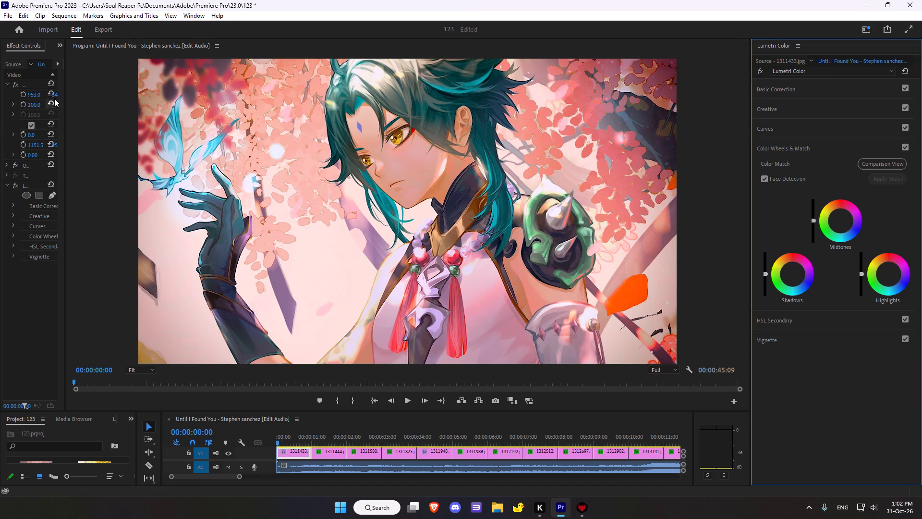
Save the project under its existing name.
click(8, 19)
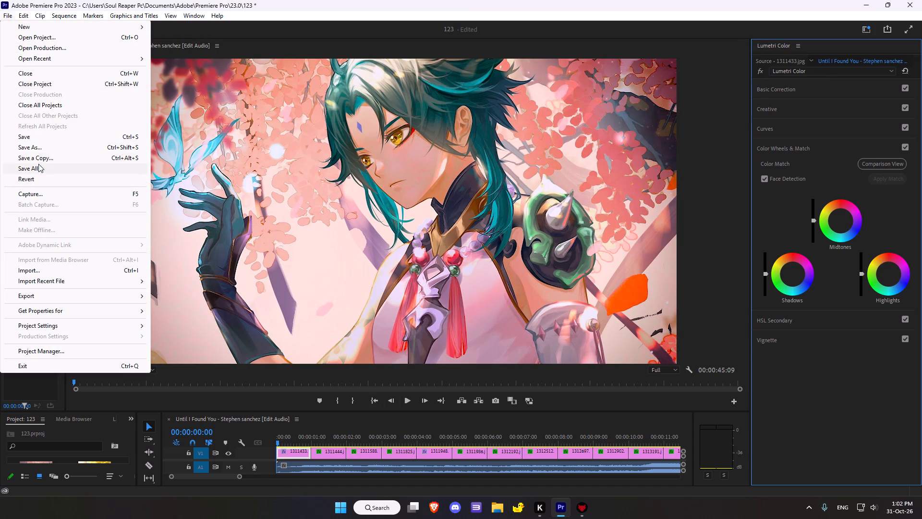
click(42, 139)
click(594, 406)
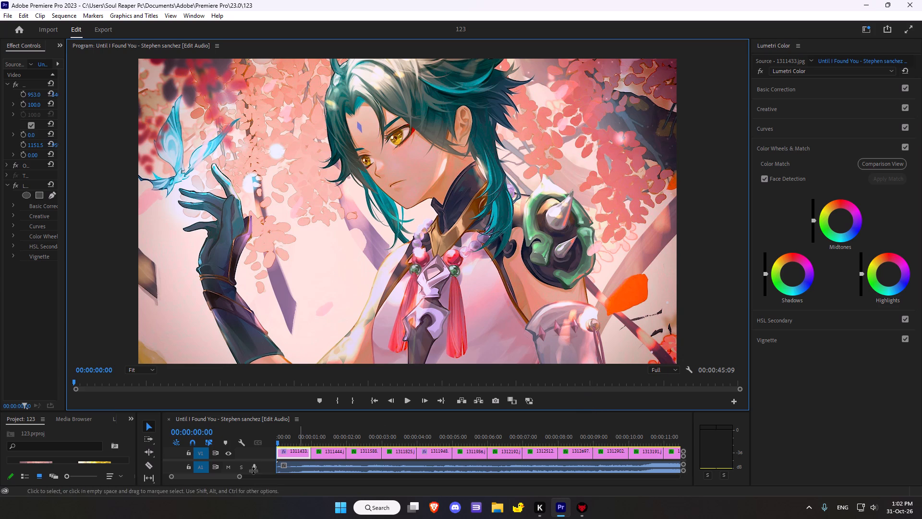
Place the playhead at 00:00:00:25 on the first clip, 1311433.jpg, and reset all its Lumetri Color adjustments.
click(291, 438)
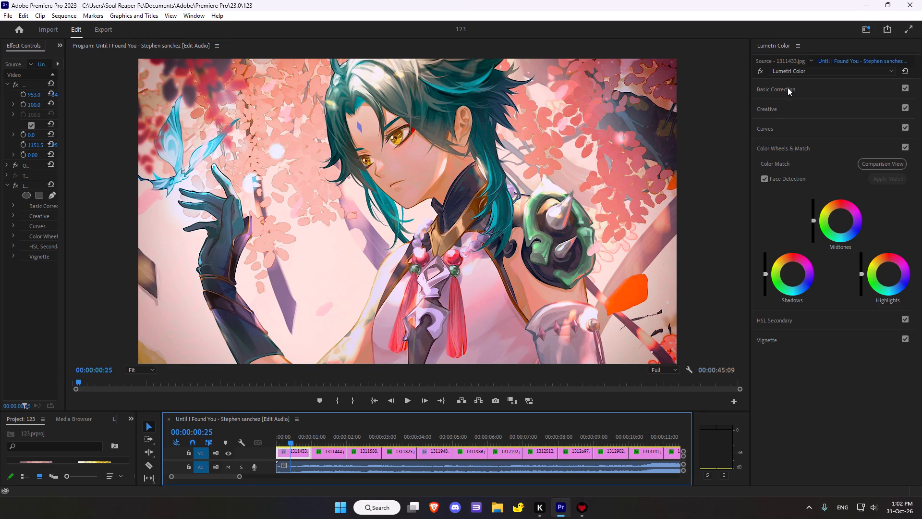
click(789, 86)
double_click(761, 68)
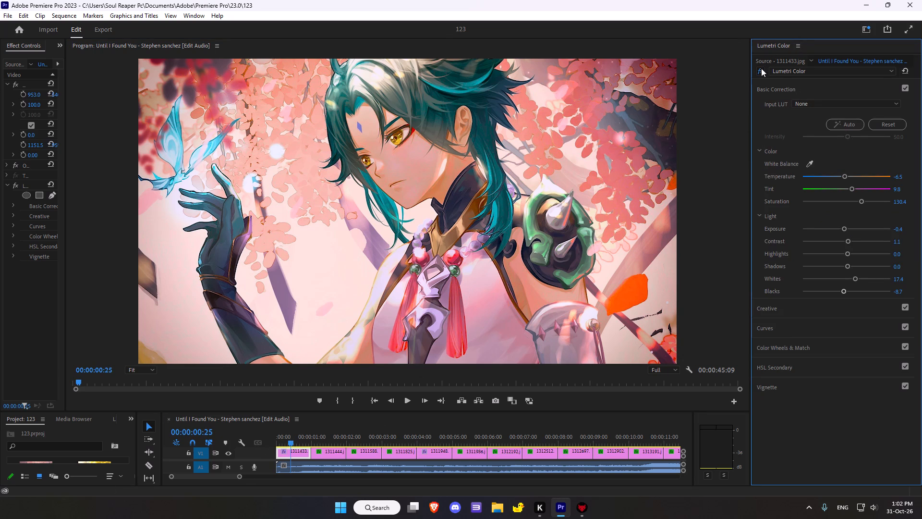
click(908, 70)
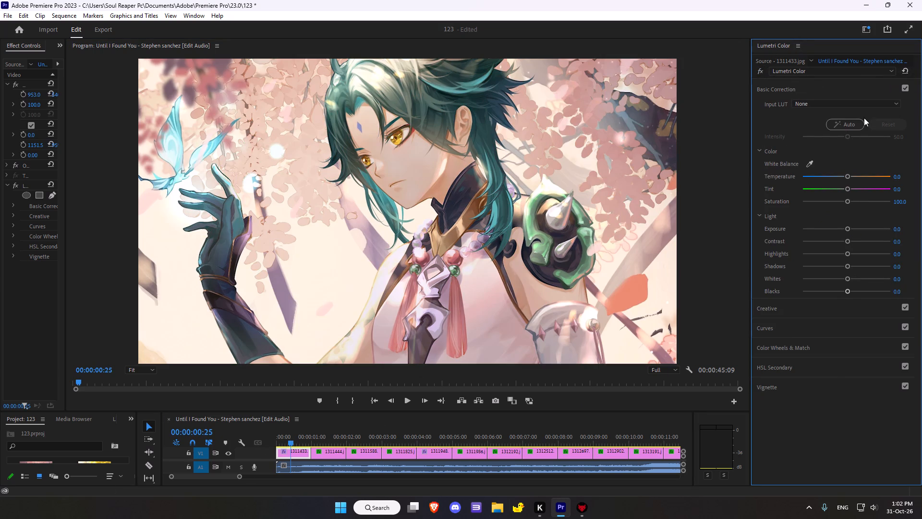
In Basic Correction for 1311433.jpg, set Temperature to -13.0, Tint to 15.2 and Saturation to 115.2.
drag(847, 179, 846, 176)
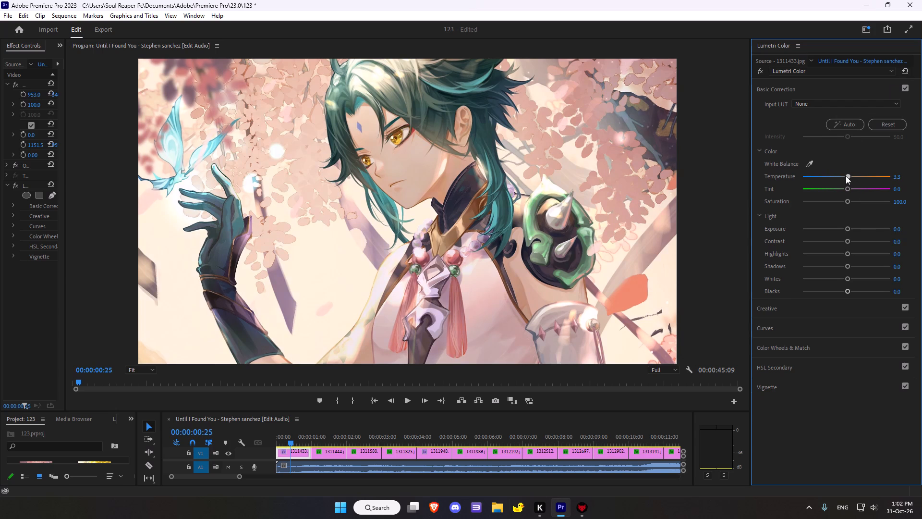
drag(846, 176, 840, 174)
drag(848, 188, 852, 184)
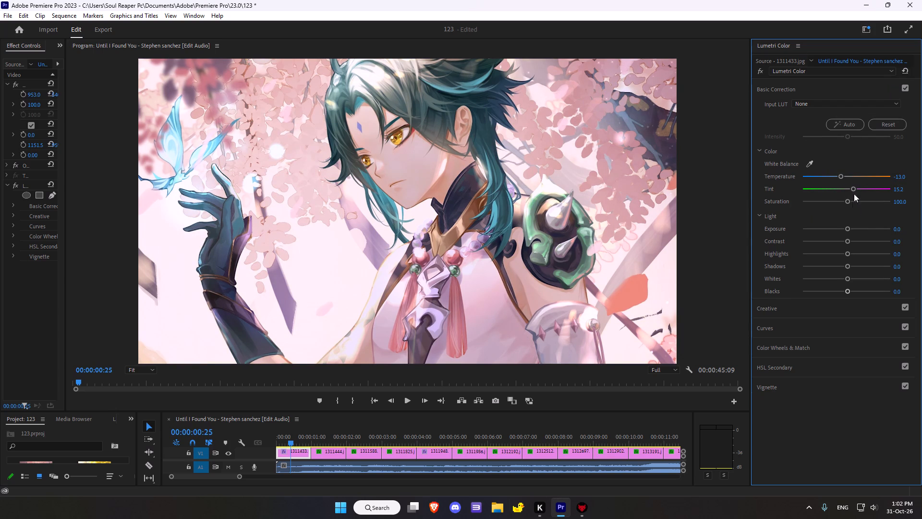
click(850, 198)
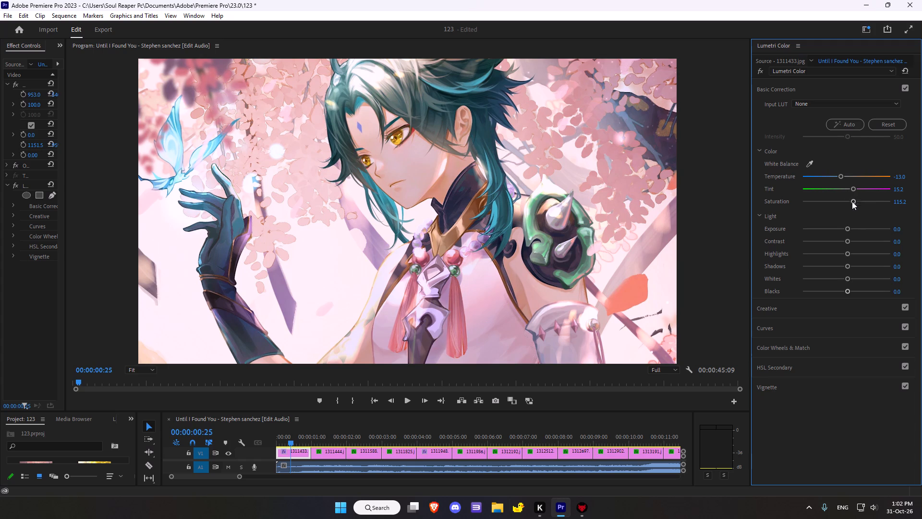
Adjust the Light values of 1311433.jpg: Exposure -0.4, Contrast 21.7, Shadows -4.3 and Blacks -5.4.
drag(849, 231, 842, 228)
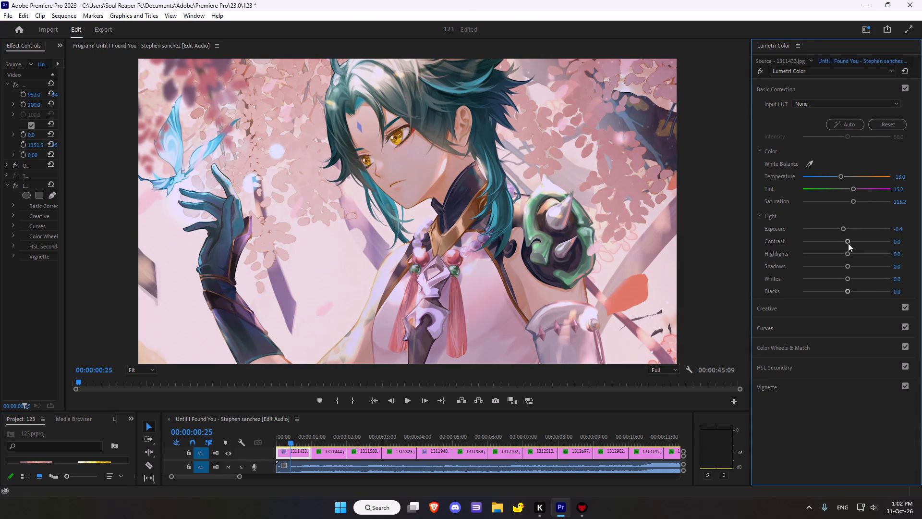
drag(848, 243, 855, 238)
click(847, 264)
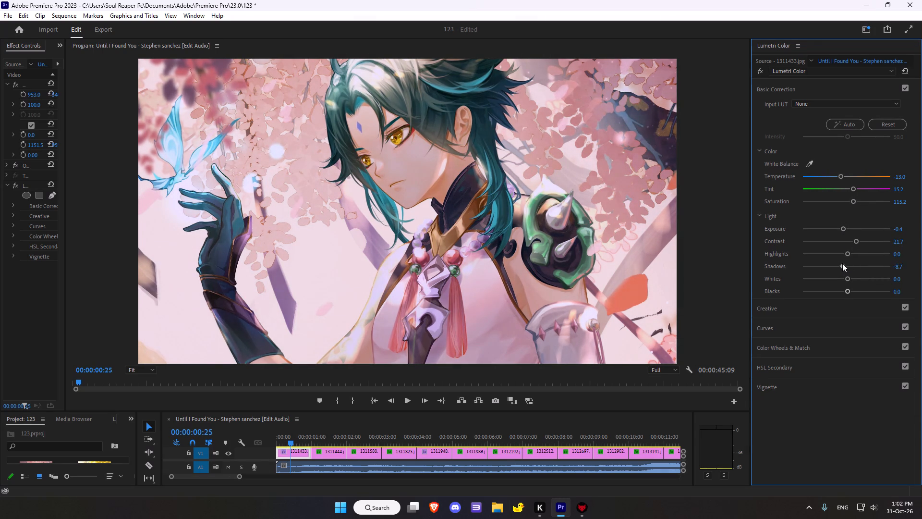
click(847, 290)
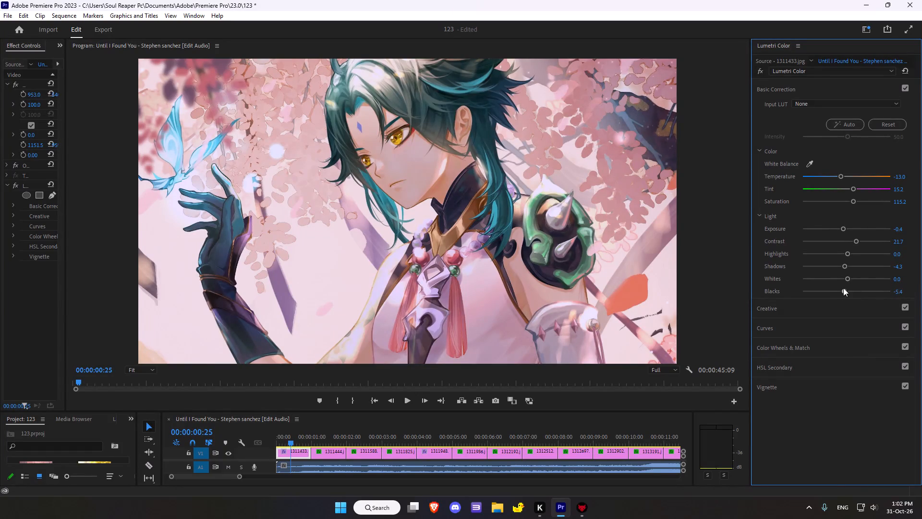
In the Creative adjustments of 1311433.jpg, set Sharpen to 43.5.
scroll(848, 286, down, 3)
click(763, 308)
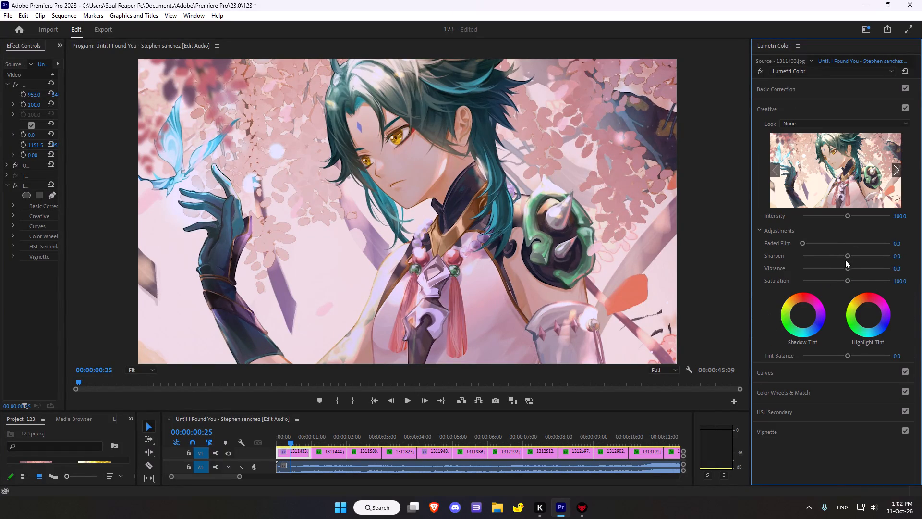
drag(851, 254, 862, 256)
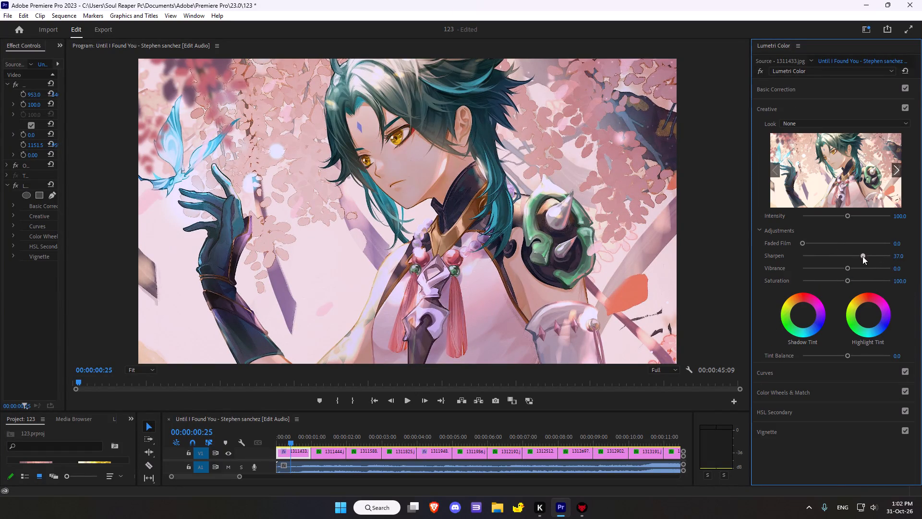
drag(862, 256, 865, 255)
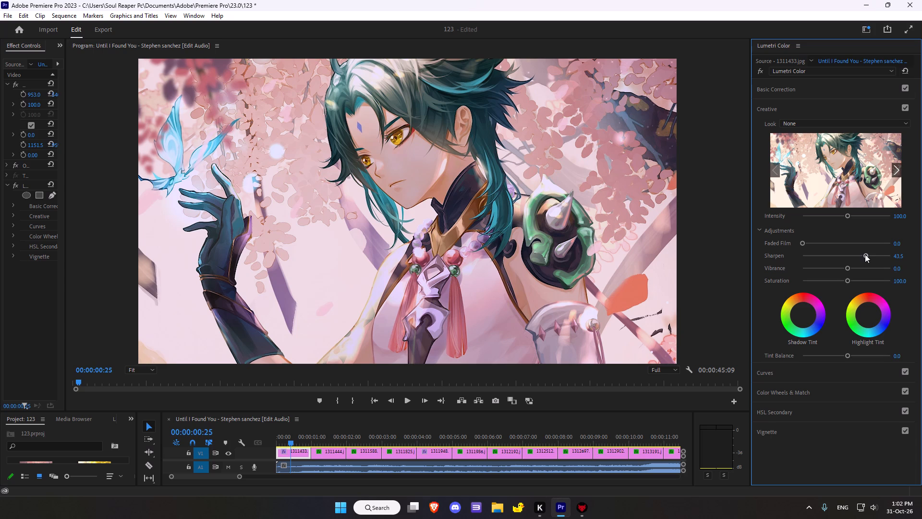
In the Creative adjustments of 1311433.jpg, set Saturation to 102.2 and nudge the Shadow Tint slightly off centre toward red.
click(847, 282)
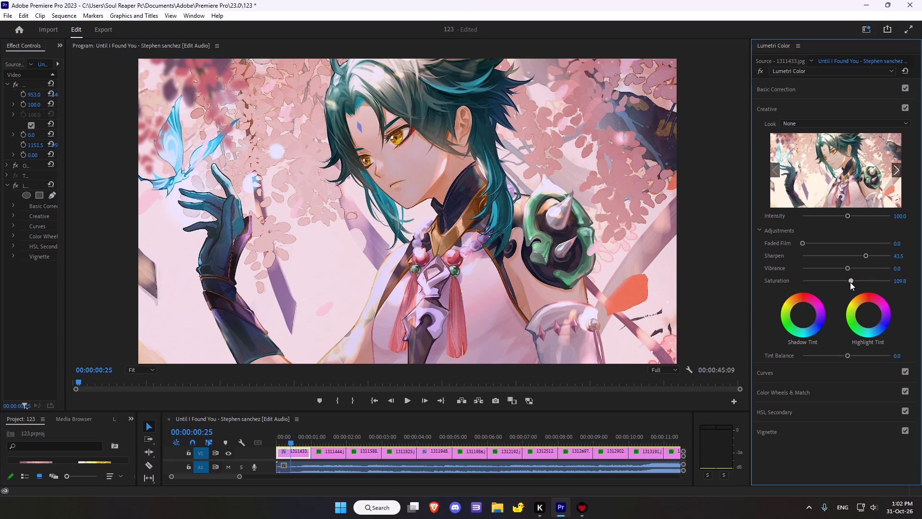
drag(803, 312, 789, 264)
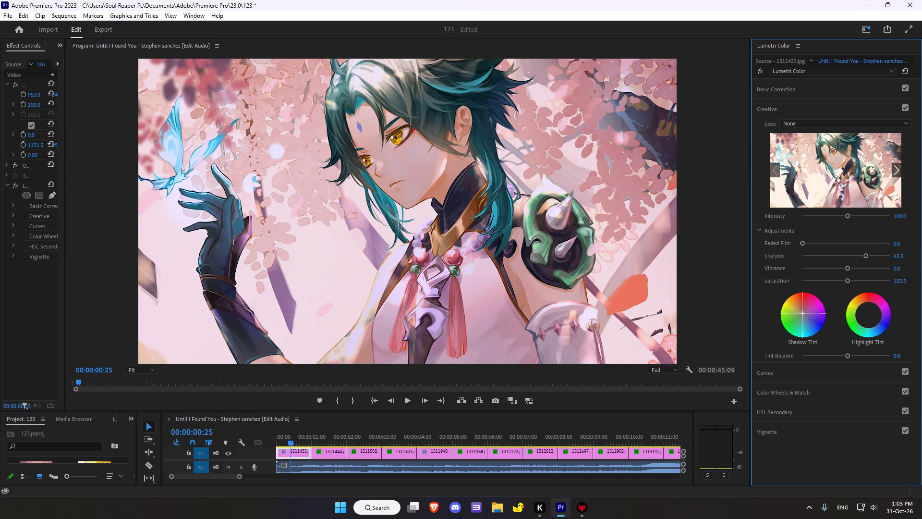
drag(789, 264, 798, 267)
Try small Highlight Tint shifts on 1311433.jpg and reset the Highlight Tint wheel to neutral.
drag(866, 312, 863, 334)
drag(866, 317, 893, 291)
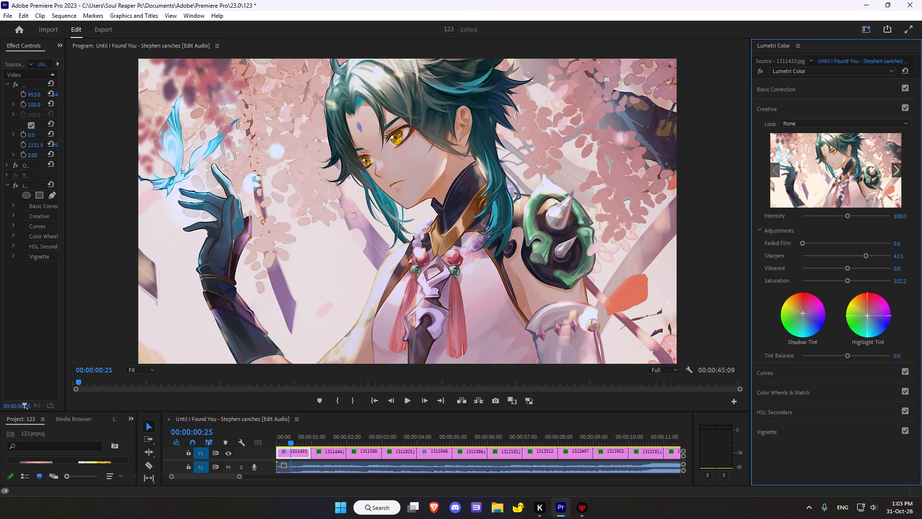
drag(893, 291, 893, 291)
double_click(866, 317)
In the RGB Curves of 1311433.jpg, add a midpoint to the white curve and pull it slightly below the diagonal.
click(775, 373)
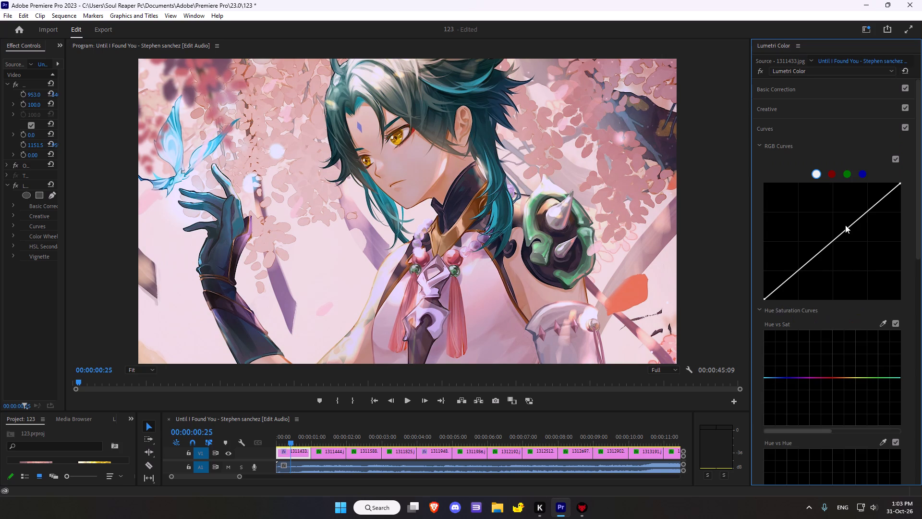
click(836, 242)
click(834, 241)
click(834, 241)
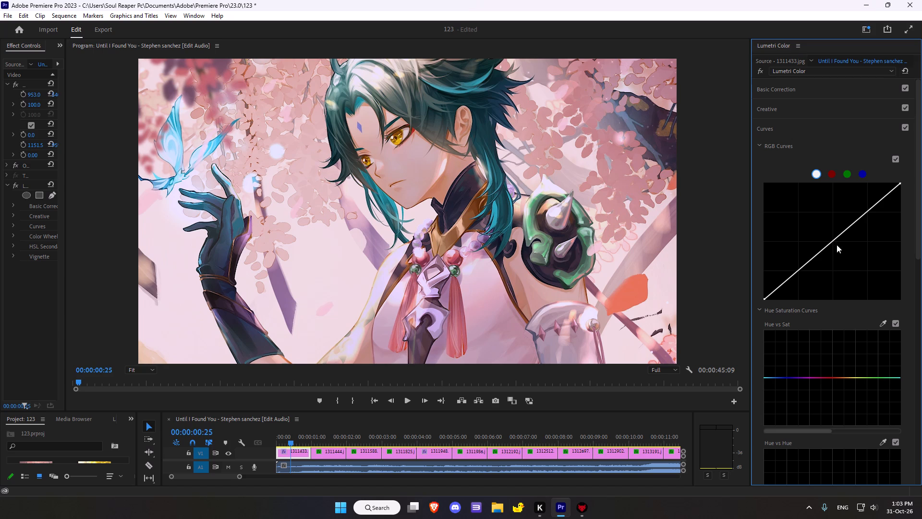
double_click(833, 239)
drag(833, 241, 836, 246)
click(832, 240)
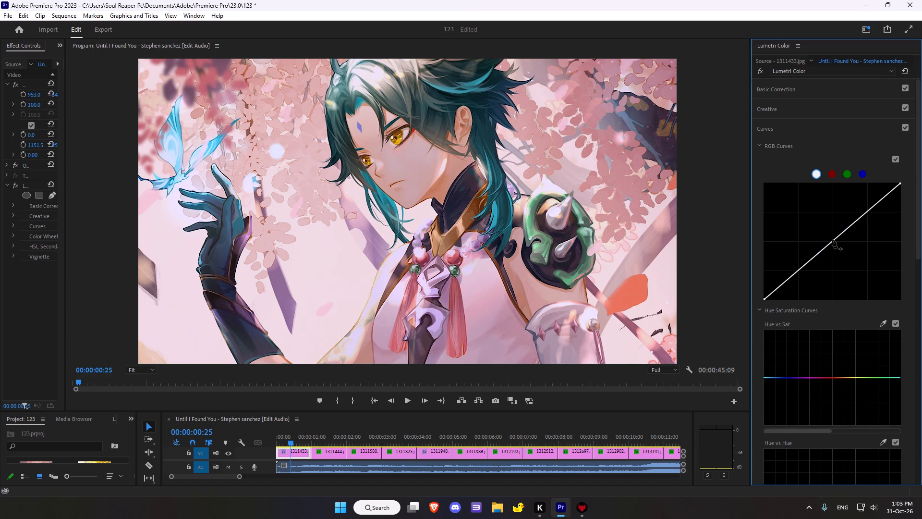
click(829, 242)
drag(830, 243, 837, 241)
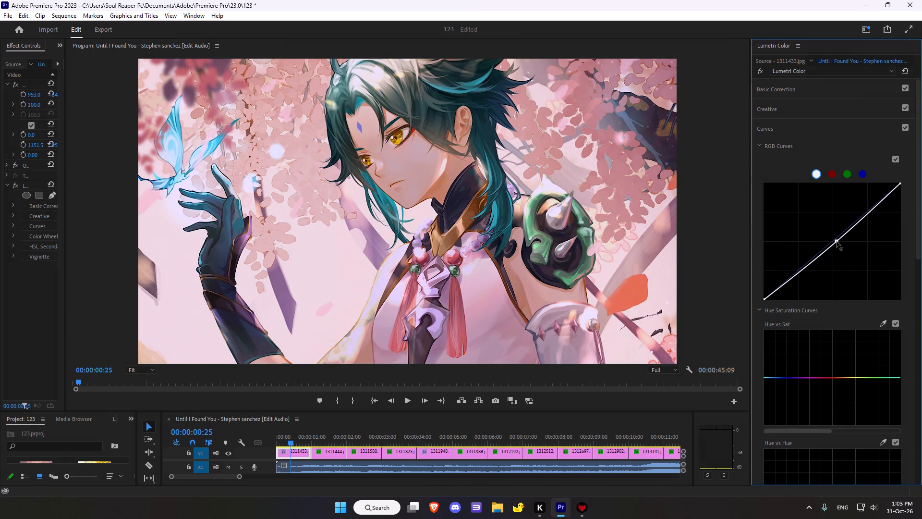
drag(837, 241, 837, 241)
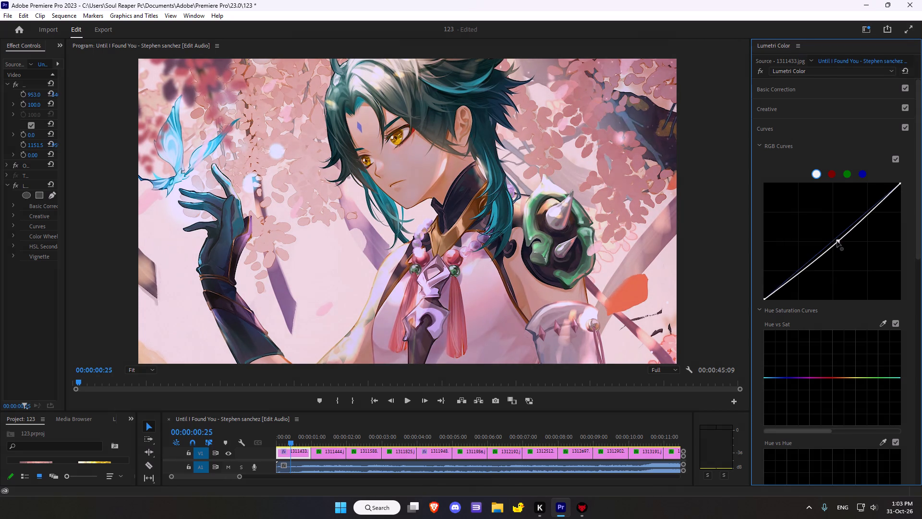
drag(837, 241, 835, 242)
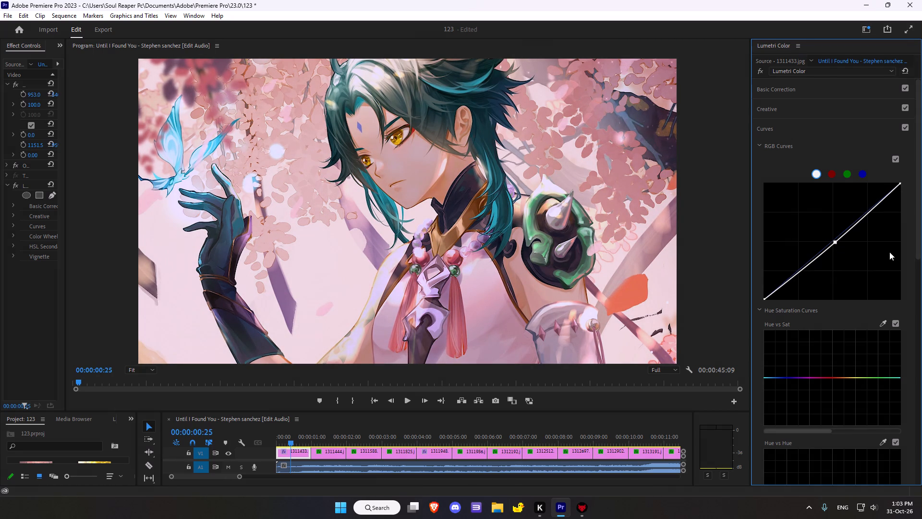
Sample the green shoulder armour for the Hue vs Sat curve and raise the middle green point slightly to boost green saturation.
scroll(862, 233, down, 4)
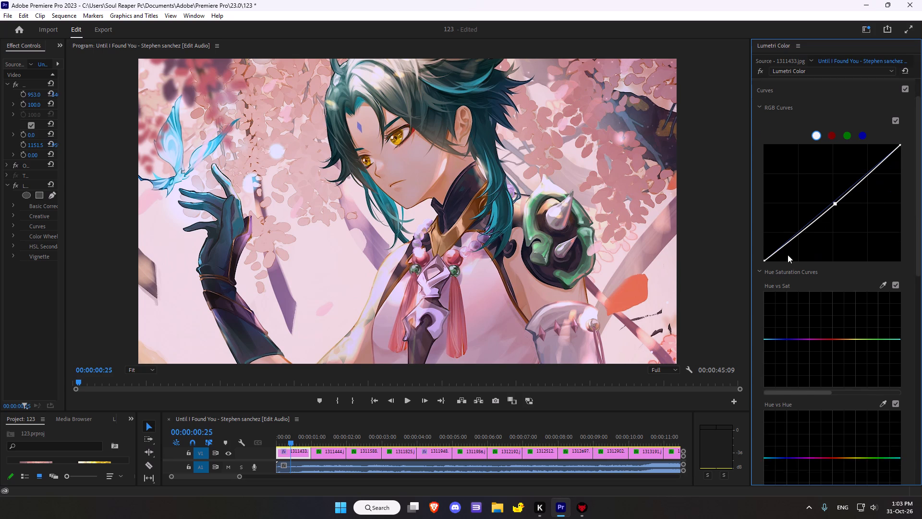
scroll(863, 293, down, 1)
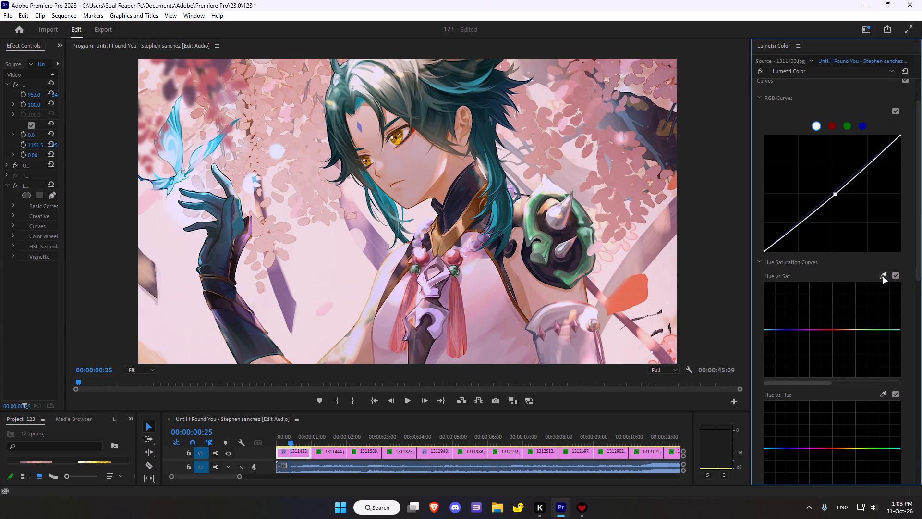
click(883, 276)
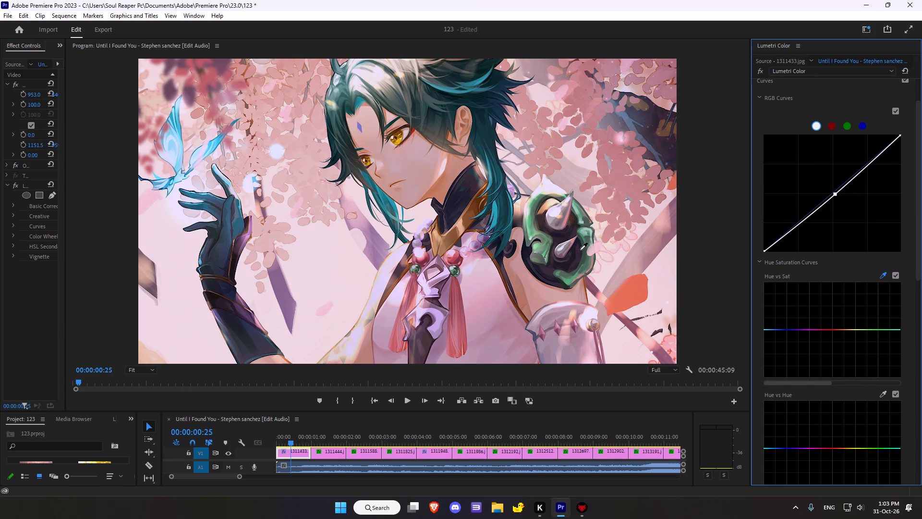
click(543, 235)
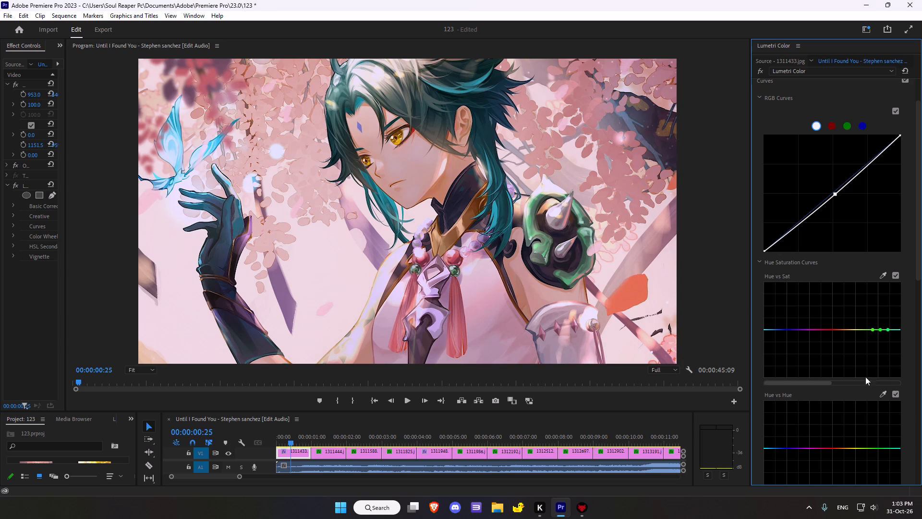
click(882, 330)
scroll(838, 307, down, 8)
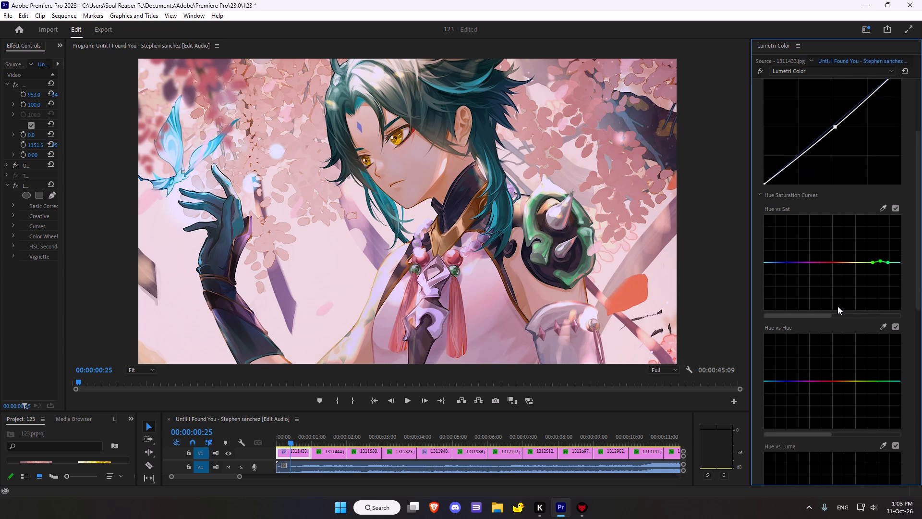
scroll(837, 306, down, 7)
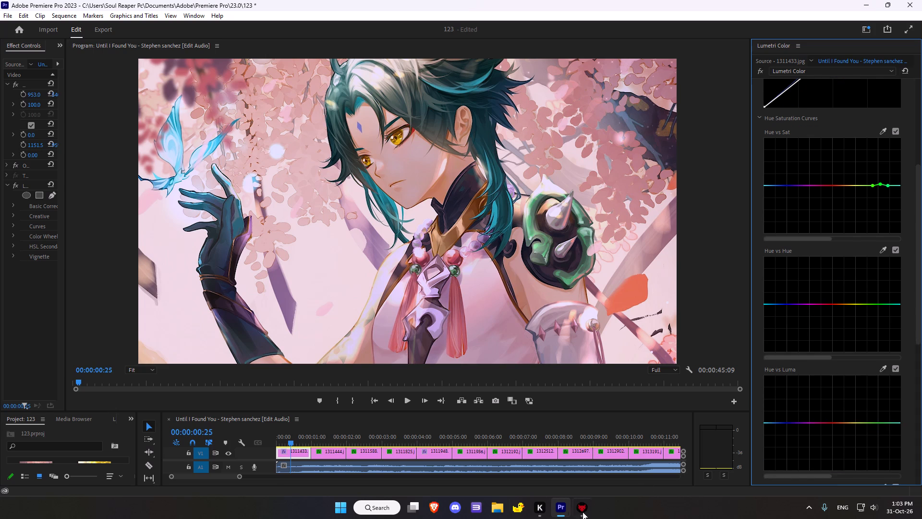
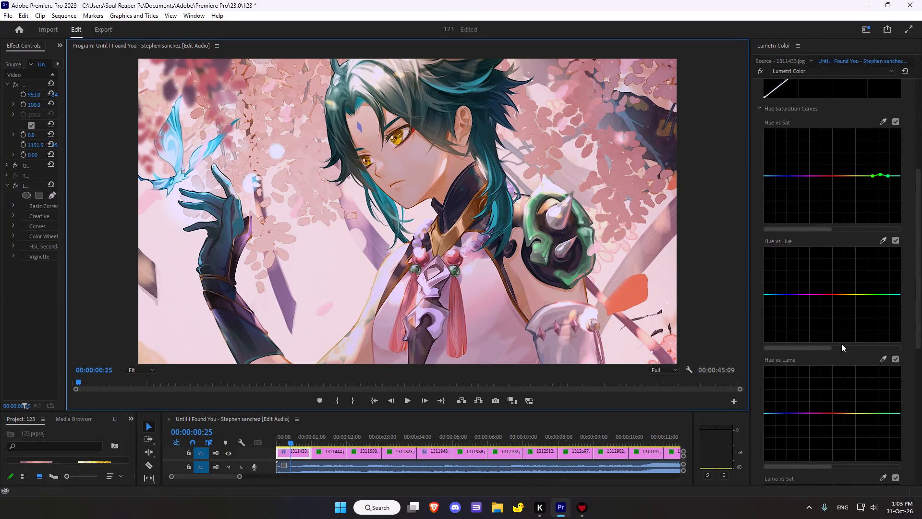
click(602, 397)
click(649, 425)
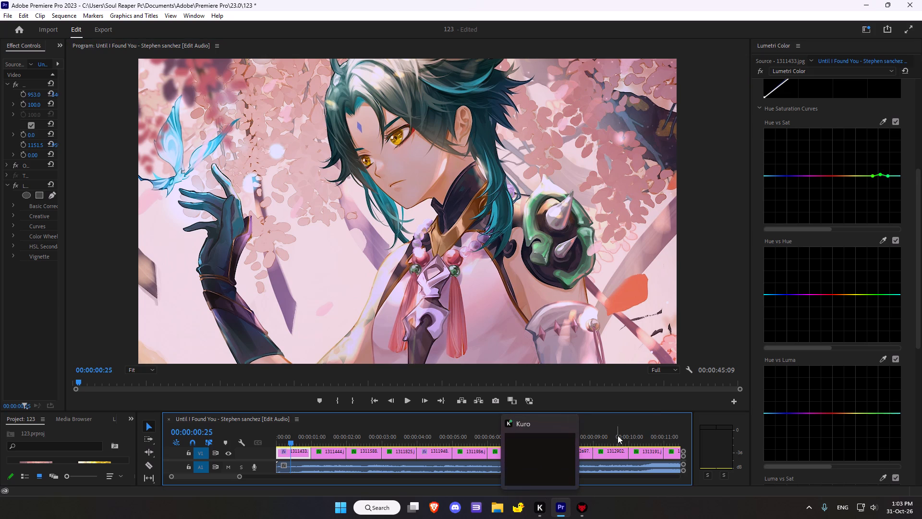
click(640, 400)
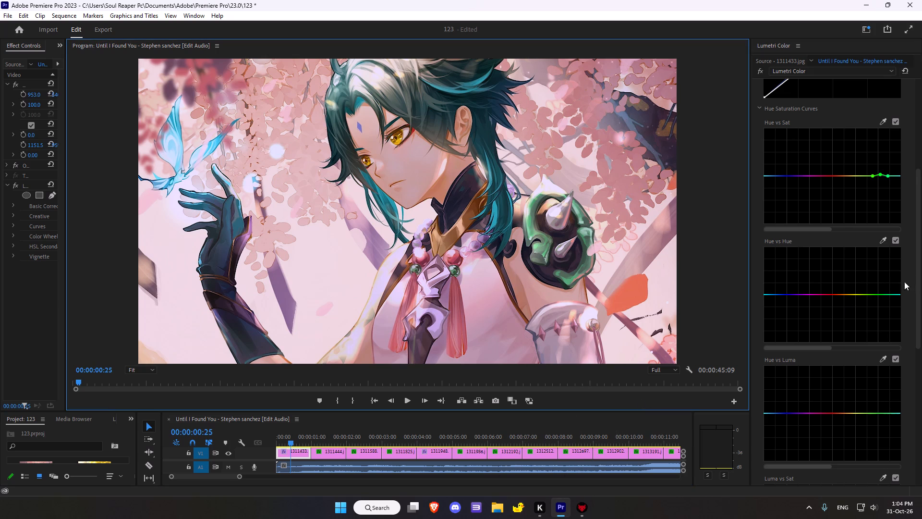
Sample a colour for the Hue vs Hue curve of 1311433.jpg to add three hue points.
scroll(852, 264, down, 5)
scroll(853, 262, up, 3)
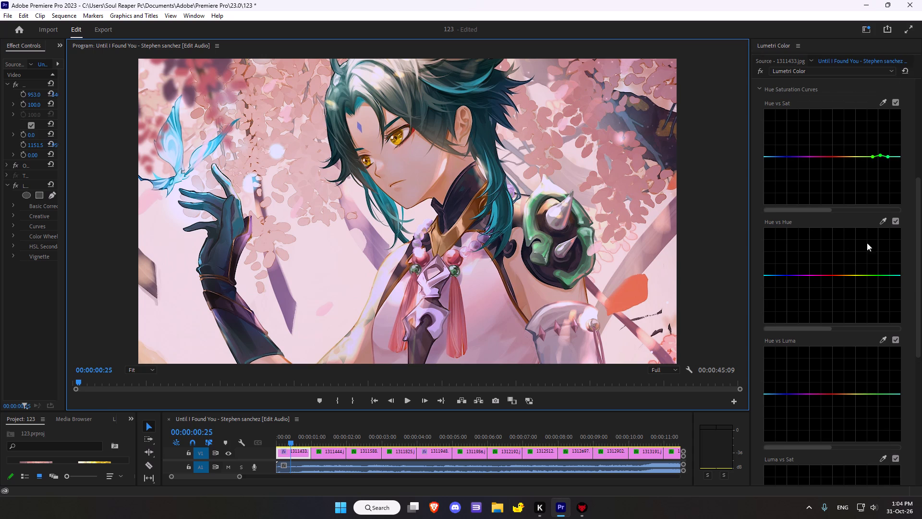
scroll(872, 235, up, 3)
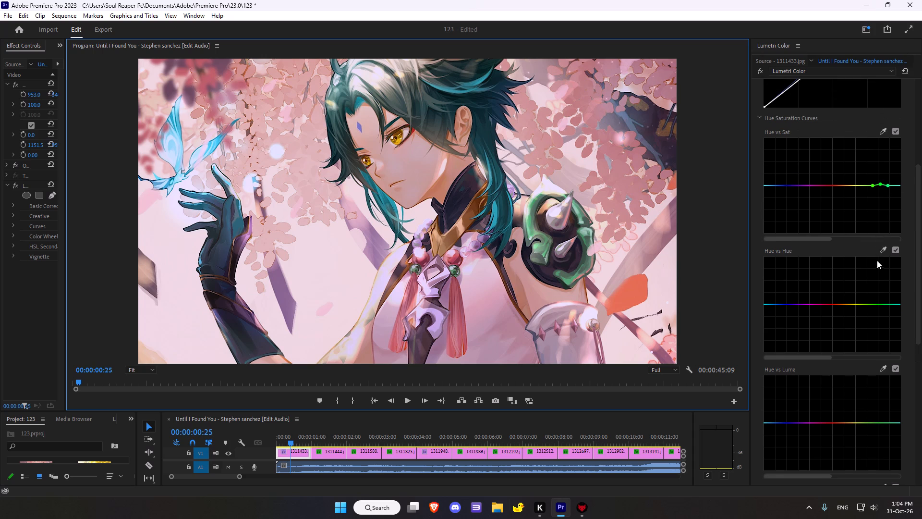
click(883, 250)
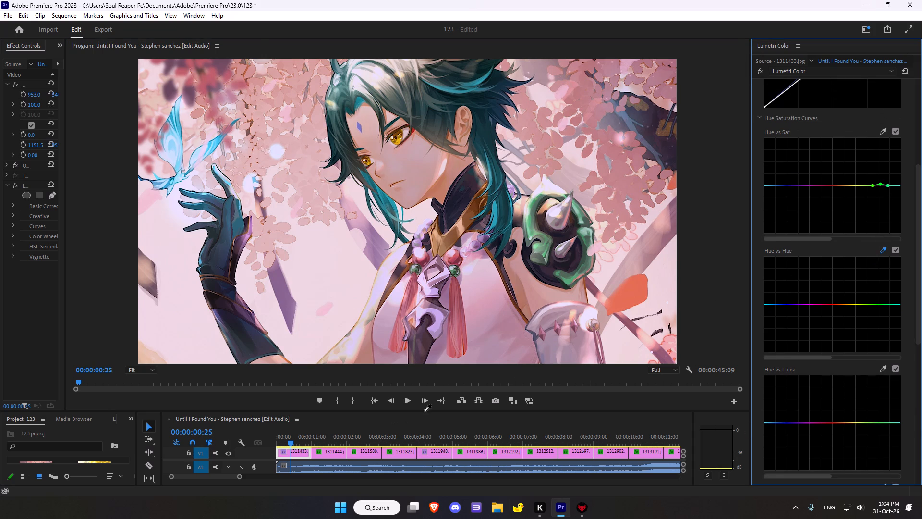
scroll(519, 276, down, 5)
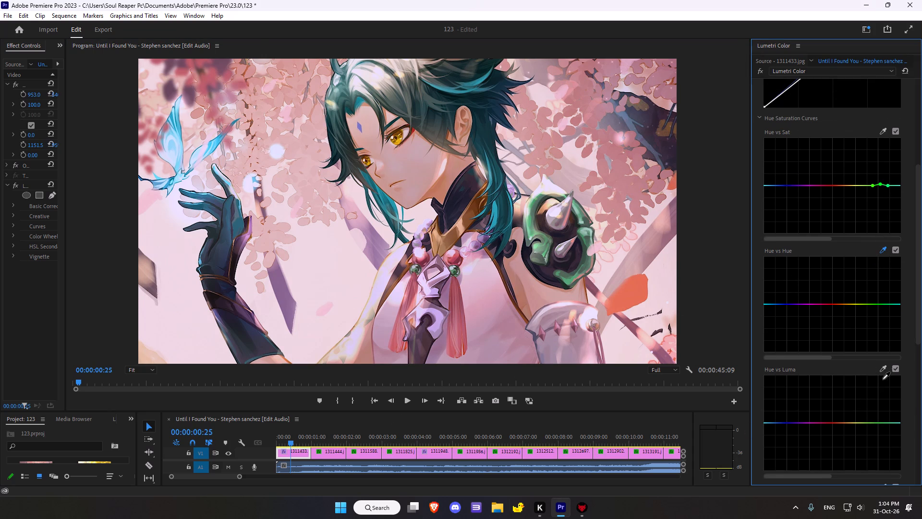
click(881, 371)
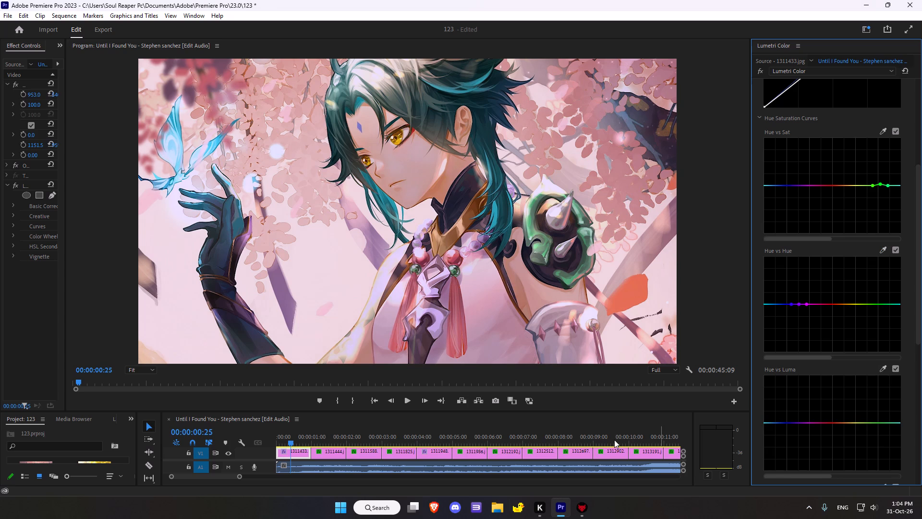
On the second clip, 1311444.jpg, bypass and re-enable the Lumetri Color grade to compare, and reset the effect to its defaults.
scroll(437, 376, down, 10)
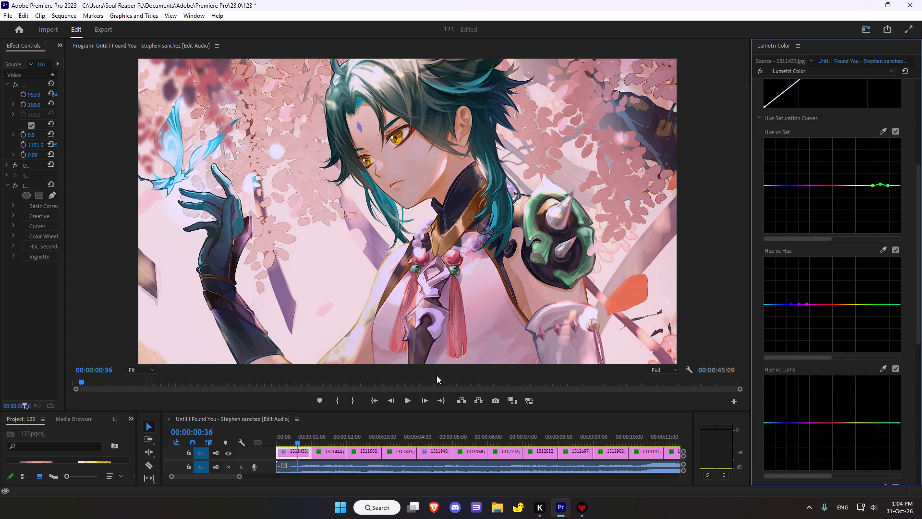
scroll(437, 375, down, 20)
scroll(437, 375, down, 17)
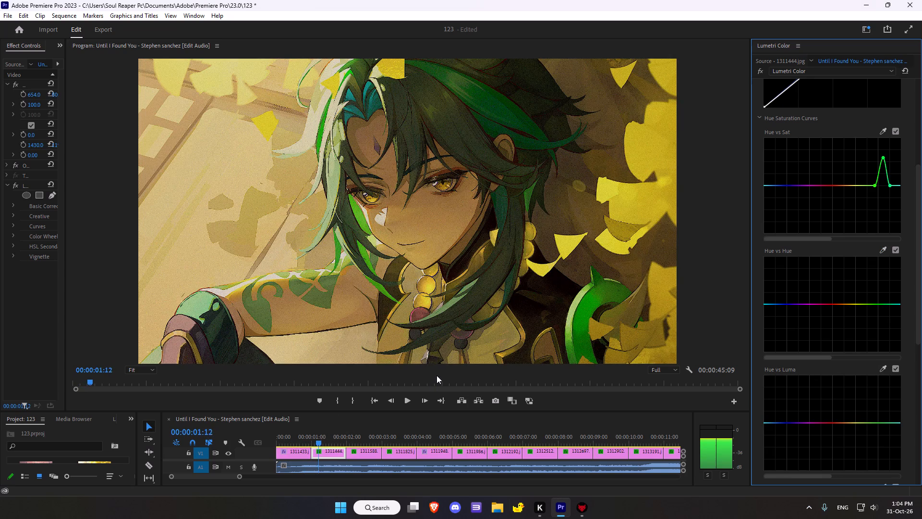
scroll(437, 375, down, 11)
click(760, 72)
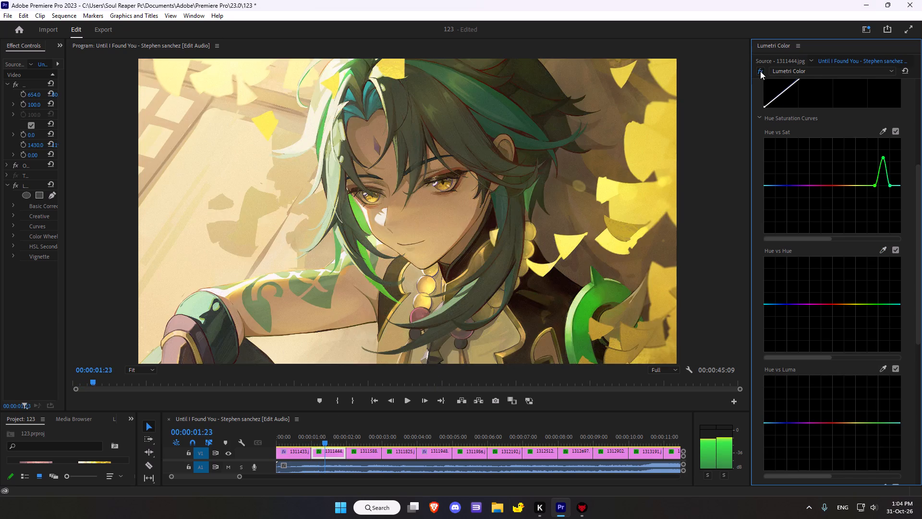
click(760, 71)
click(905, 67)
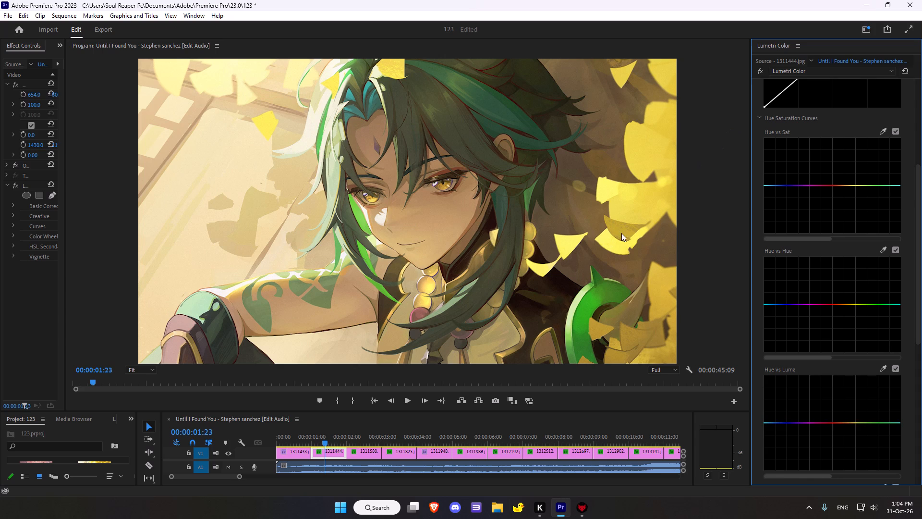
Sample the dark red bead of 1311444.jpg for the Hue vs Sat curve and raise the middle red point to boost red saturation.
click(894, 128)
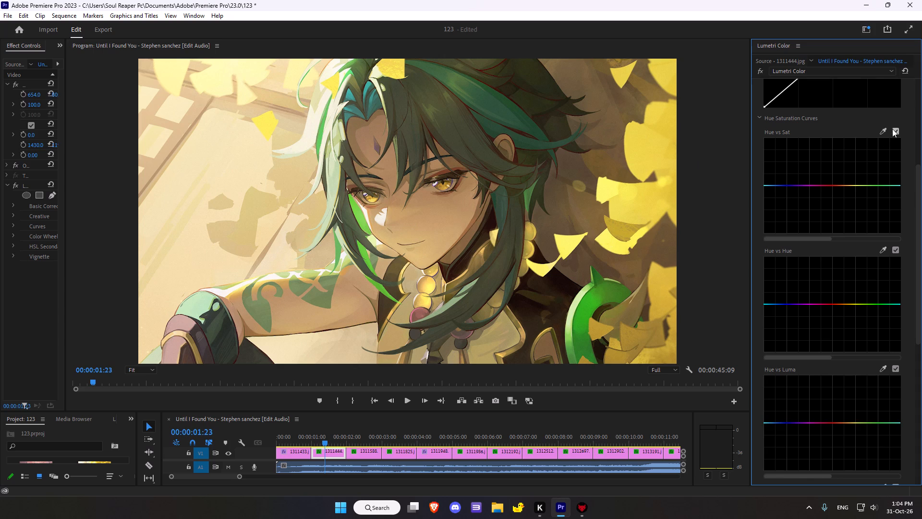
click(896, 130)
click(888, 131)
click(883, 134)
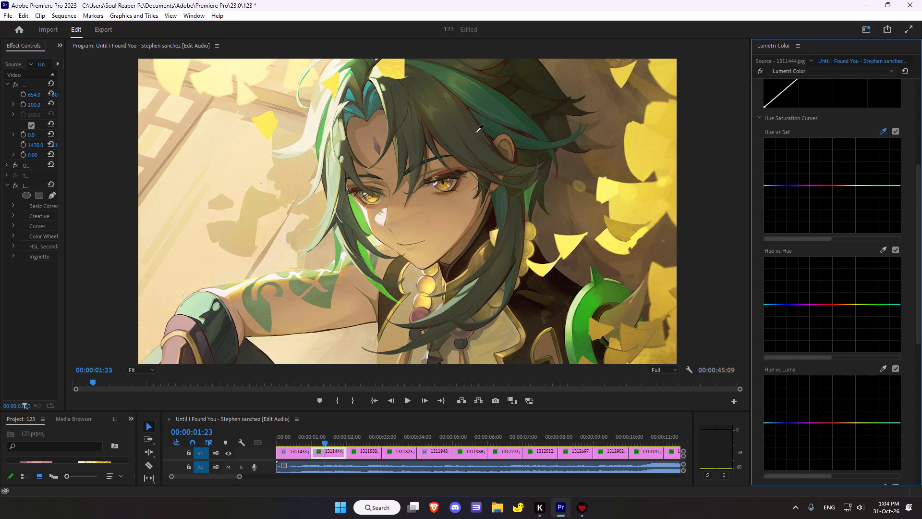
click(419, 312)
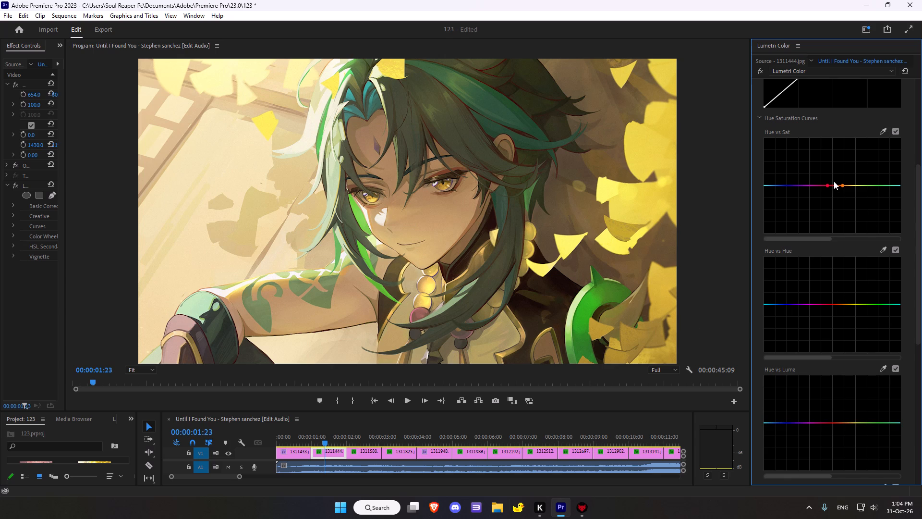
drag(836, 186, 838, 196)
drag(838, 196, 836, 174)
drag(836, 174, 835, 176)
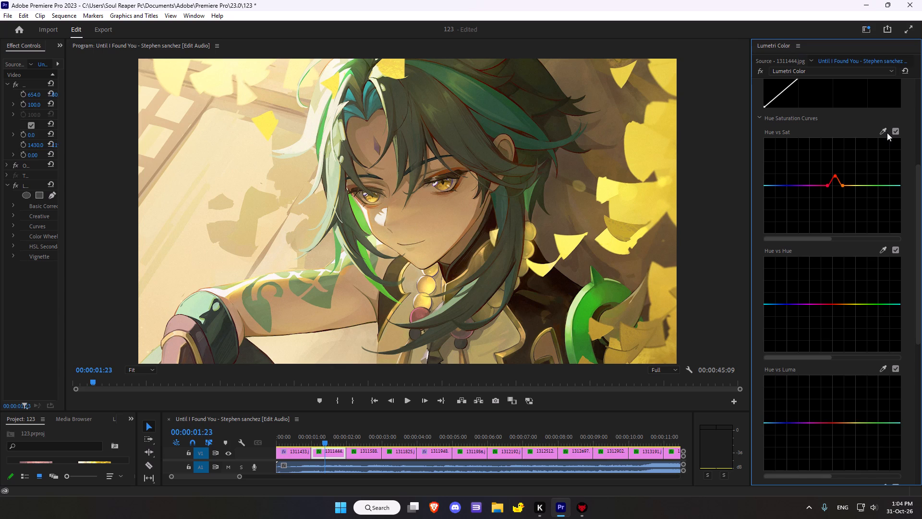
Sample the teal-green hair for the Hue vs Sat curve and raise the middle green point to boost green saturation.
click(883, 132)
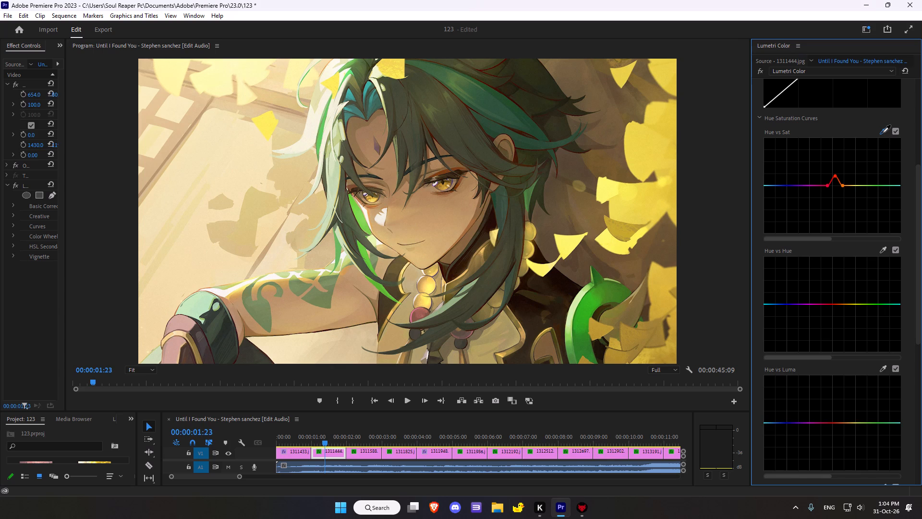
click(496, 107)
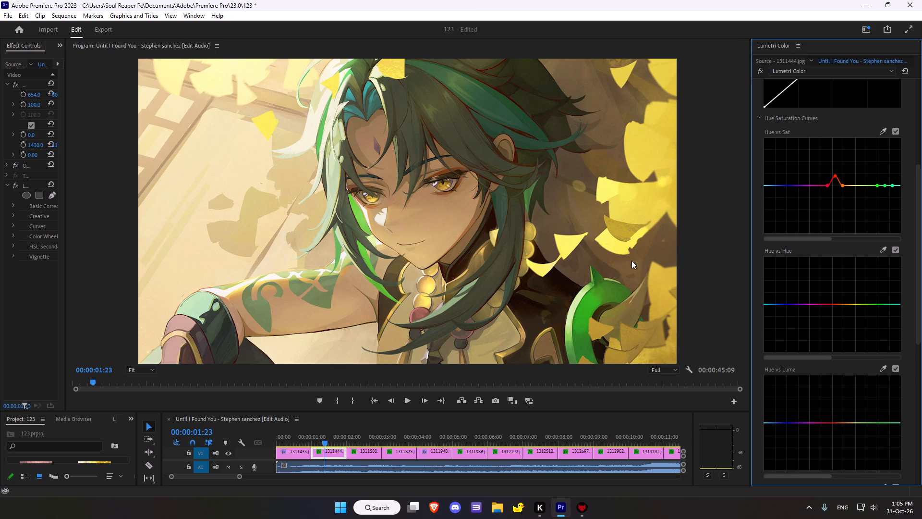
drag(885, 185, 887, 193)
drag(887, 193, 887, 171)
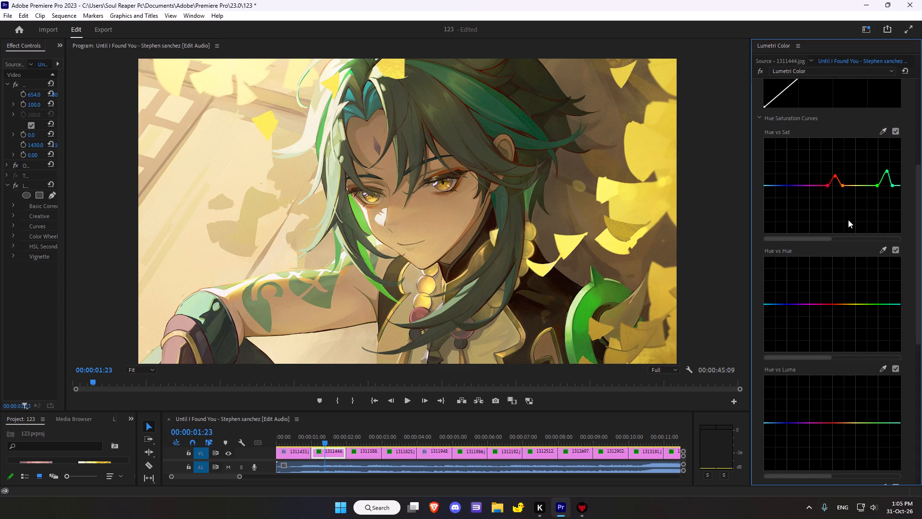
Look through the remaining Hue Saturation Curves of 1311444.jpg, from Hue vs Hue to Sat vs Sat.
scroll(879, 267, down, 6)
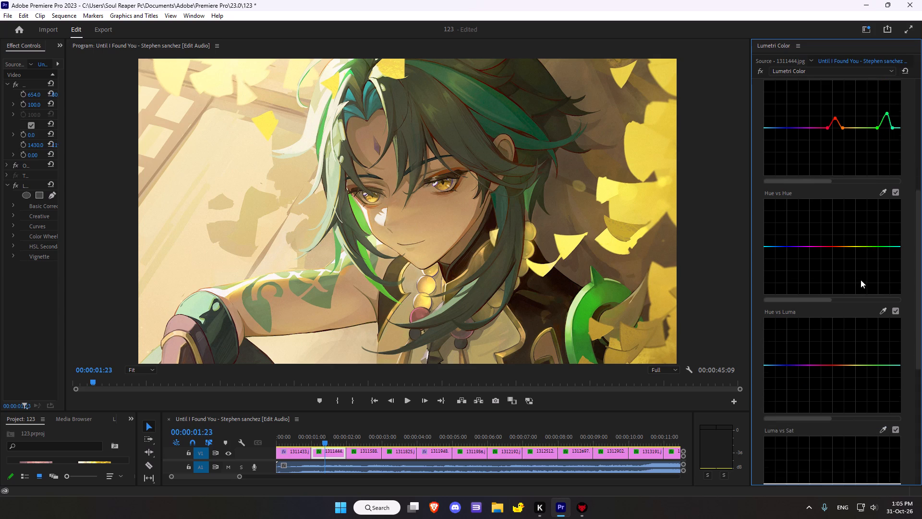
scroll(861, 280, down, 1)
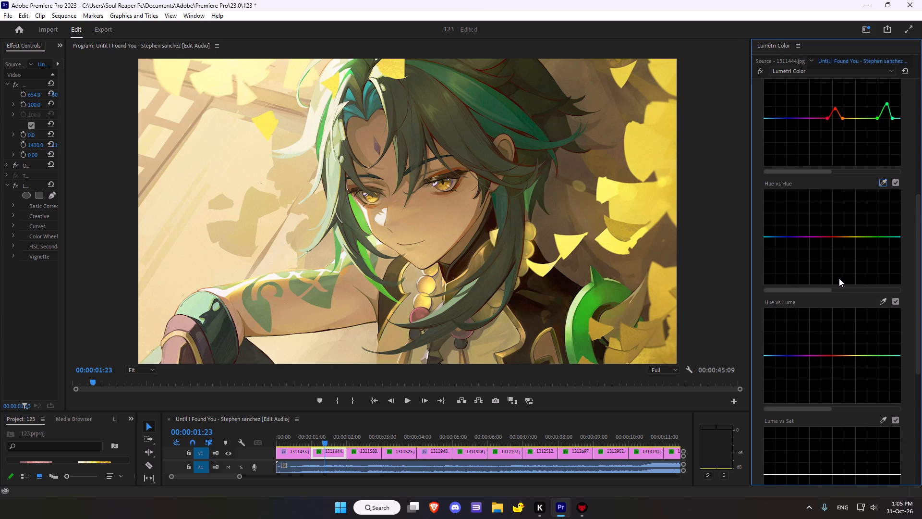
scroll(839, 278, down, 8)
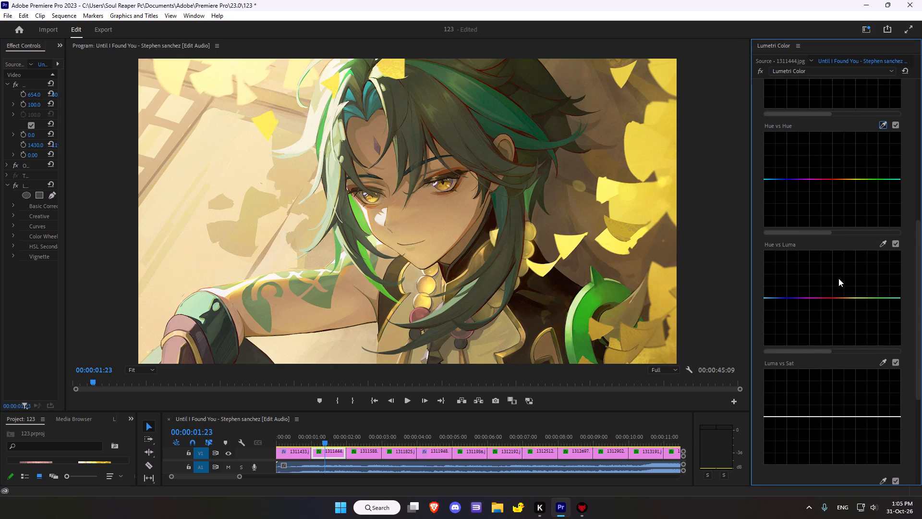
scroll(838, 278, down, 14)
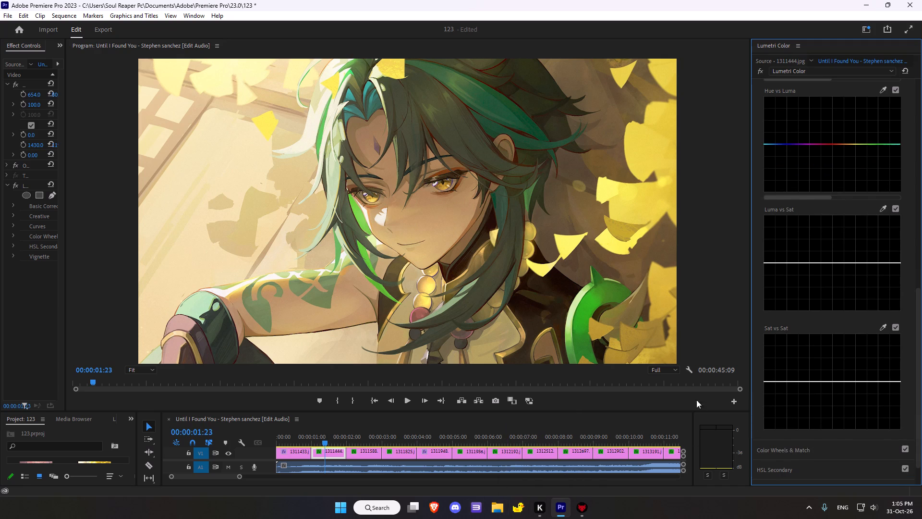
click(670, 405)
scroll(894, 358, down, 5)
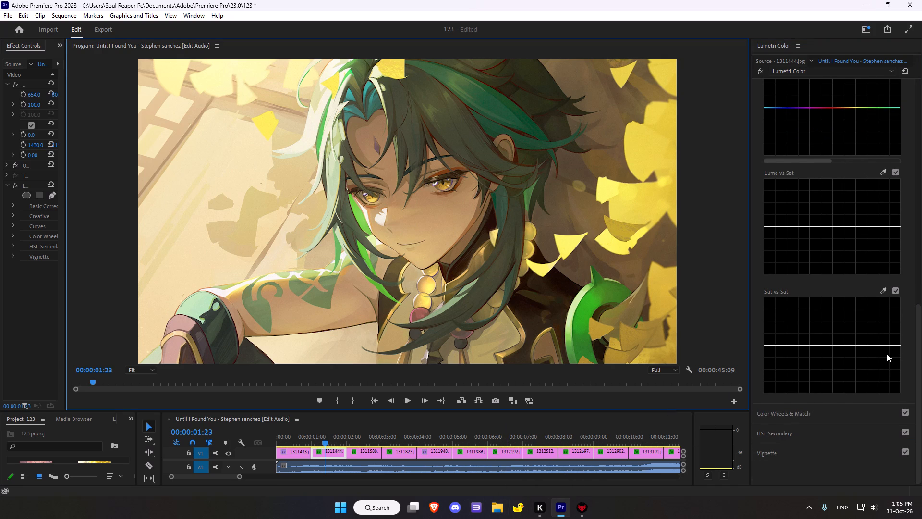
scroll(887, 354, down, 2)
scroll(866, 345, up, 10)
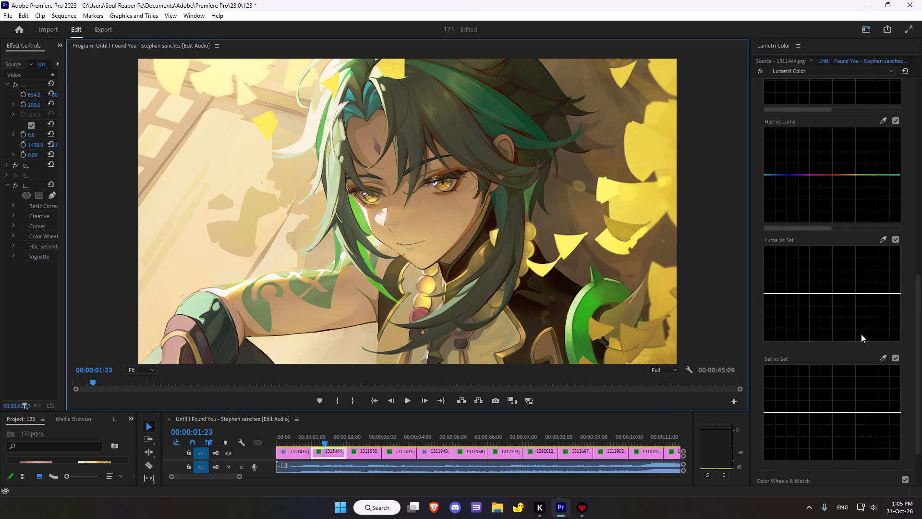
scroll(861, 334, up, 20)
scroll(861, 334, up, 1)
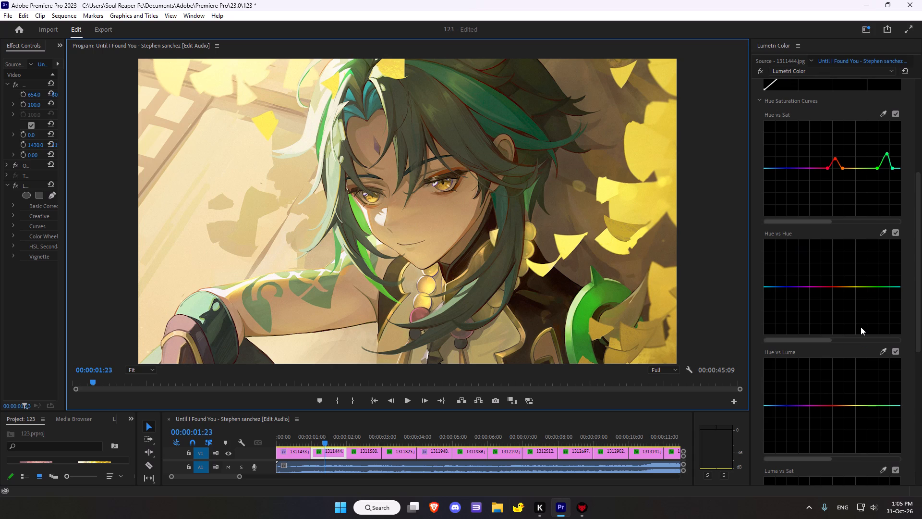
scroll(861, 326, down, 2)
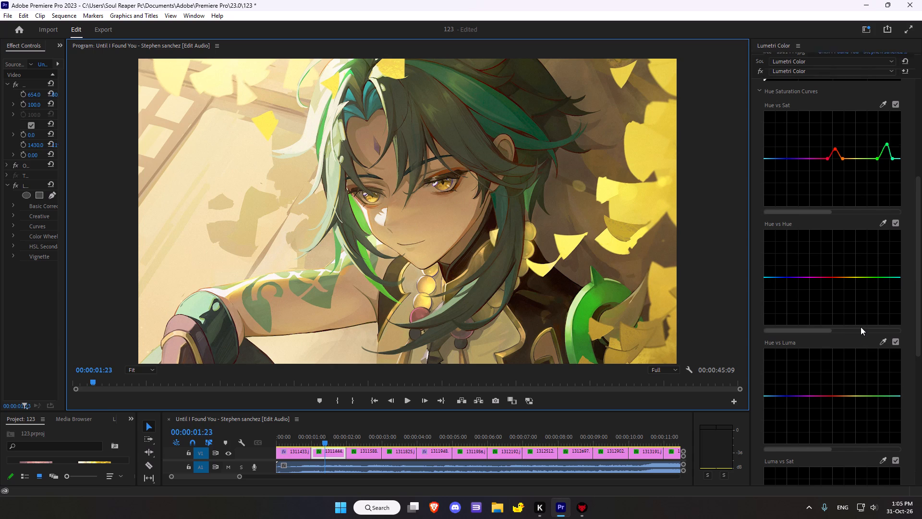
scroll(861, 327, down, 8)
scroll(861, 327, up, 5)
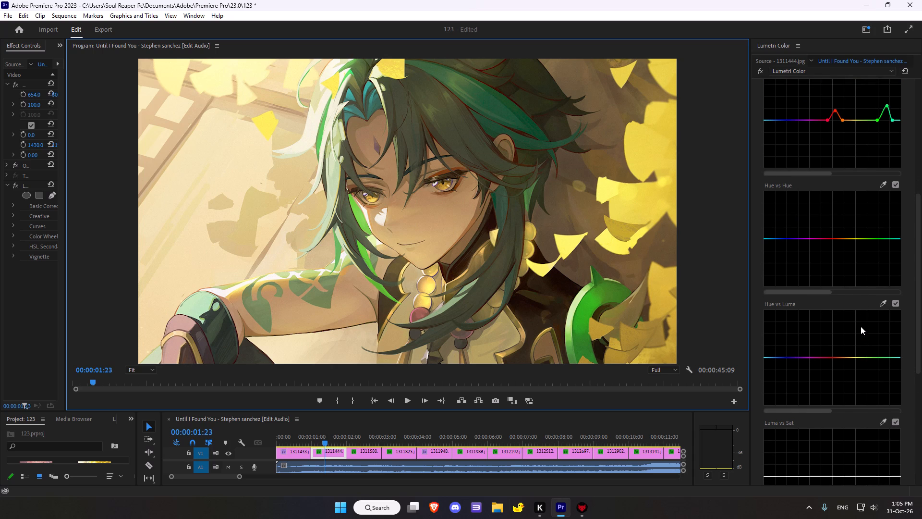
scroll(861, 326, up, 1)
scroll(861, 326, down, 2)
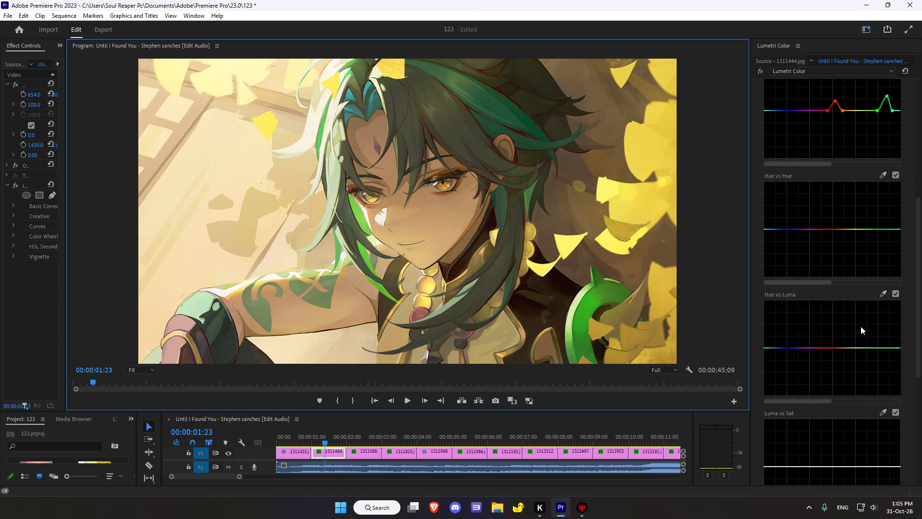
scroll(861, 326, down, 2)
scroll(861, 326, up, 4)
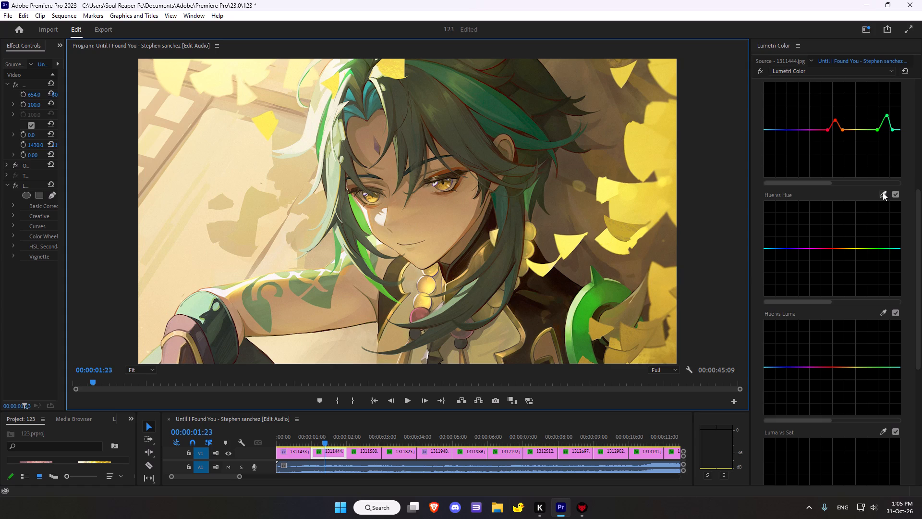
Sample the mauve-red glove of 1311444.jpg for the Hue vs Hue curve and shift the middle red point upward towards pinker reds.
click(883, 192)
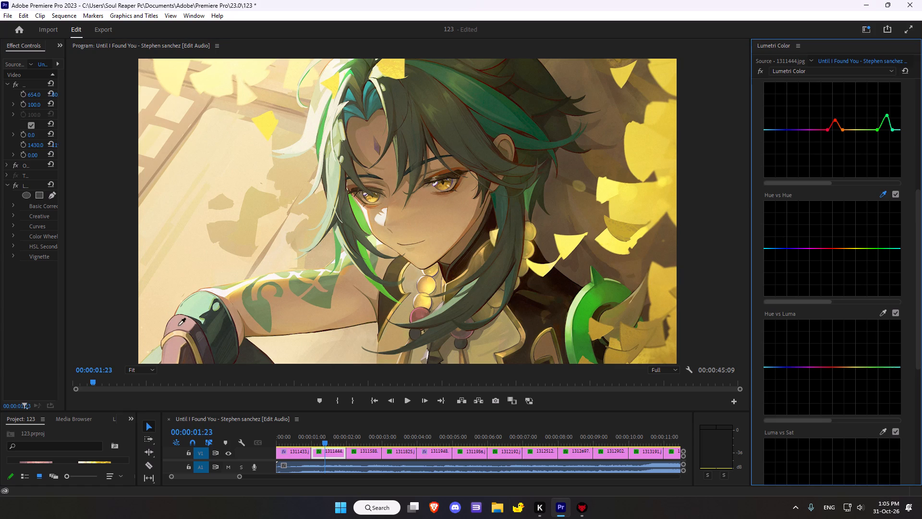
click(178, 325)
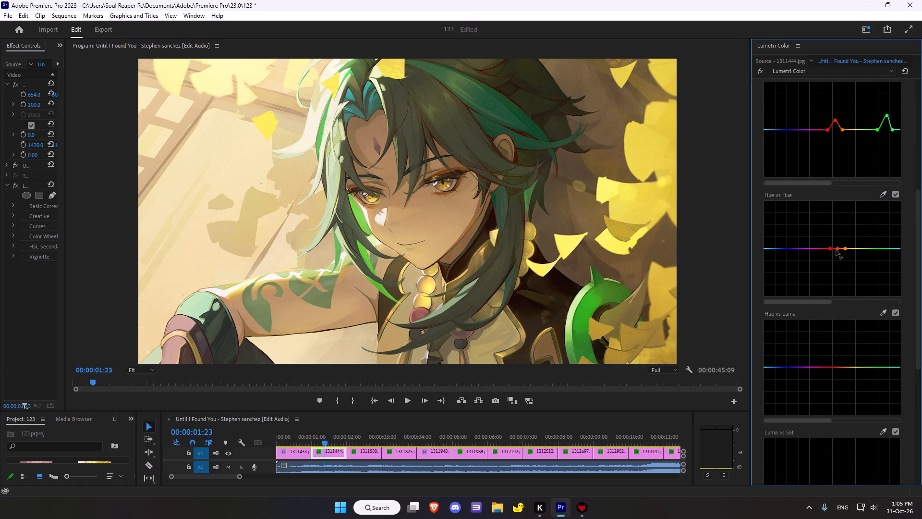
drag(839, 249, 832, 246)
drag(832, 246, 831, 241)
Bypass and re-enable the Lumetri Color grade on 1311444.jpg repeatedly to compare the image before and after.
scroll(844, 242, down, 8)
click(760, 68)
click(760, 68)
click(760, 68)
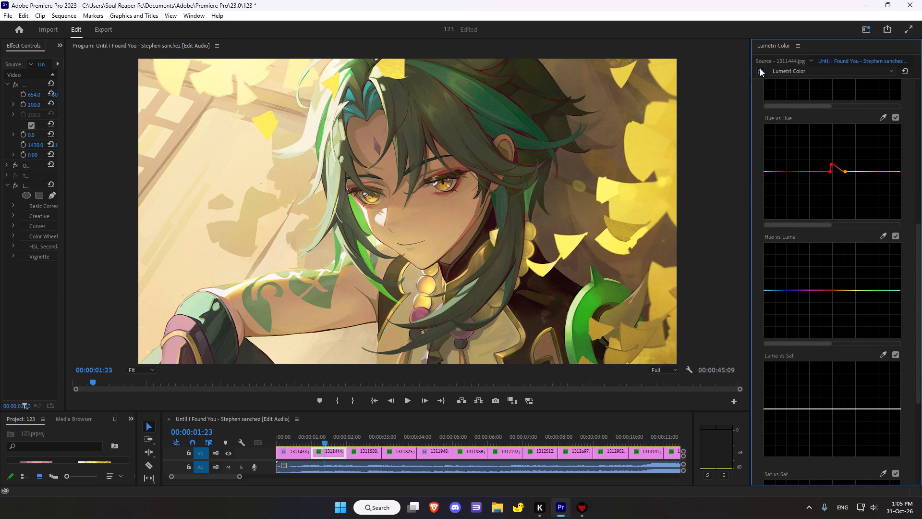
double_click(760, 68)
click(760, 68)
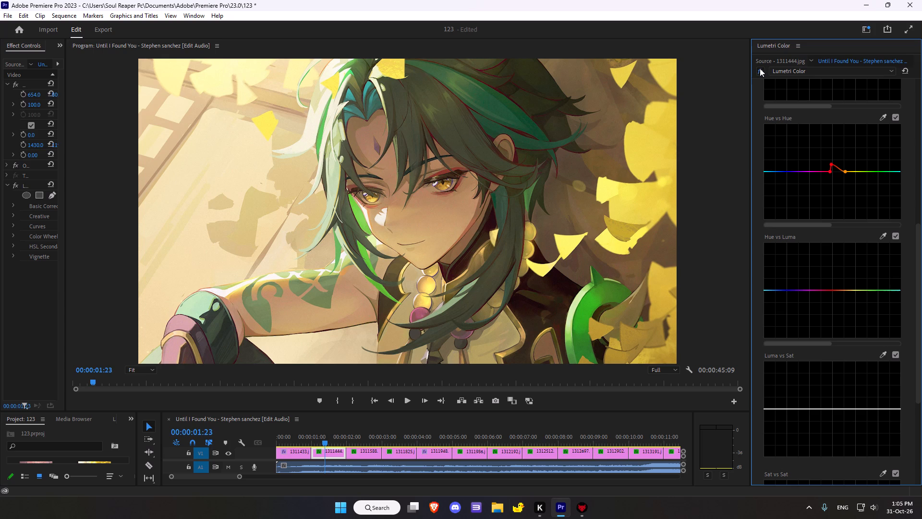
click(760, 68)
click(760, 68)
double_click(760, 68)
click(760, 68)
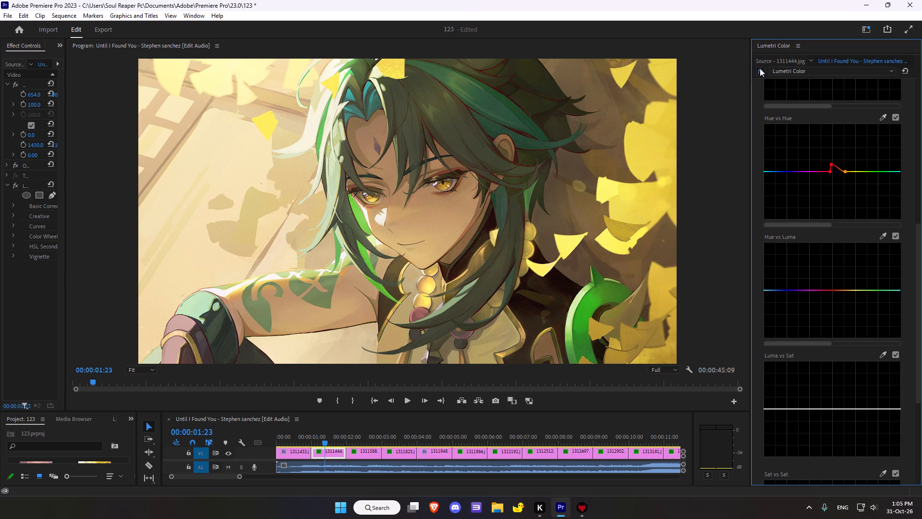
click(760, 68)
Darken the edges of 1311444.jpg with a Lumetri vignette amount of -1.8.
scroll(813, 259, down, 5)
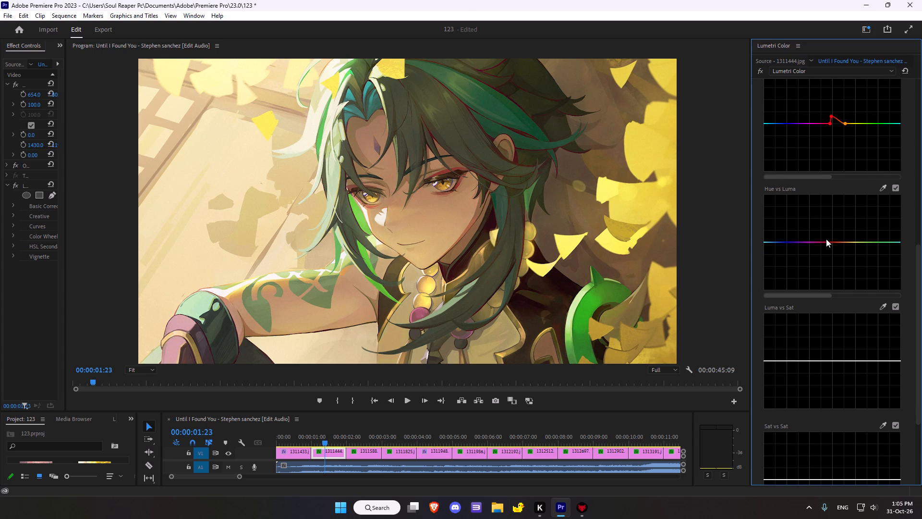
scroll(826, 239, down, 16)
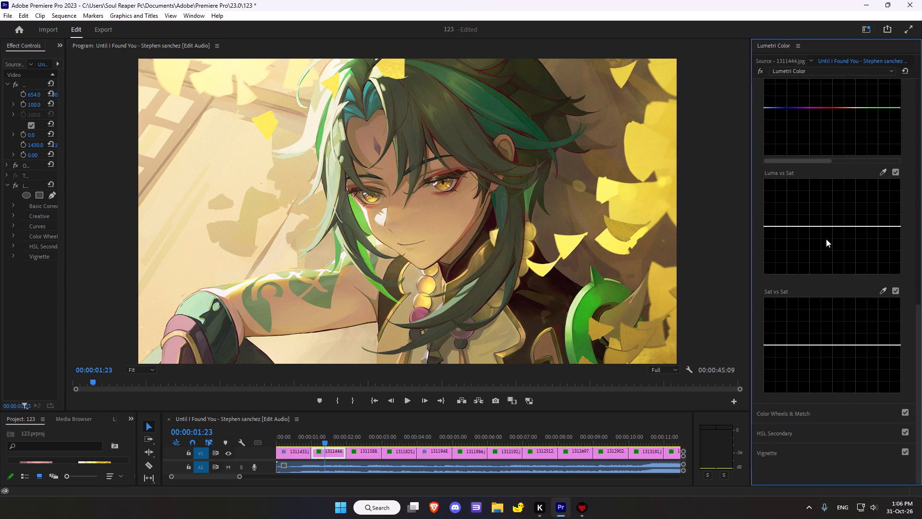
scroll(826, 239, down, 8)
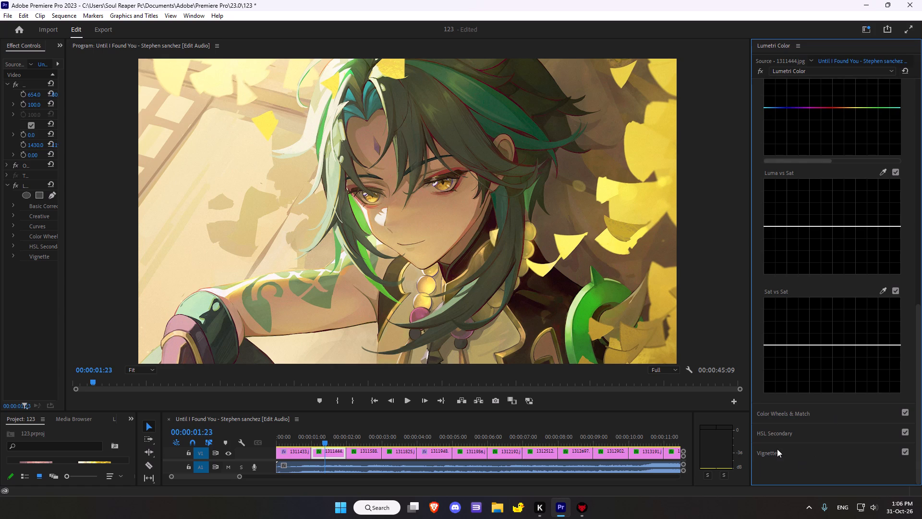
click(776, 449)
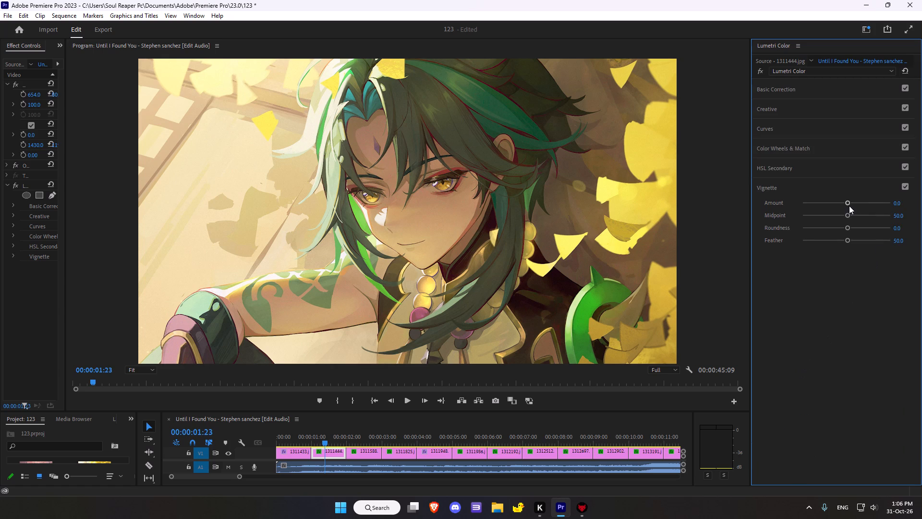
drag(847, 204, 827, 204)
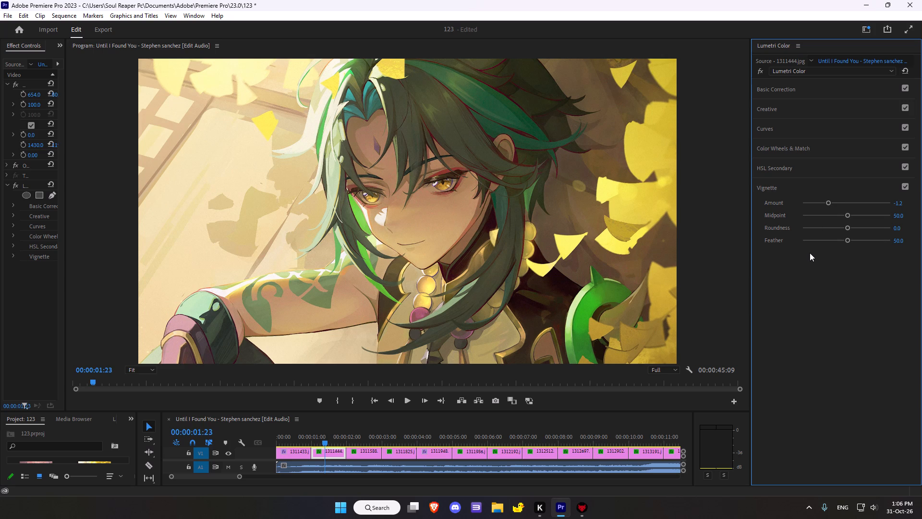
drag(829, 202, 823, 202)
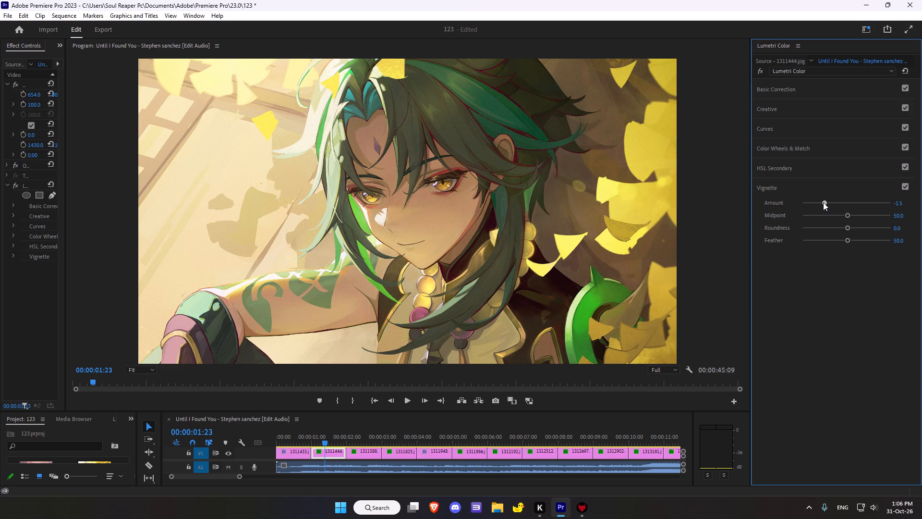
drag(823, 202, 819, 204)
Shape the vignette on 1311444.jpg with midpoint 33.2, roundness 34.8 and feather 33.2.
drag(848, 214, 847, 220)
drag(847, 220, 831, 221)
drag(848, 227, 850, 231)
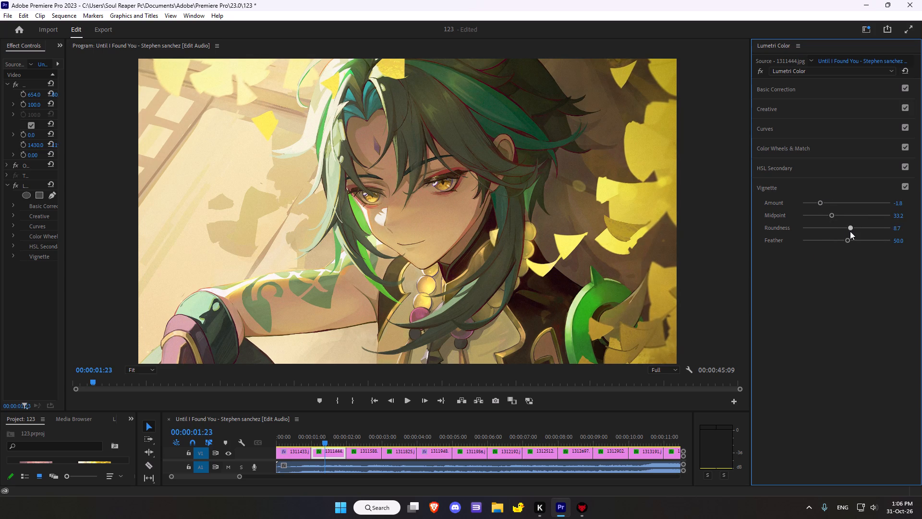
drag(850, 231, 861, 227)
drag(844, 240, 855, 236)
drag(855, 236, 831, 236)
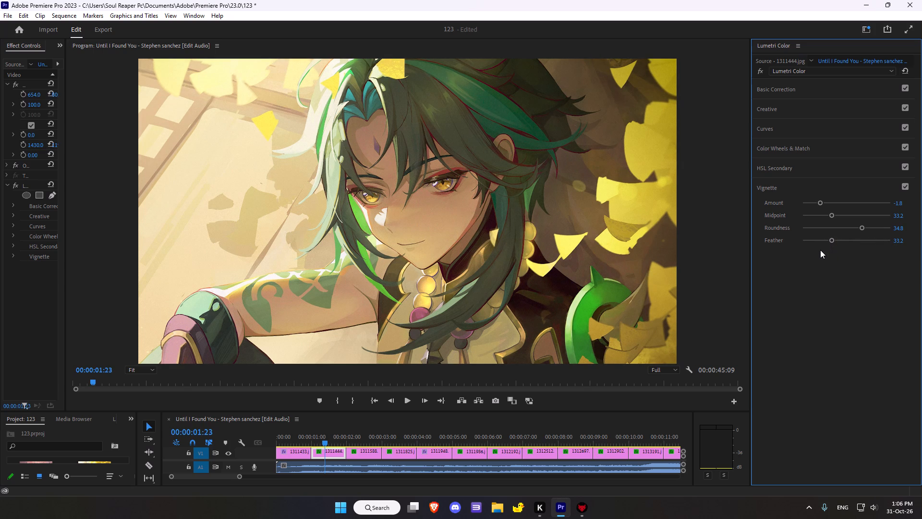
Step the playhead back and forth across the cut to compare the second clip with the third, 1311588.png, ending on the third.
scroll(782, 246, down, 6)
scroll(628, 209, down, 4)
scroll(541, 361, down, 16)
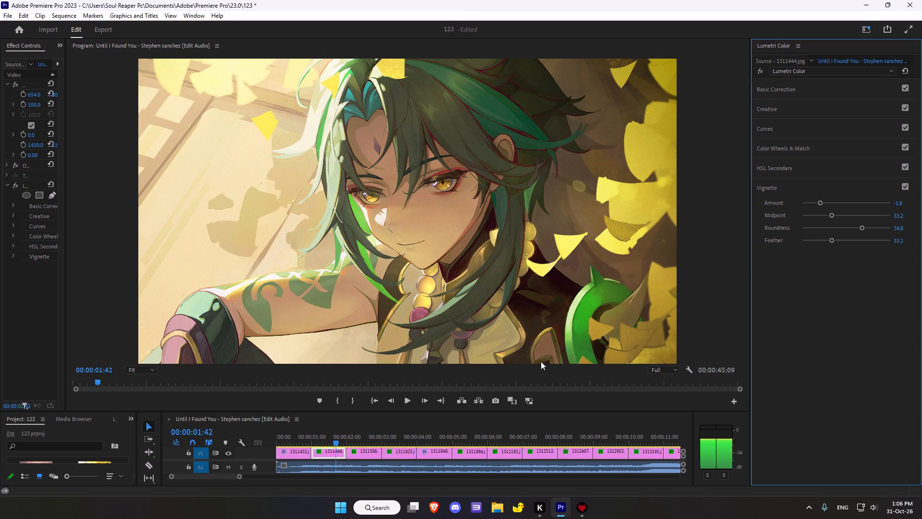
scroll(541, 361, down, 20)
scroll(541, 361, down, 10)
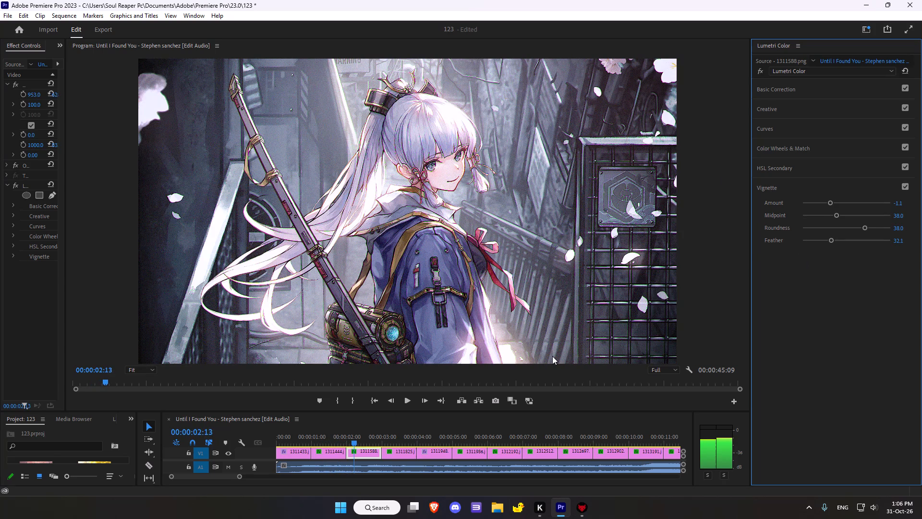
scroll(552, 356, down, 3)
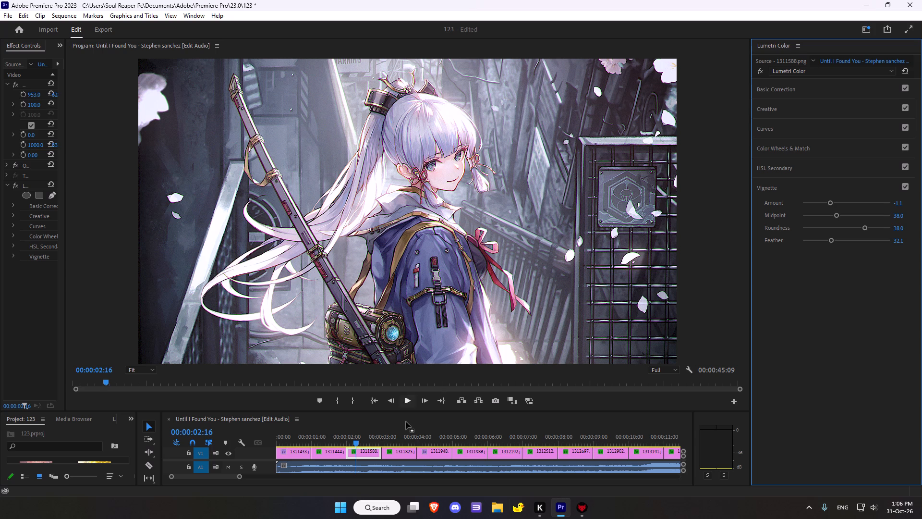
scroll(431, 380, down, 5)
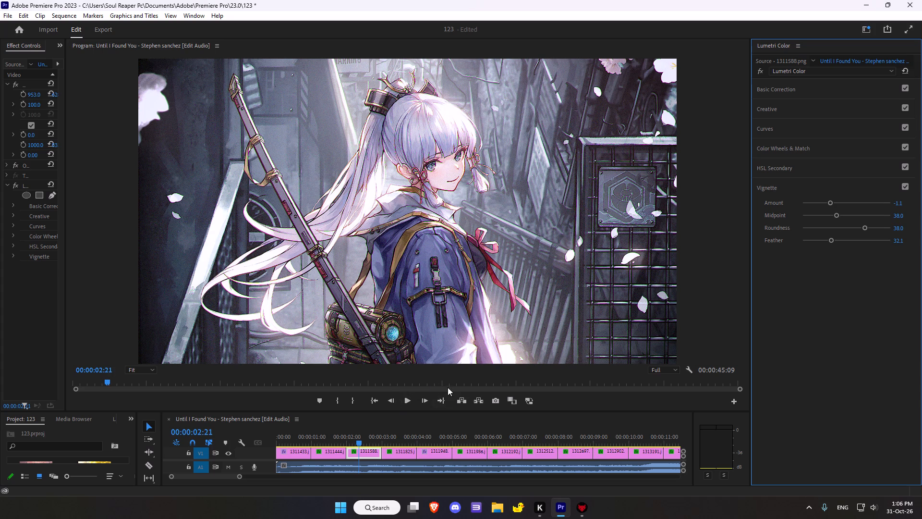
scroll(438, 367, down, 6)
scroll(427, 377, up, 20)
scroll(427, 377, up, 4)
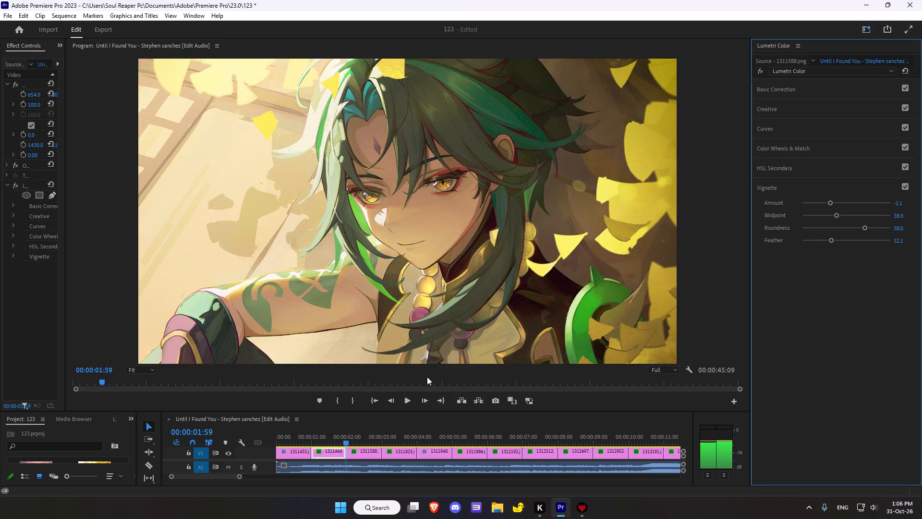
scroll(427, 377, up, 5)
scroll(427, 377, down, 16)
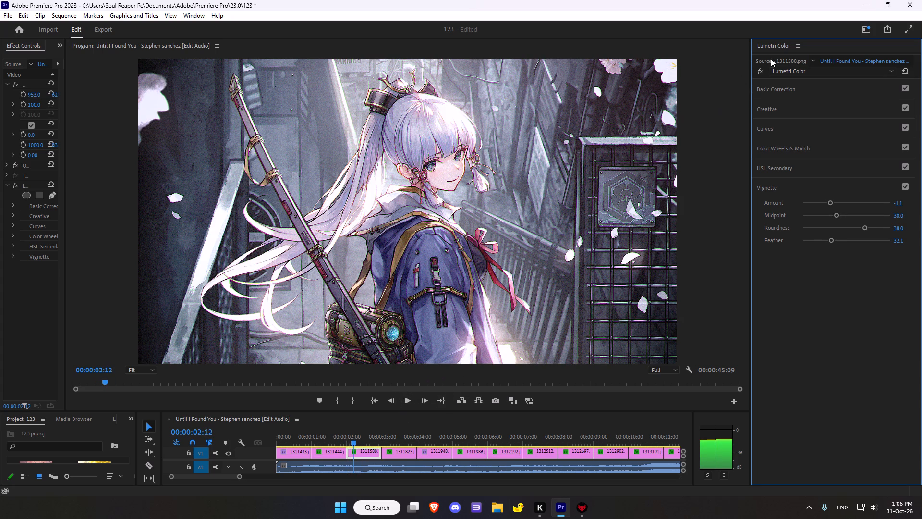
Bypass the Lumetri Color grade on 1311588.png to compare, reset the effect to its defaults, and leave it enabled.
click(762, 69)
click(762, 69)
click(762, 69)
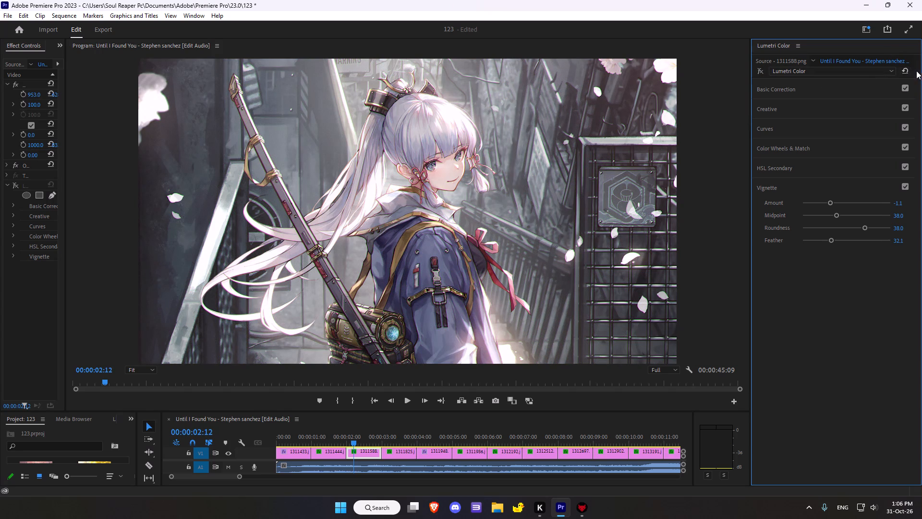
click(916, 71)
click(910, 71)
click(763, 68)
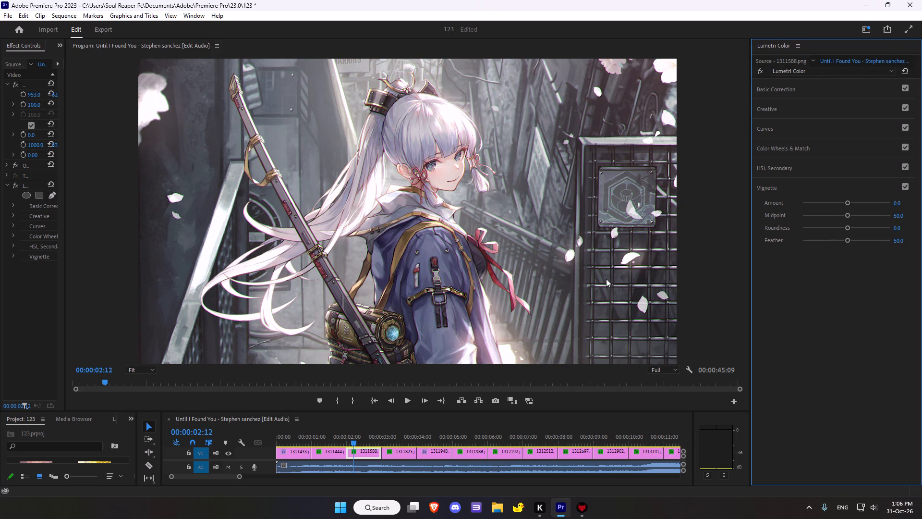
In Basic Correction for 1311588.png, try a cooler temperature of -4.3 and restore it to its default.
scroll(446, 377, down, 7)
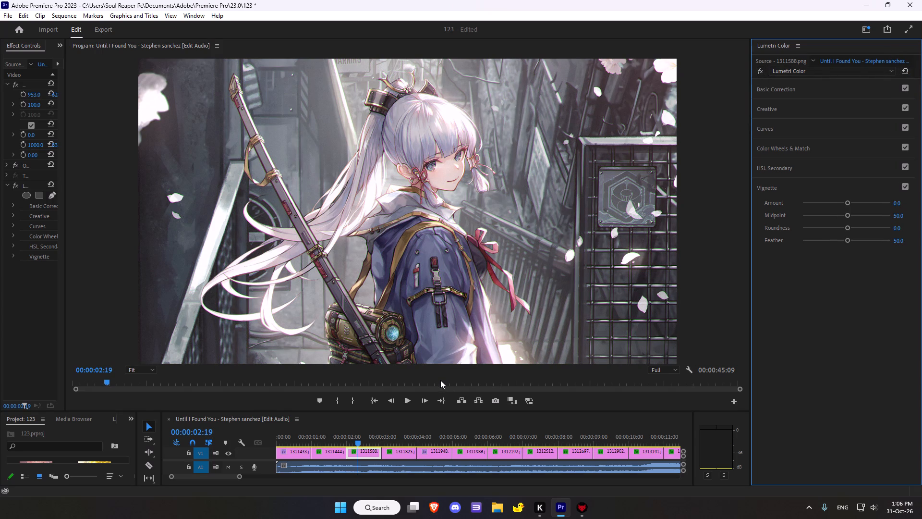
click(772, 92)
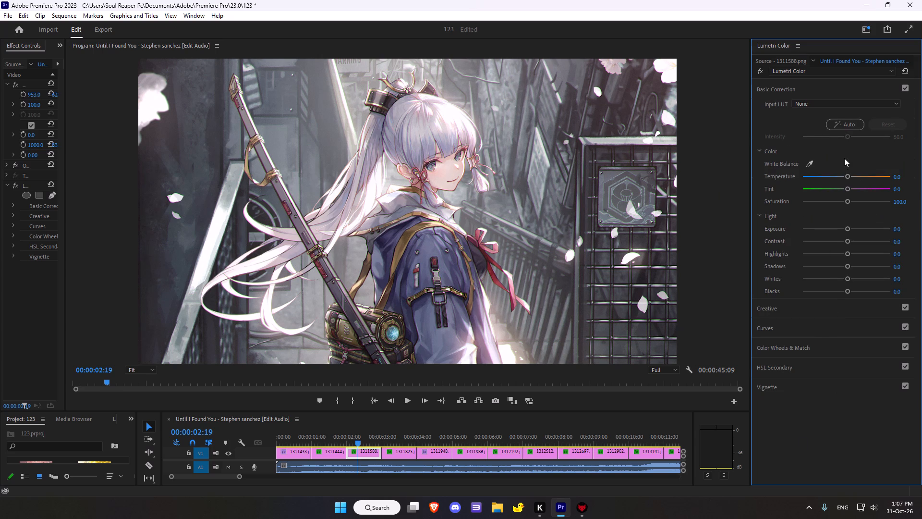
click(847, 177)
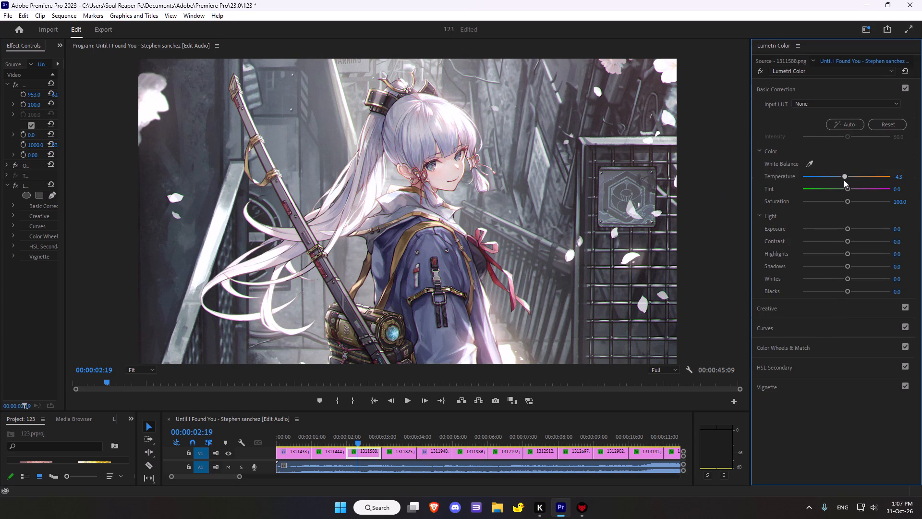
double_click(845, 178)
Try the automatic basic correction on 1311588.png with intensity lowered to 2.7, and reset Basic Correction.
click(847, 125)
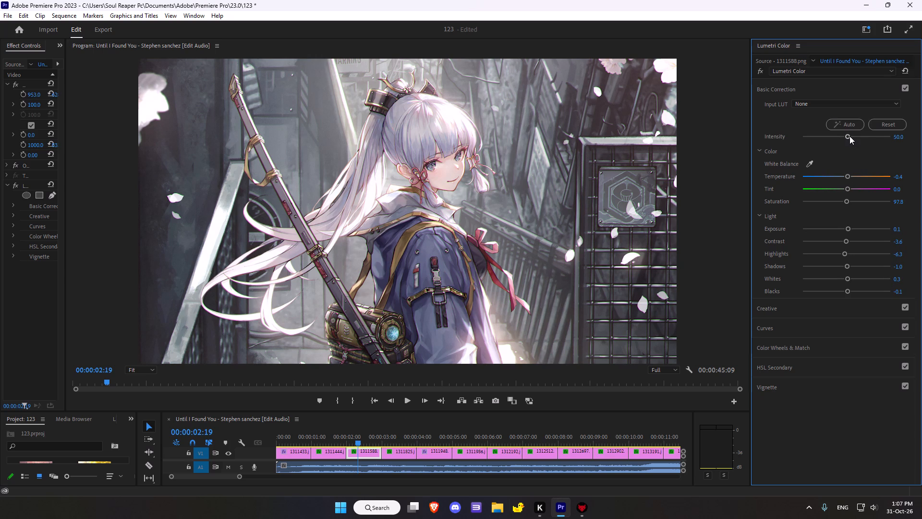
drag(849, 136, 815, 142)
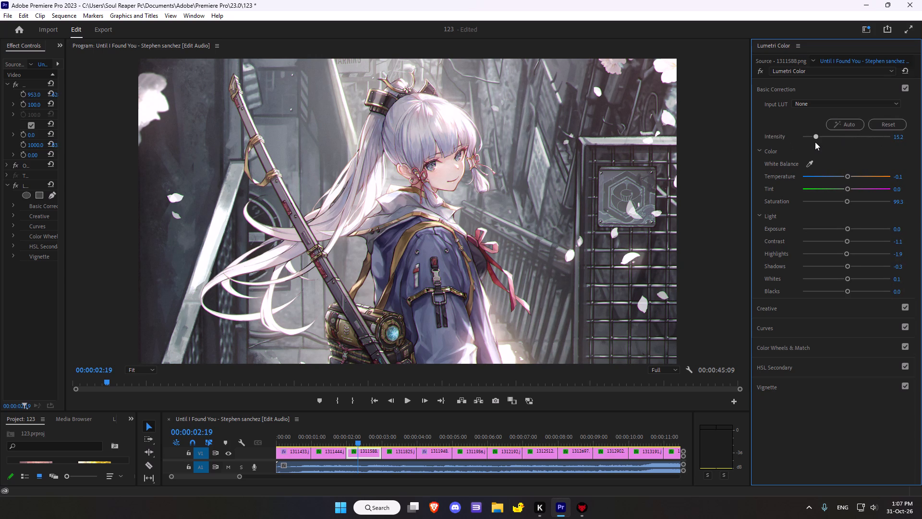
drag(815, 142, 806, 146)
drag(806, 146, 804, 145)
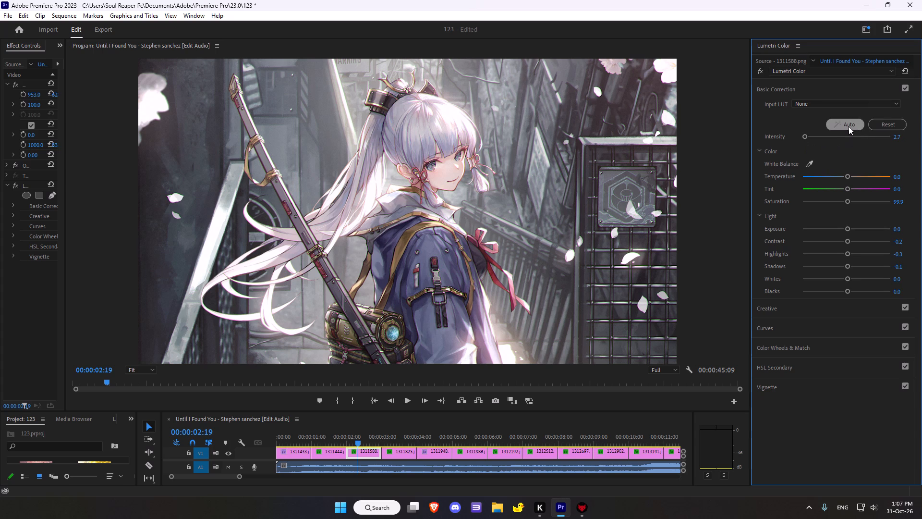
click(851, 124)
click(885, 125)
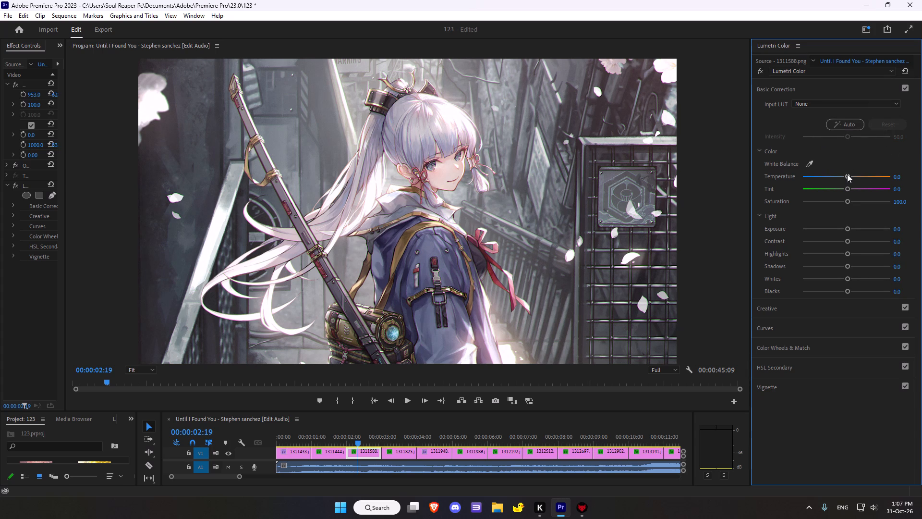
In Basic Correction for 1311588.png, set temperature to -1.1, tint to 3.3 and saturation to 118.5.
click(847, 174)
drag(847, 188, 849, 188)
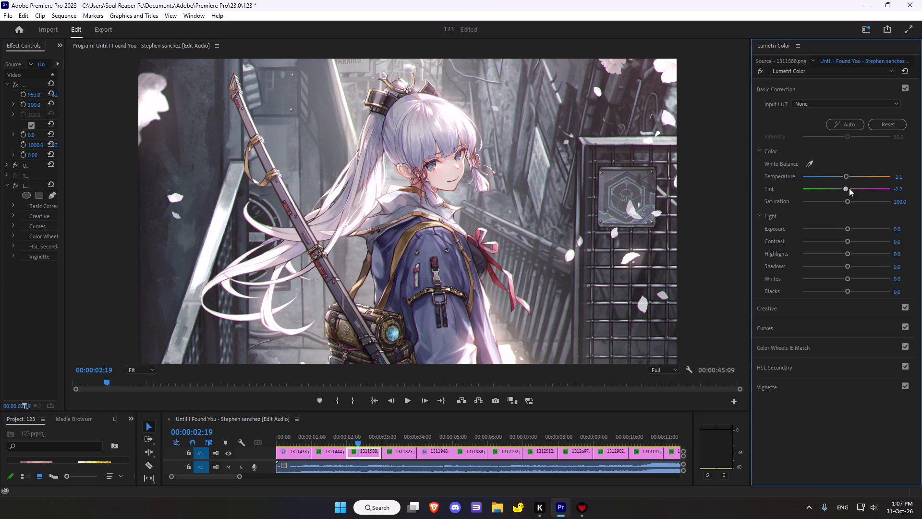
drag(849, 188, 849, 183)
drag(849, 183, 847, 182)
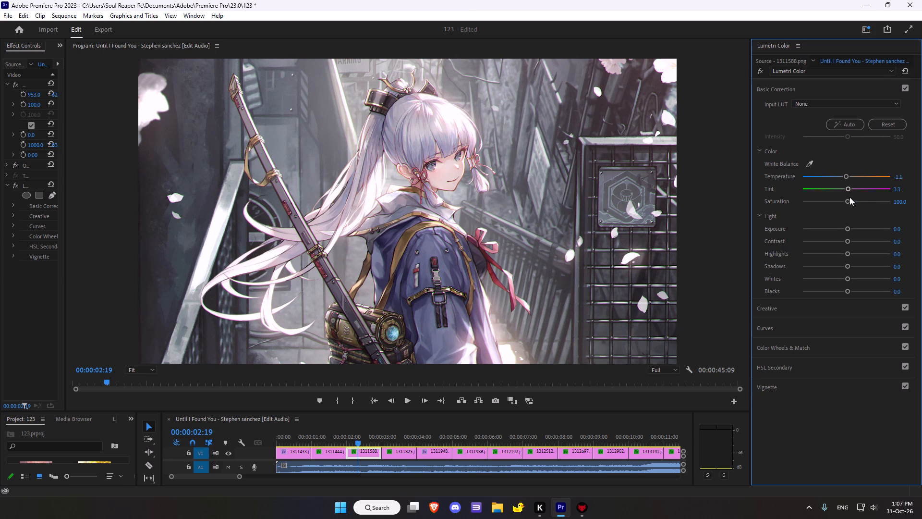
drag(848, 201, 854, 198)
Set the Basic Correction exposure to -0.4 and contrast to 23.9 for 1311588.png.
drag(849, 229, 850, 227)
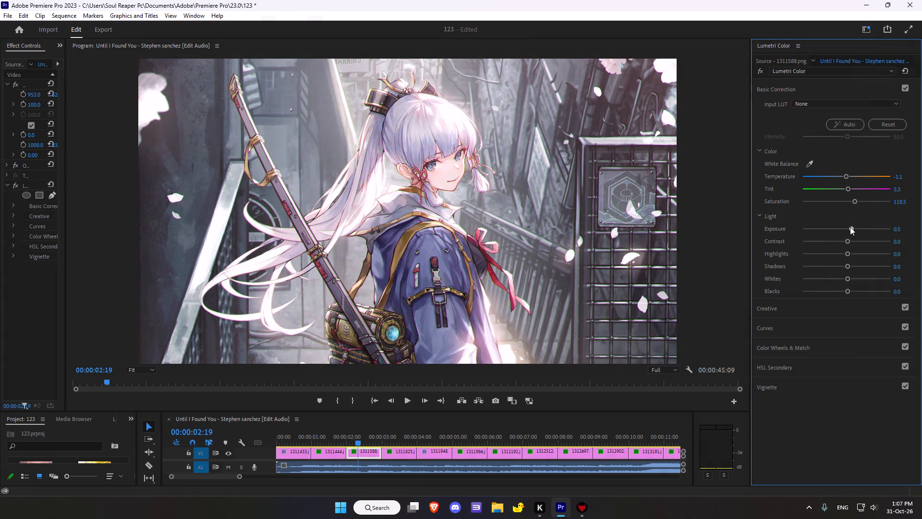
drag(850, 227, 844, 229)
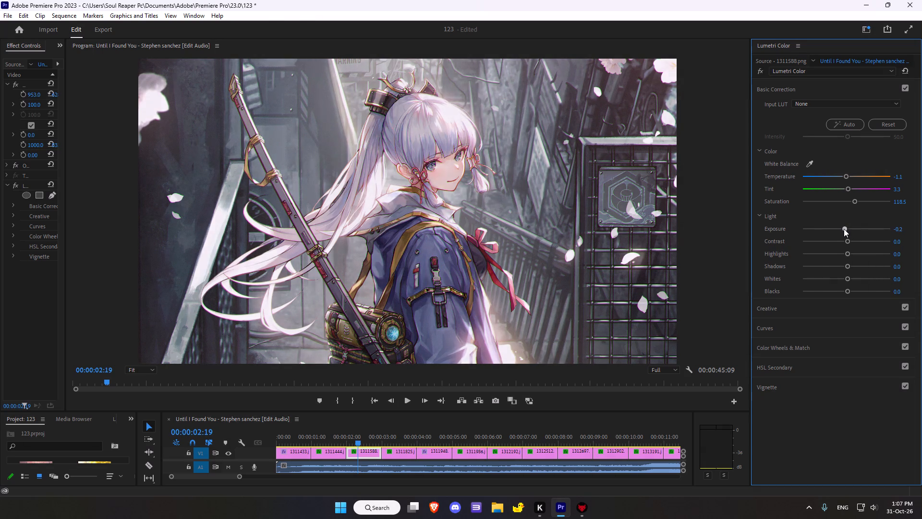
drag(844, 229, 842, 229)
drag(848, 241, 848, 240)
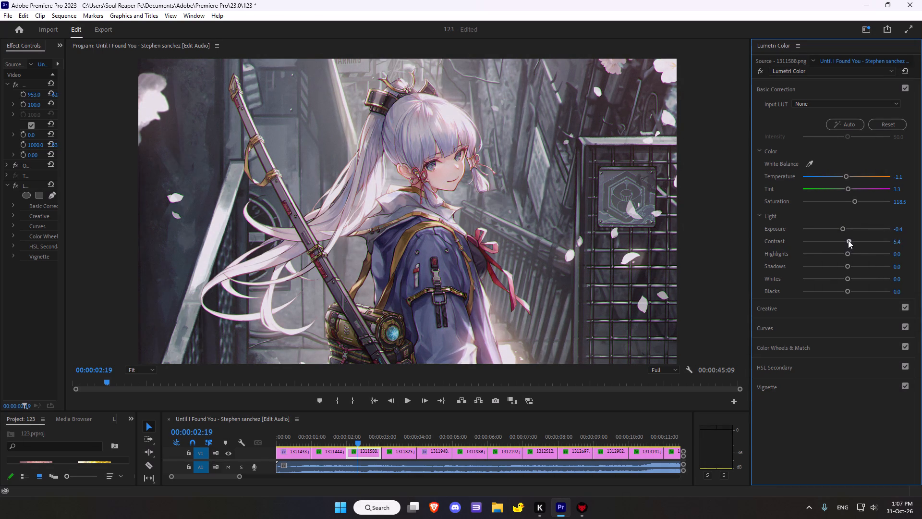
drag(848, 240, 855, 234)
drag(855, 234, 856, 233)
Set the Basic Correction highlights to -15.2, shadows to -2.2, whites to 9.8 and blacks to 7.6.
drag(846, 252, 830, 252)
drag(830, 252, 841, 245)
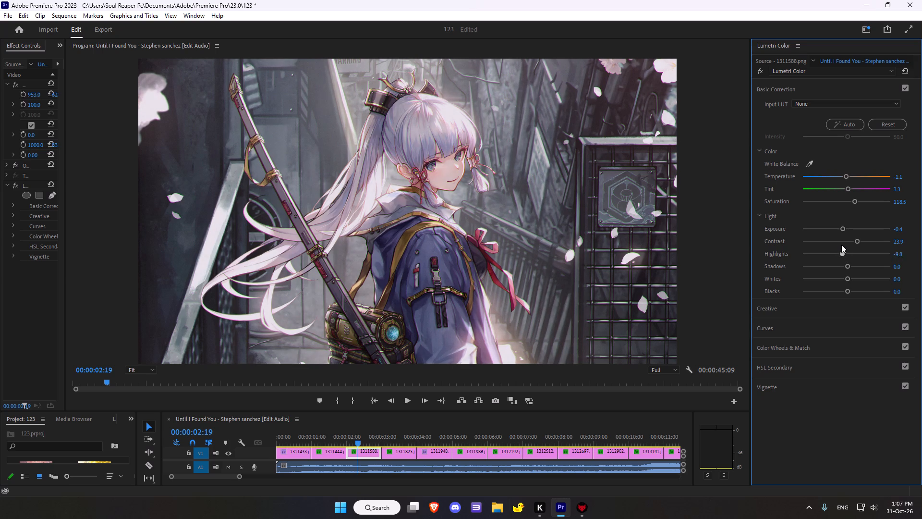
drag(841, 245, 839, 250)
click(848, 264)
click(846, 277)
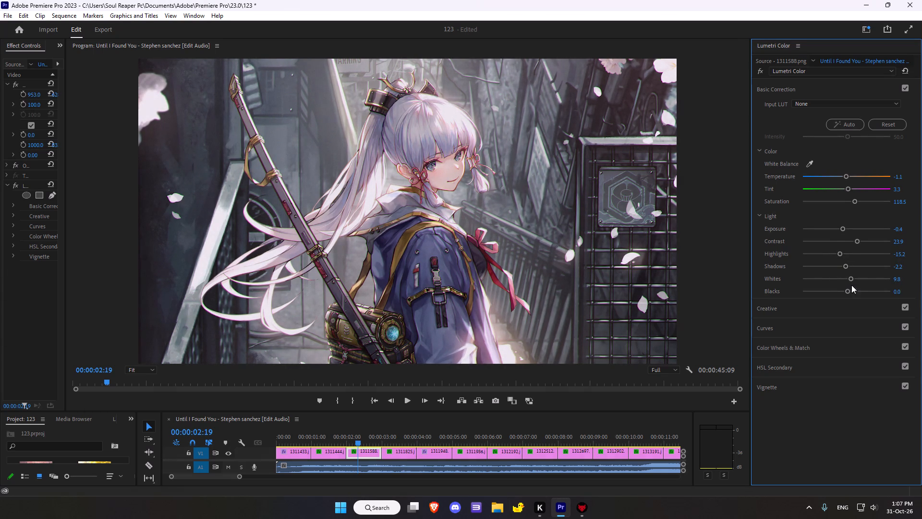
click(847, 287)
In the Creative adjustments for 1311588.png, set sharpen to 76.1, vibrance to 9.8 and saturation to 96.7.
scroll(862, 282, down, 4)
click(776, 311)
click(766, 304)
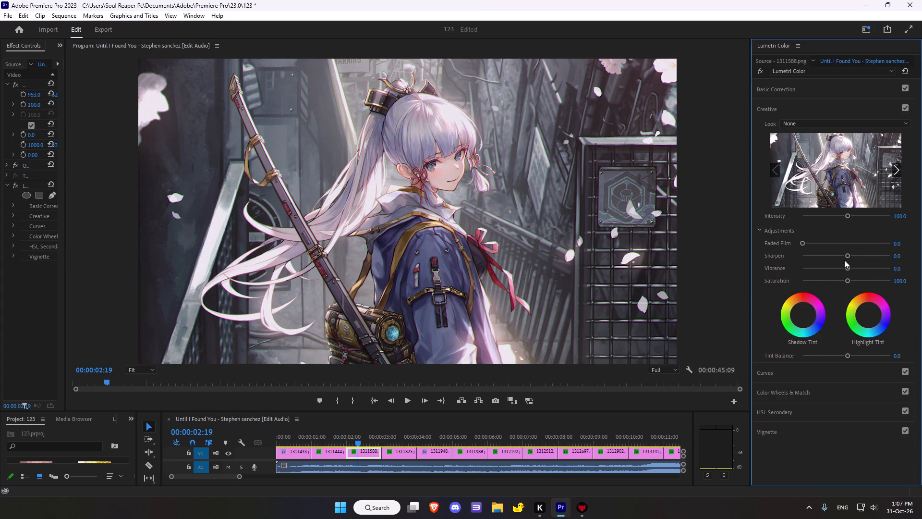
drag(845, 256, 884, 251)
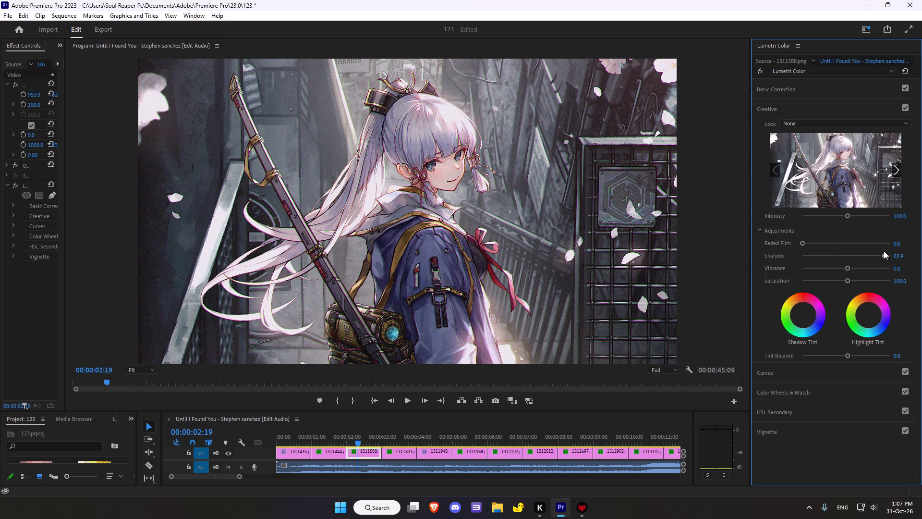
drag(884, 251, 879, 252)
drag(846, 268, 848, 267)
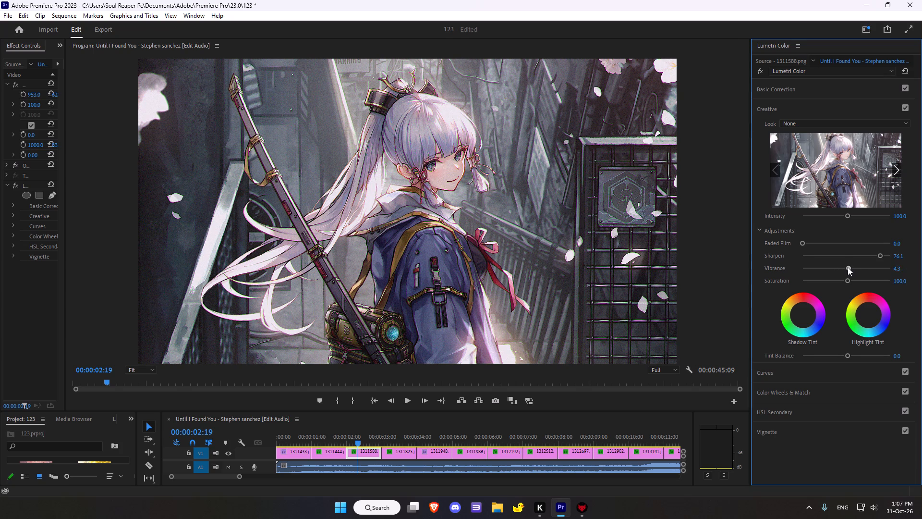
drag(848, 267, 850, 268)
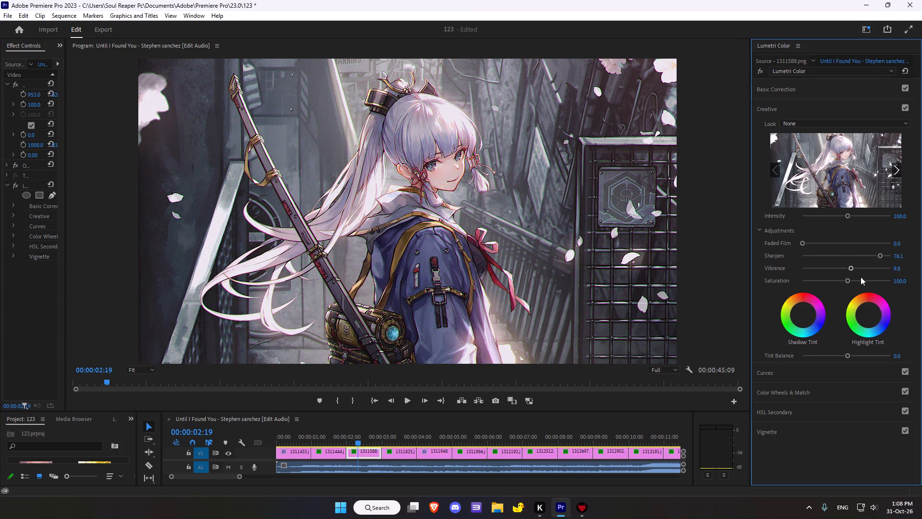
drag(849, 280, 844, 276)
Shift the Creative shadow tint and highlight tint of 1311588.png slightly toward warm yellow-orange.
drag(803, 315, 801, 304)
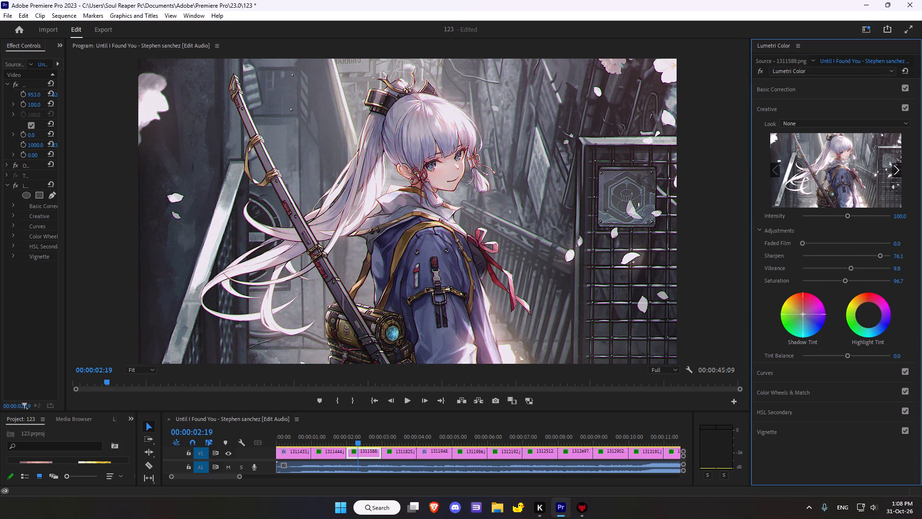
drag(801, 304, 795, 301)
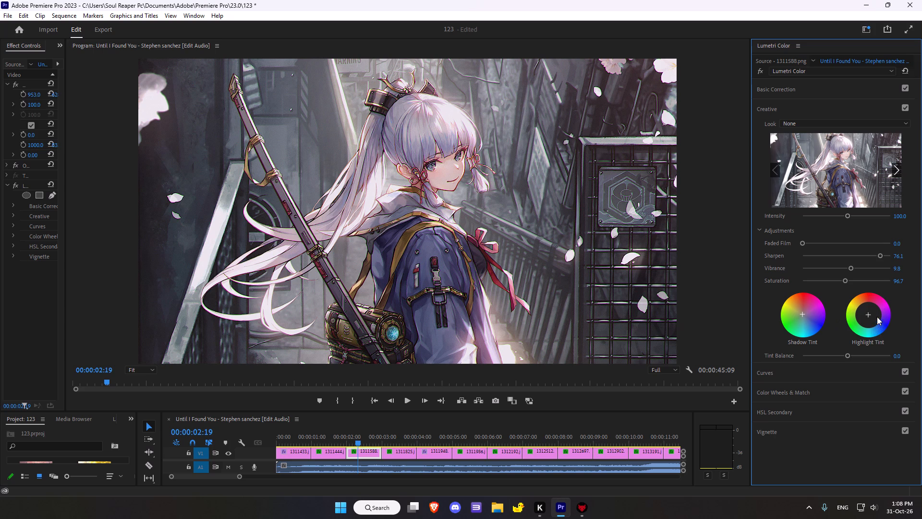
drag(867, 314, 842, 297)
Add a midpoint to the master RGB curve of 1311588.png and raise it slightly to lift the midtones.
click(768, 371)
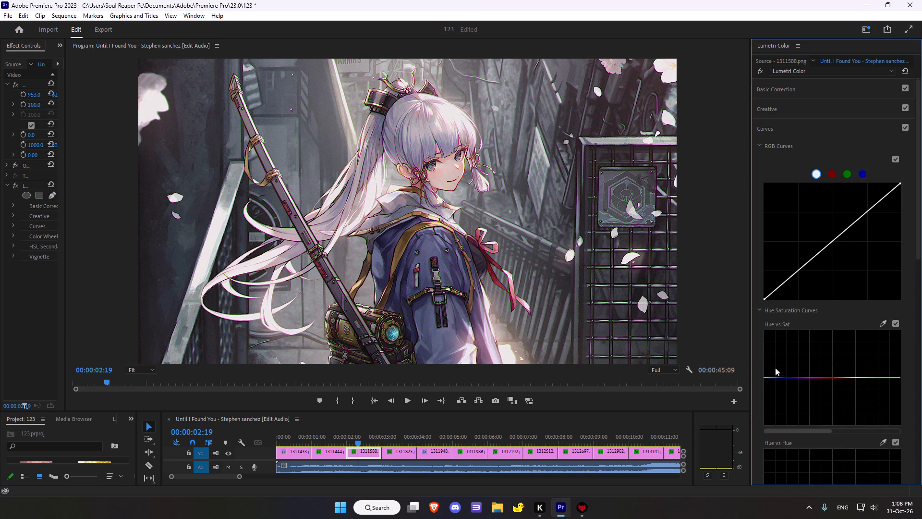
click(833, 240)
drag(833, 240, 838, 244)
click(833, 239)
click(833, 241)
drag(833, 241, 825, 238)
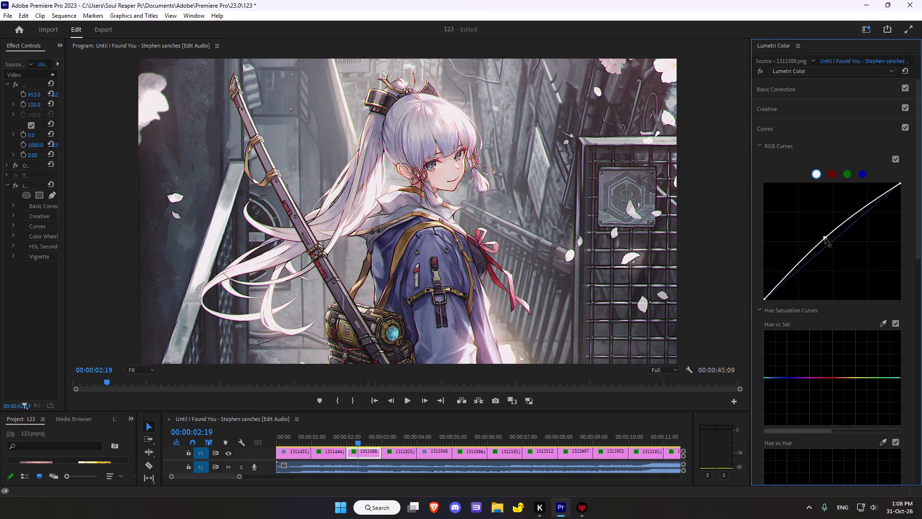
drag(825, 238, 825, 243)
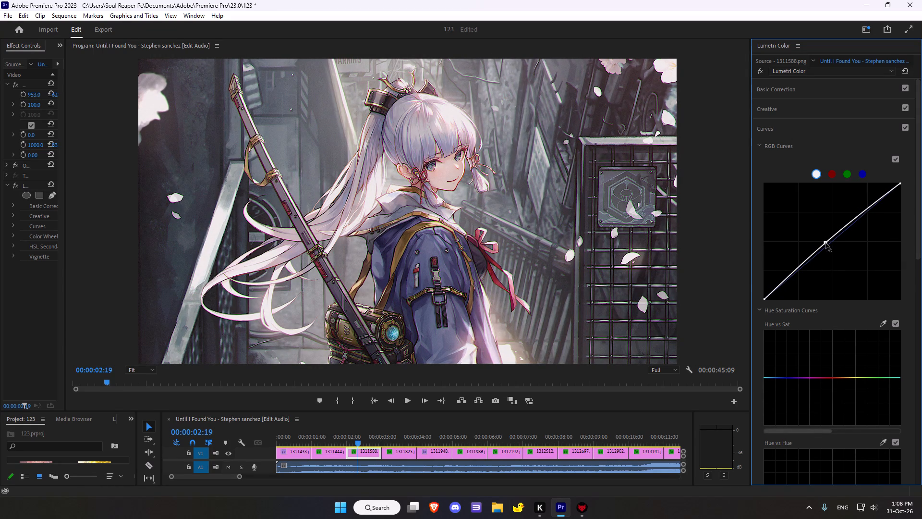
drag(825, 243, 828, 242)
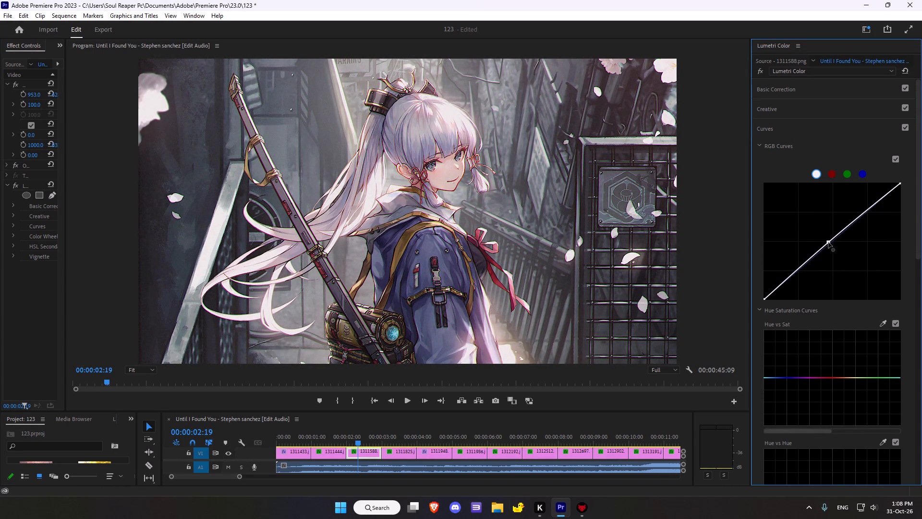
drag(828, 242, 825, 239)
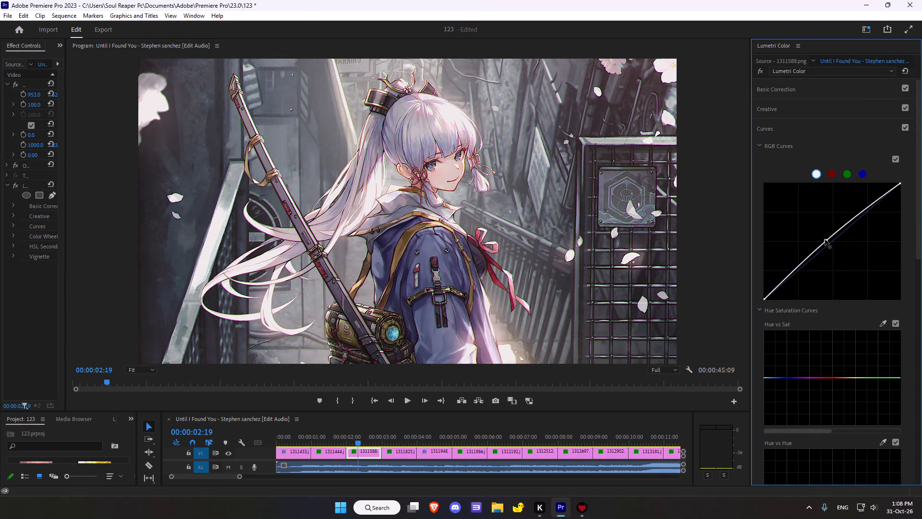
drag(825, 239, 825, 239)
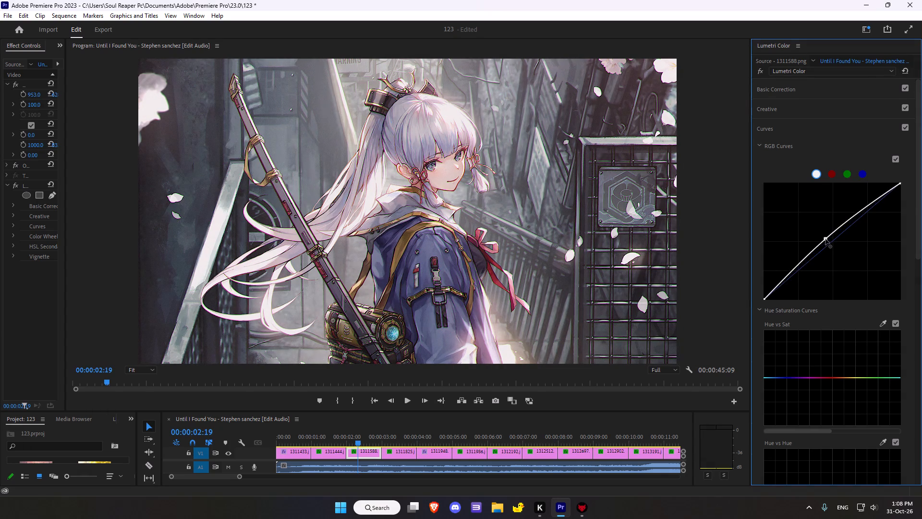
drag(825, 239, 827, 242)
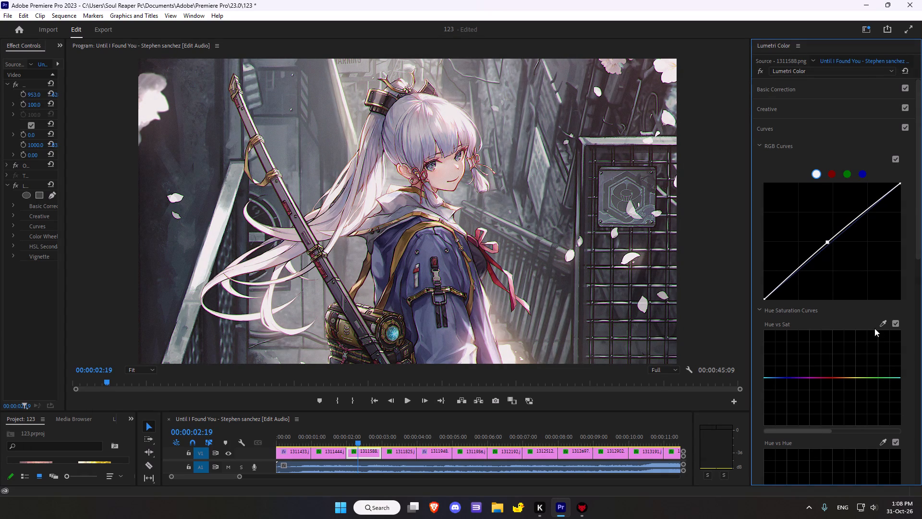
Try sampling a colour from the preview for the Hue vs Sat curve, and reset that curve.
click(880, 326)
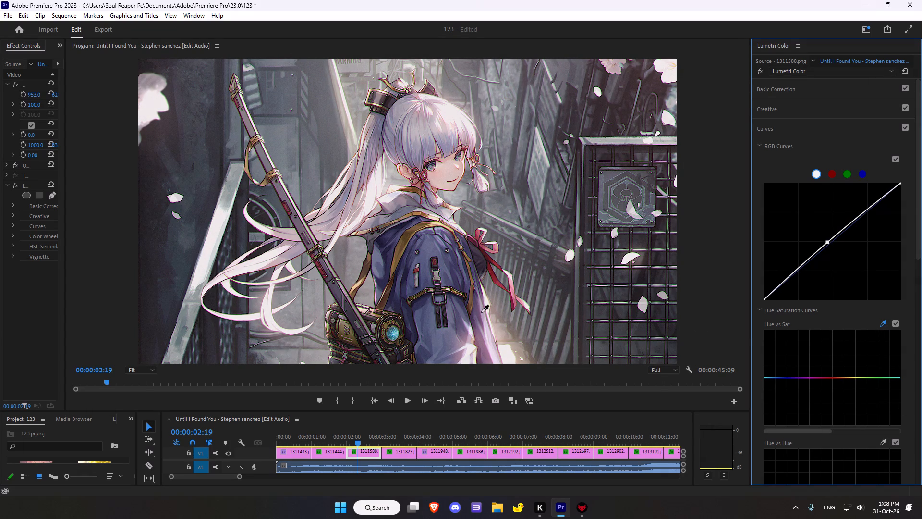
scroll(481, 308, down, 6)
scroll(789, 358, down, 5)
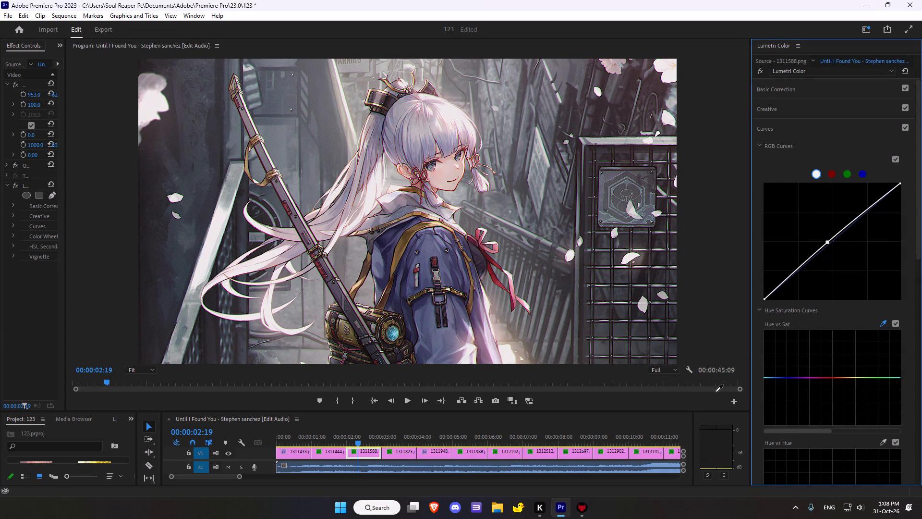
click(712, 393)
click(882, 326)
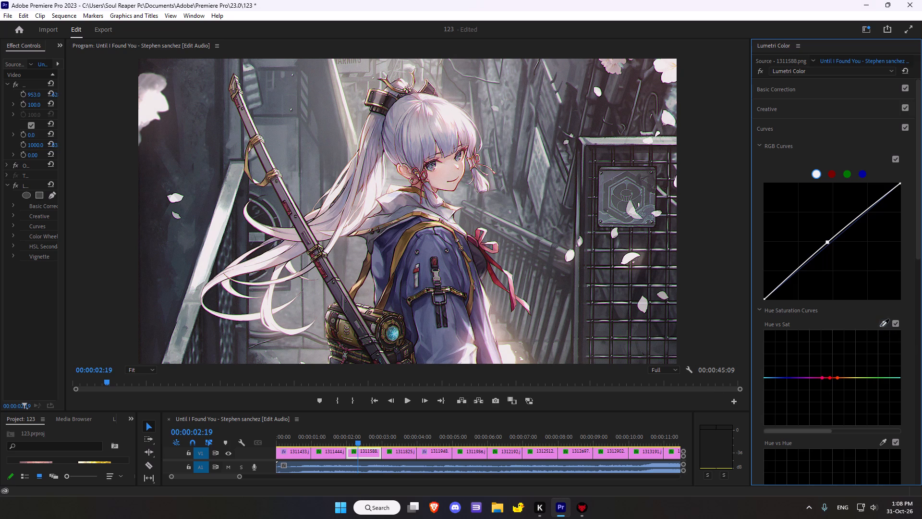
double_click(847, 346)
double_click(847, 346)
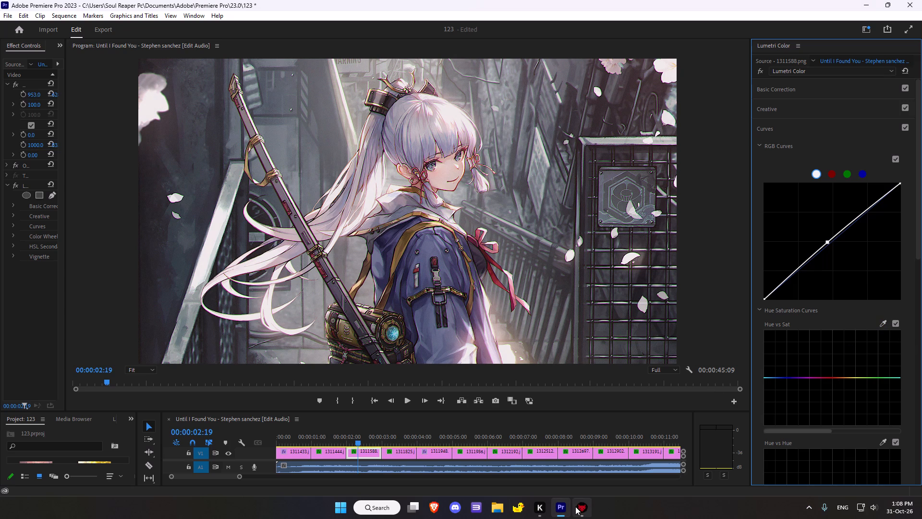
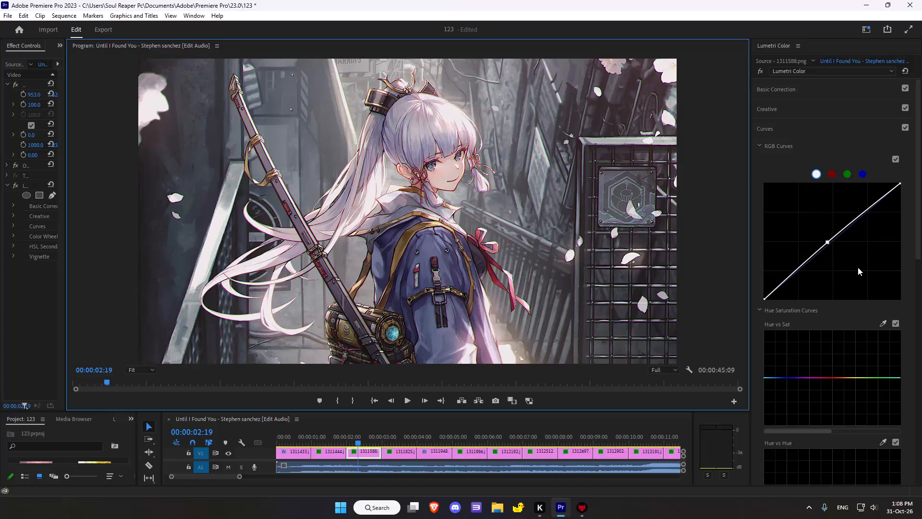
Sample the red ribbon for the Hue vs Sat curve of 1311588.png and raise its centre point slightly to boost red saturation.
click(881, 324)
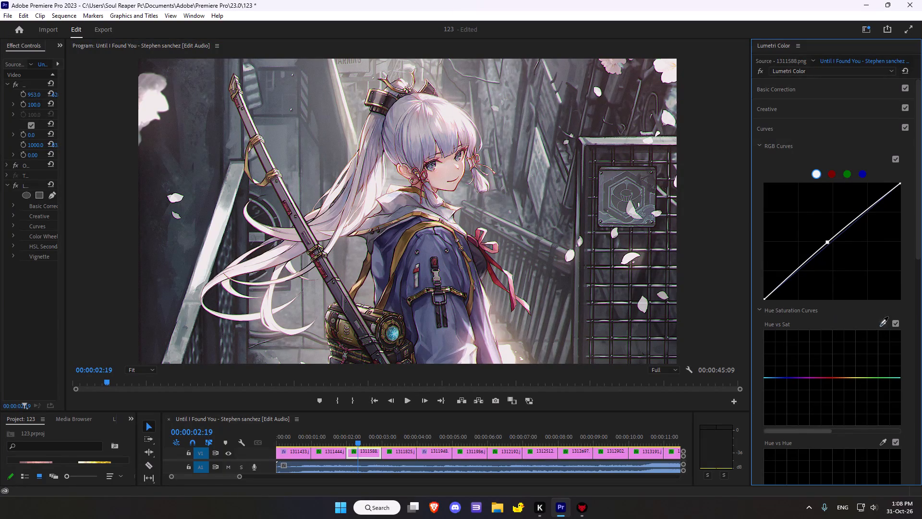
click(494, 274)
drag(831, 379, 832, 380)
drag(832, 380, 833, 366)
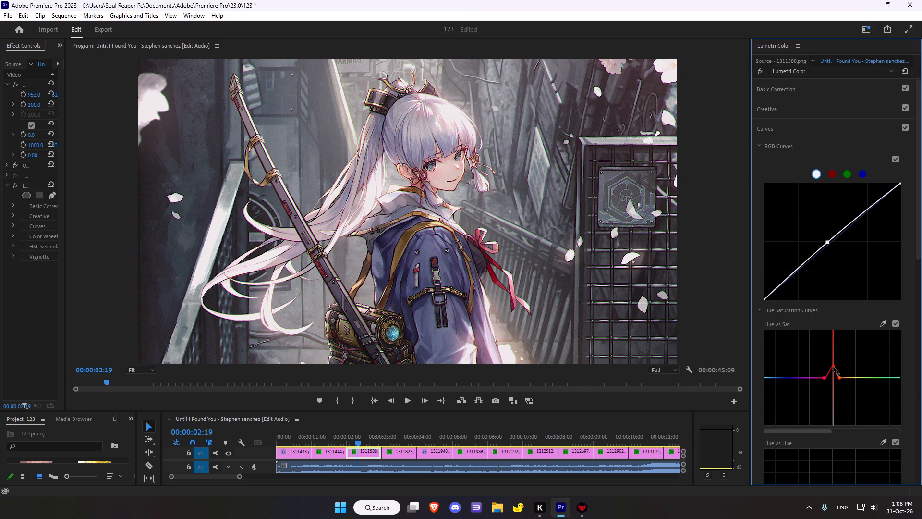
drag(833, 366, 831, 368)
drag(831, 368, 830, 369)
Sample the golden-brown strap on the character's back for the Hue vs Hue curve and raise its orange centre point slightly.
scroll(833, 337, down, 20)
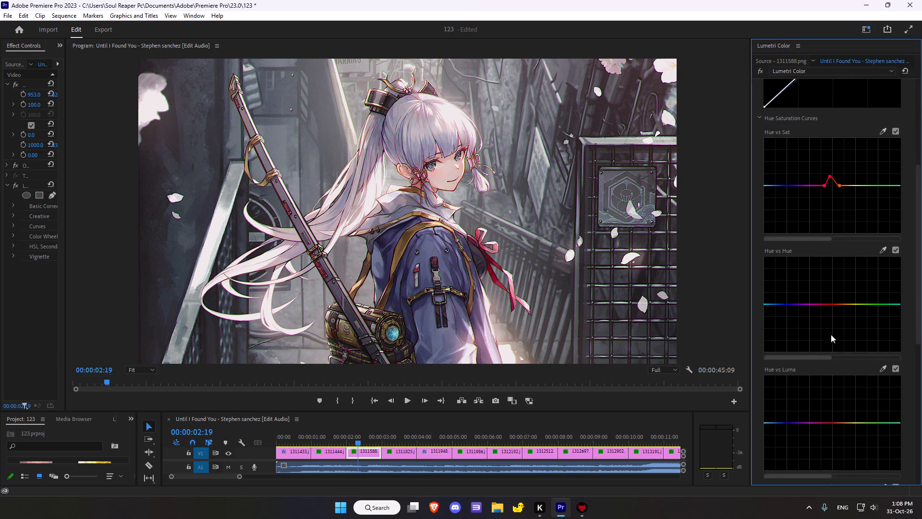
scroll(831, 334, down, 2)
scroll(831, 334, up, 6)
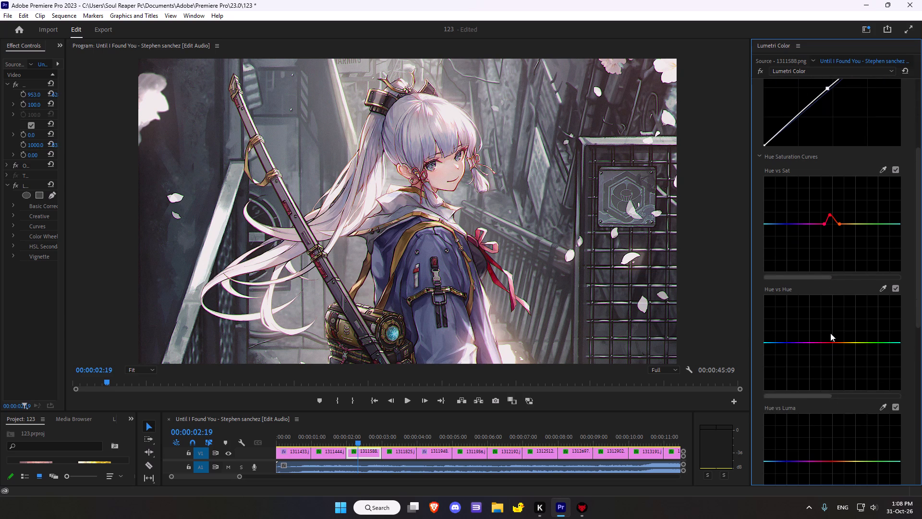
scroll(830, 333, down, 3)
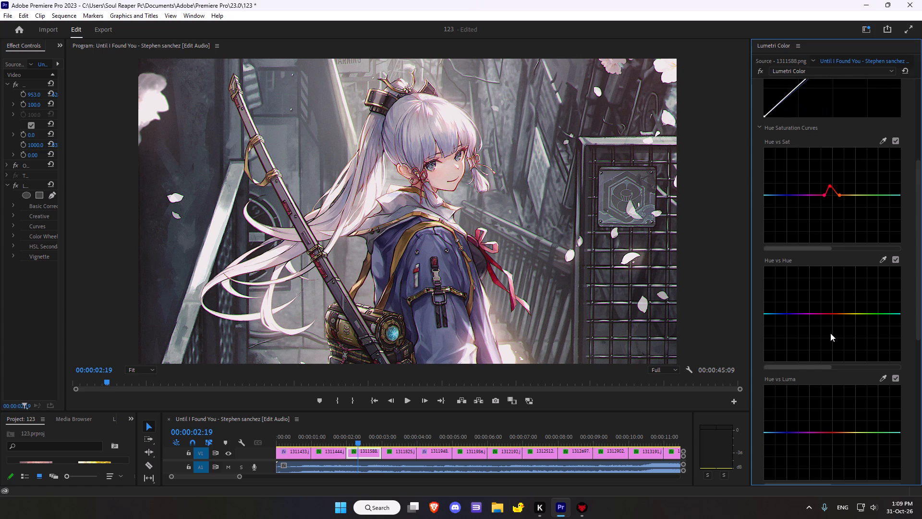
click(885, 262)
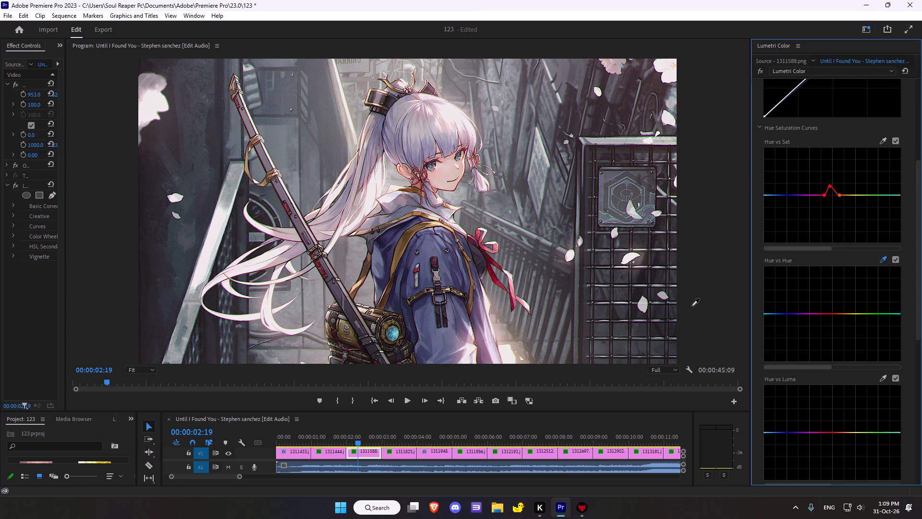
click(404, 236)
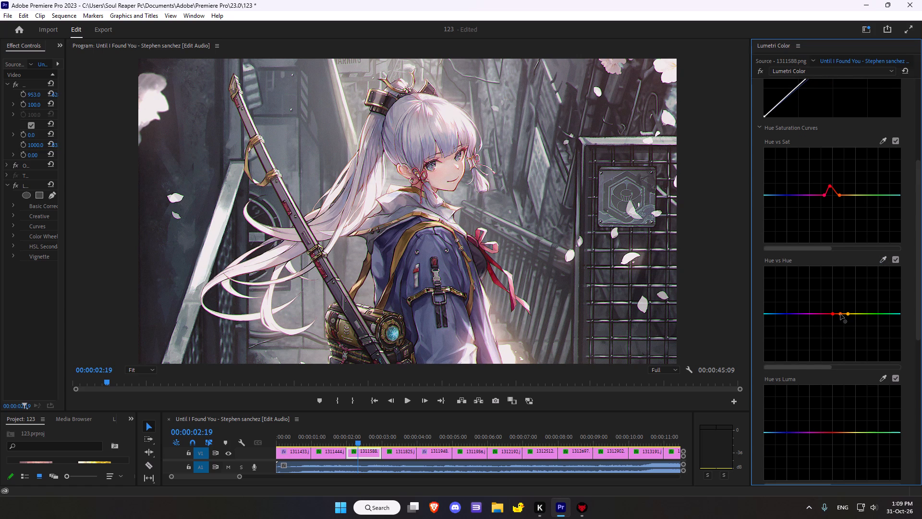
drag(840, 314, 843, 303)
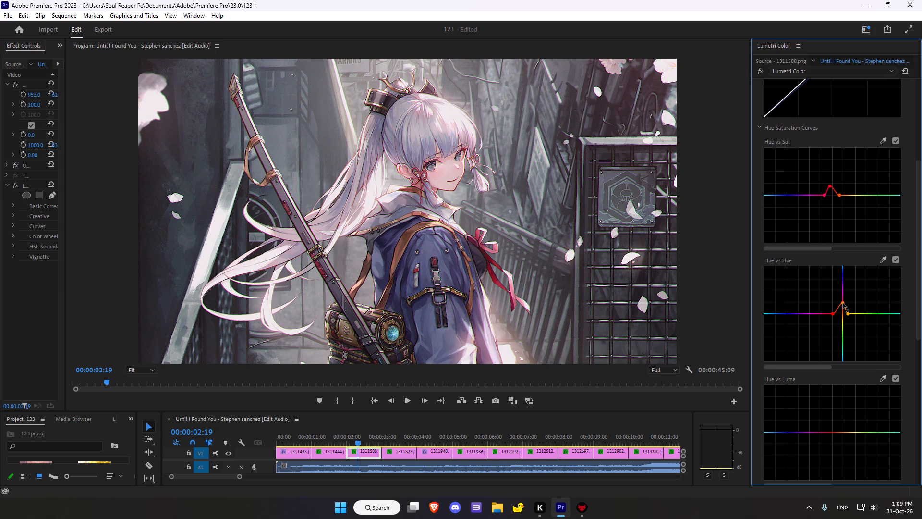
drag(843, 303, 842, 303)
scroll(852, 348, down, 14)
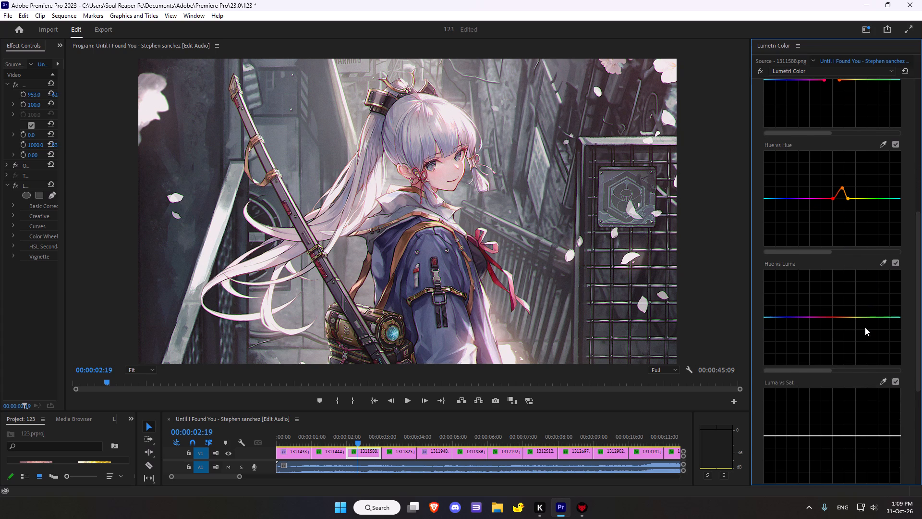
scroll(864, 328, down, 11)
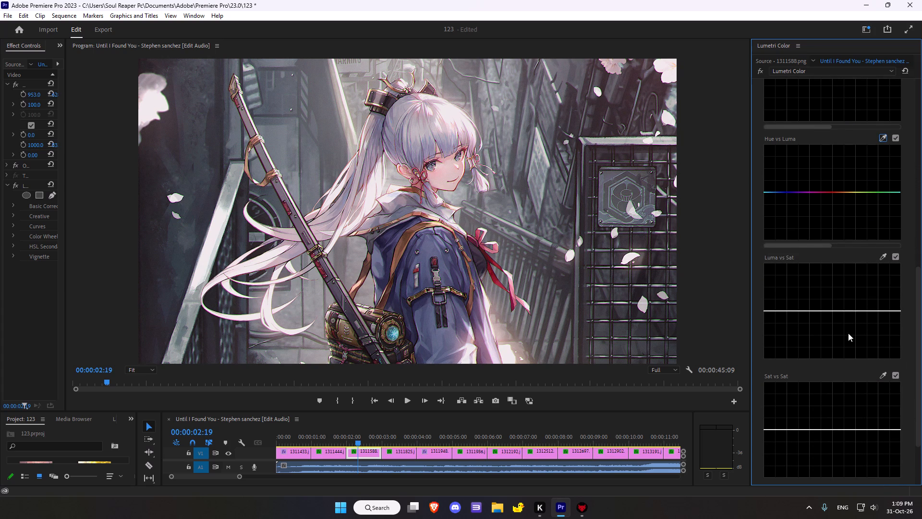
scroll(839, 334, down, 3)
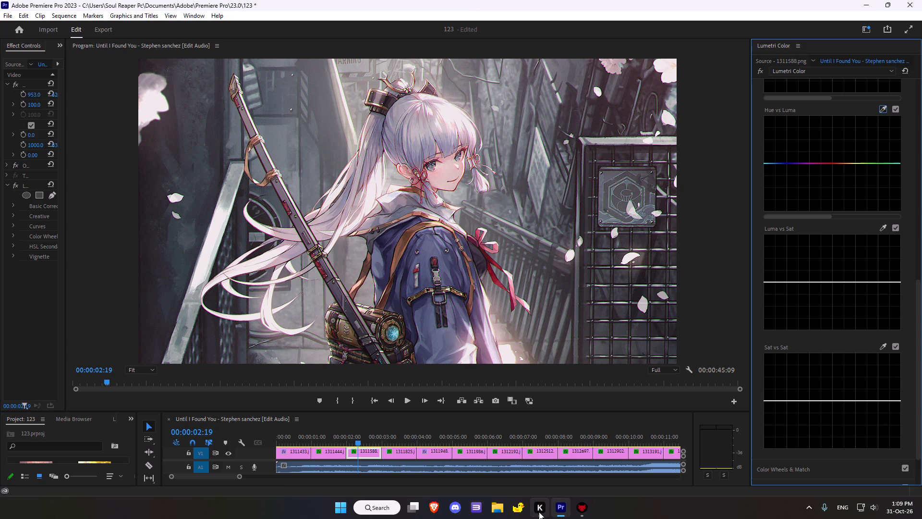
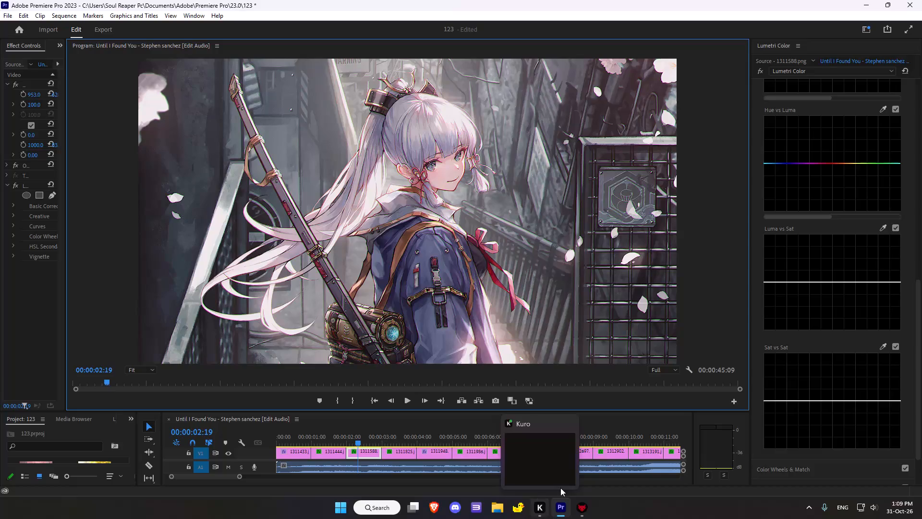
Sample the glowing teal gem on the bag for the Luma vs Sat curve of 1311588.png and raise its centre point well above the line.
click(652, 425)
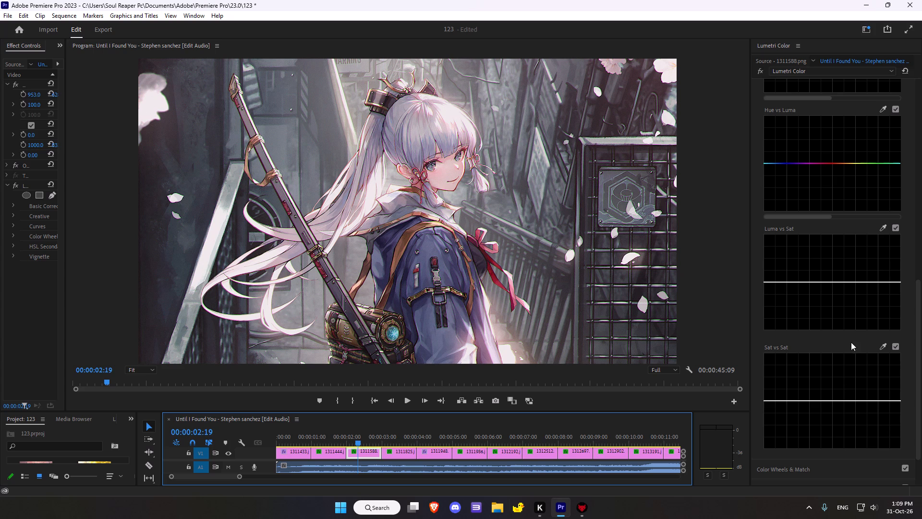
click(883, 229)
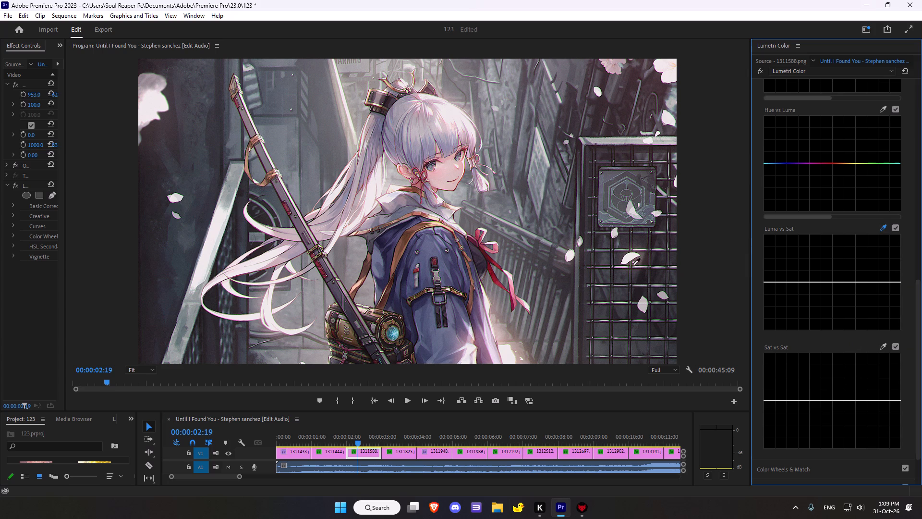
click(391, 331)
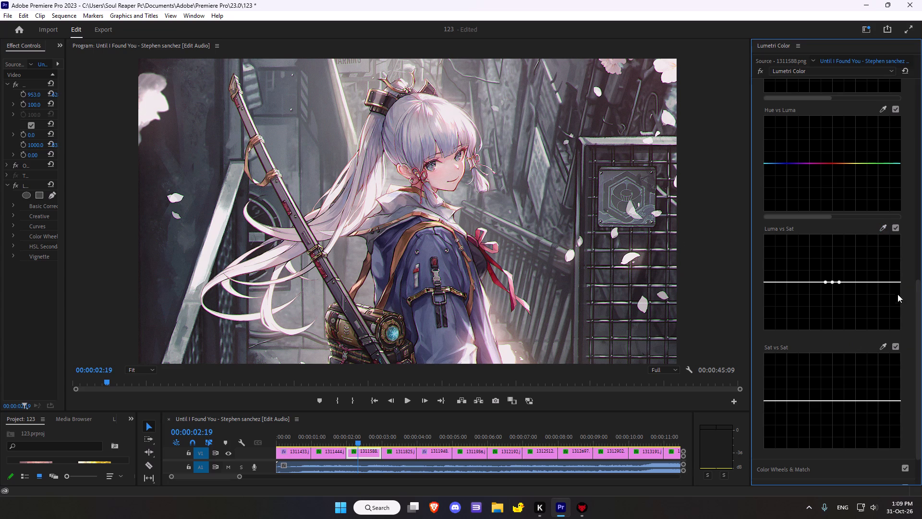
drag(833, 282, 823, 263)
drag(823, 263, 832, 252)
drag(832, 252, 832, 251)
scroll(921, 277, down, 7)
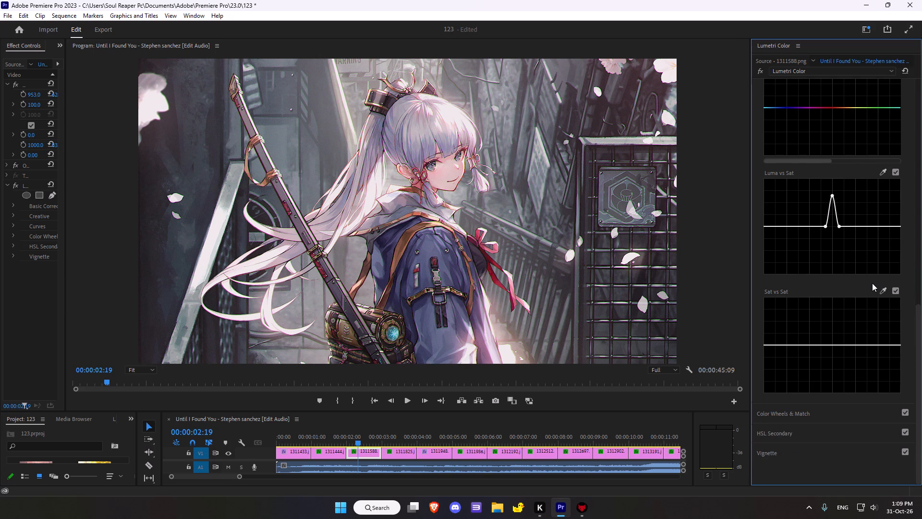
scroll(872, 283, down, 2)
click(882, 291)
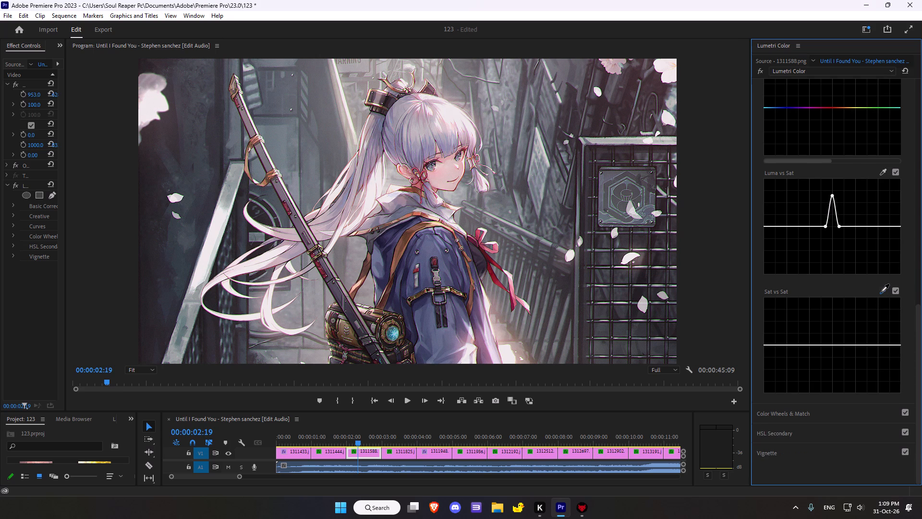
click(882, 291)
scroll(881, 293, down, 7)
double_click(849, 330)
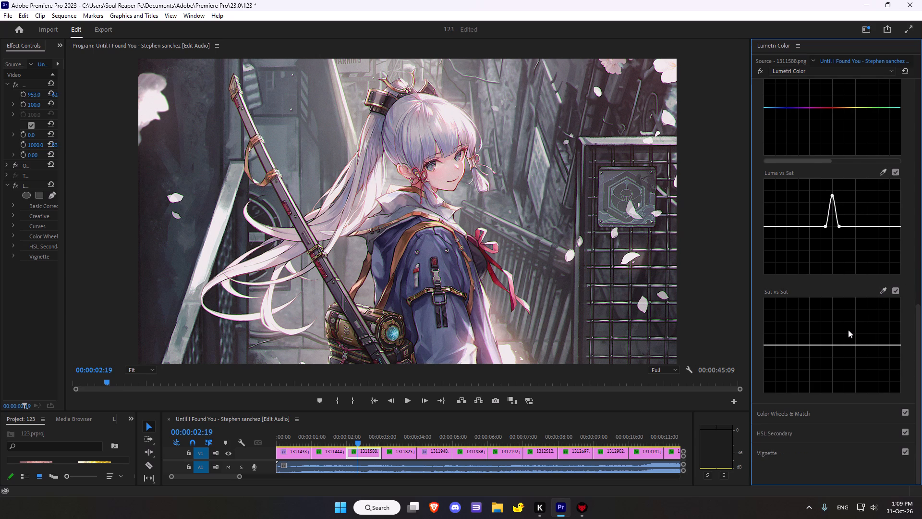
Open the Color Wheels & Match section and compare 1311588.png with the Lumetri effect off and on.
scroll(895, 316, down, 6)
click(781, 411)
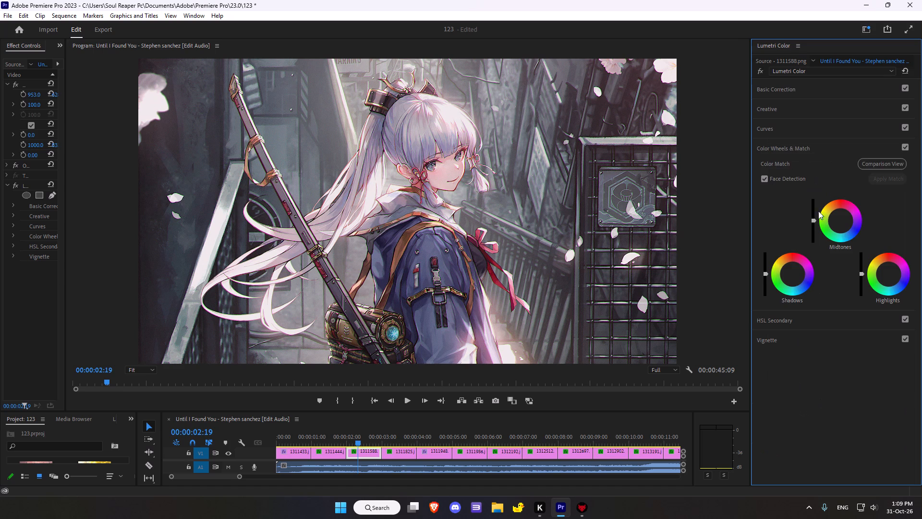
click(762, 73)
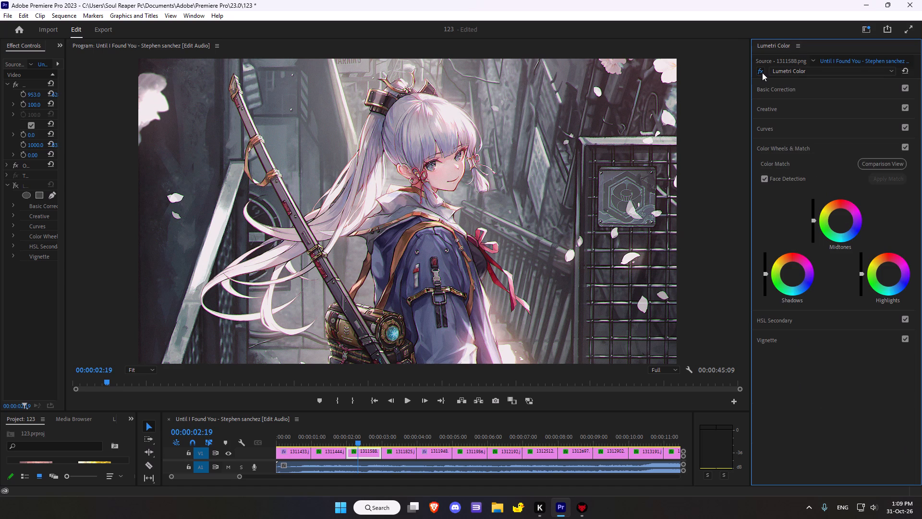
click(762, 73)
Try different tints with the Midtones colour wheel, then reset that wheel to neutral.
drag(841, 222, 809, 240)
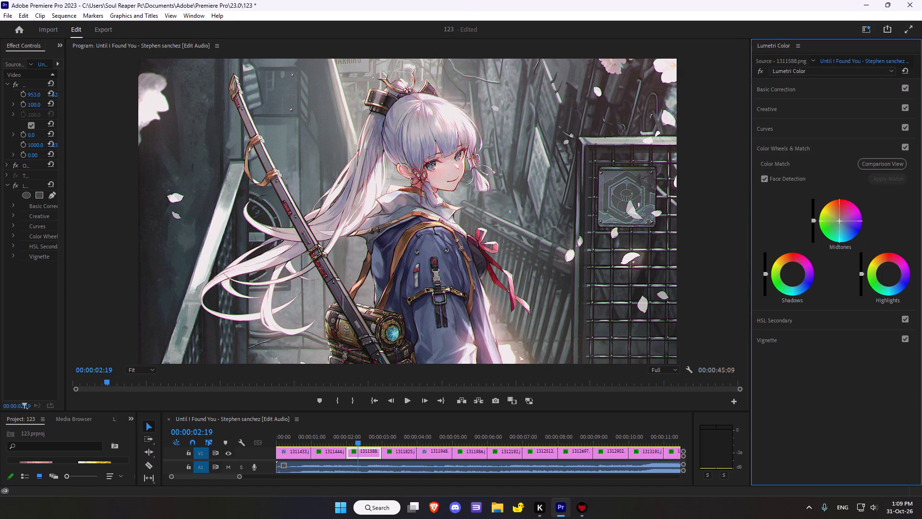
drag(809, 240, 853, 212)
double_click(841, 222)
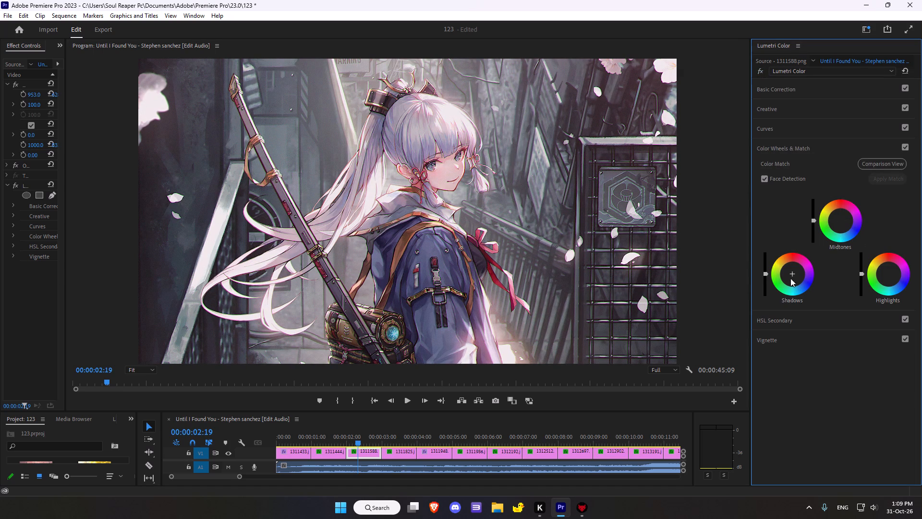
Shift the Shadows colour wheel of 1311588.png slightly toward green-cyan and the Highlights wheel slightly toward pink-magenta.
drag(790, 274, 781, 295)
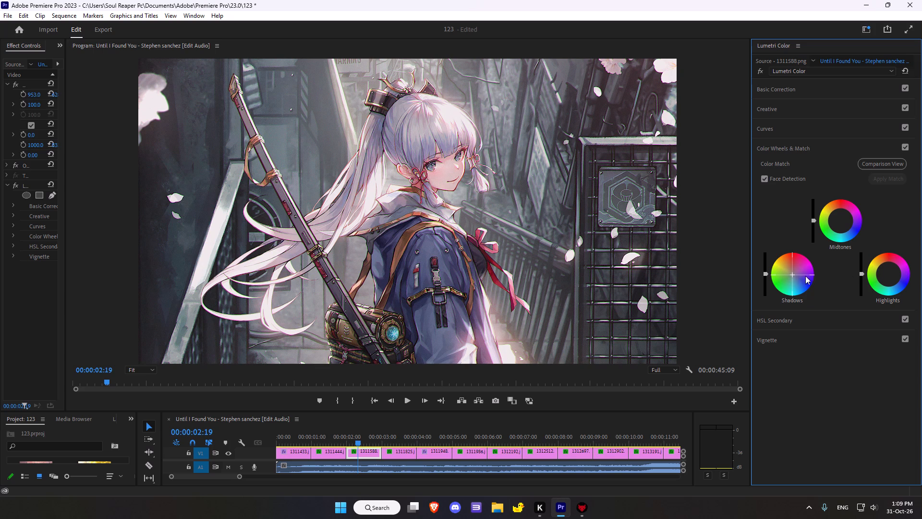
drag(887, 273, 893, 271)
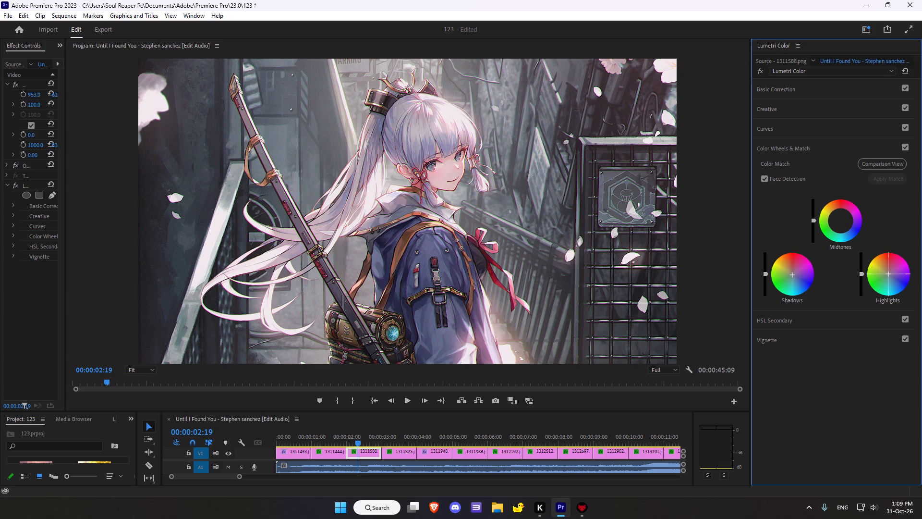
drag(893, 271, 897, 264)
Give 1311588.png a dark vignette with Amount -1.6, Midpoint 26.6, Roundness 21.7 and Feather 38.0.
scroll(873, 347, down, 4)
click(793, 333)
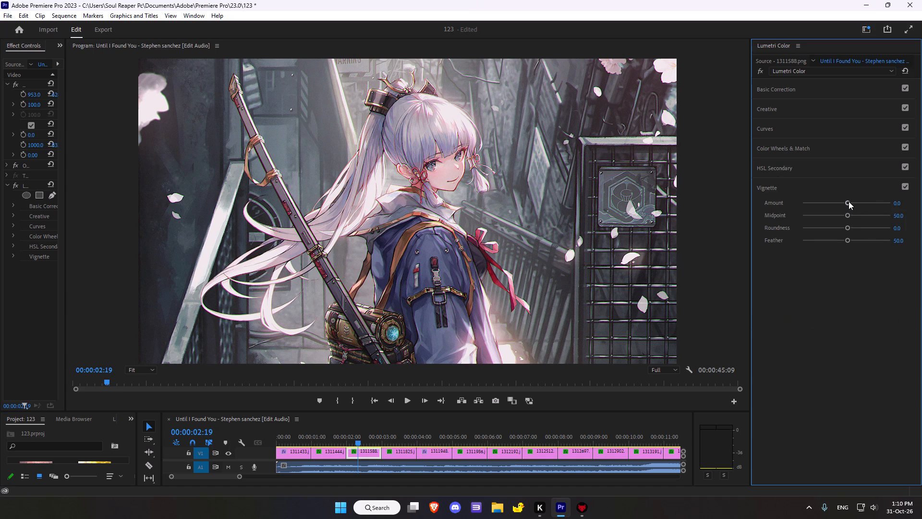
drag(849, 201, 822, 202)
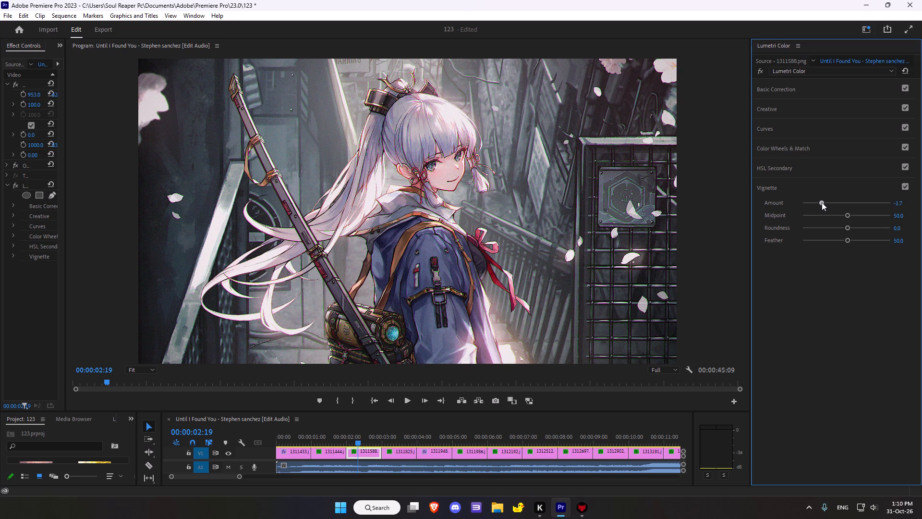
drag(822, 202, 822, 202)
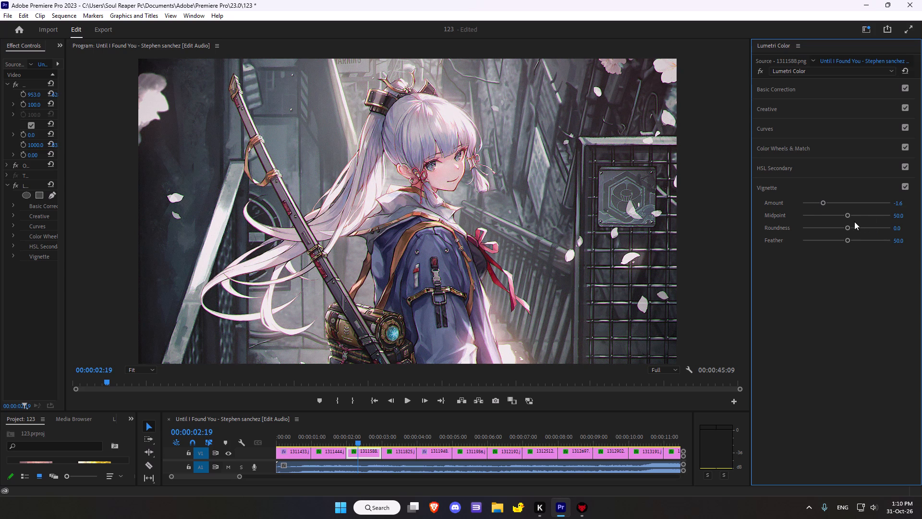
drag(849, 215, 825, 210)
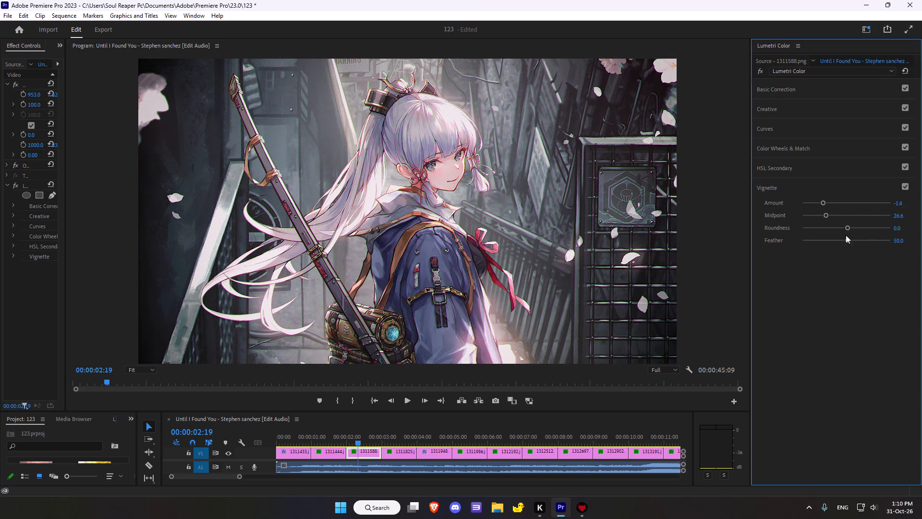
drag(848, 226, 845, 231)
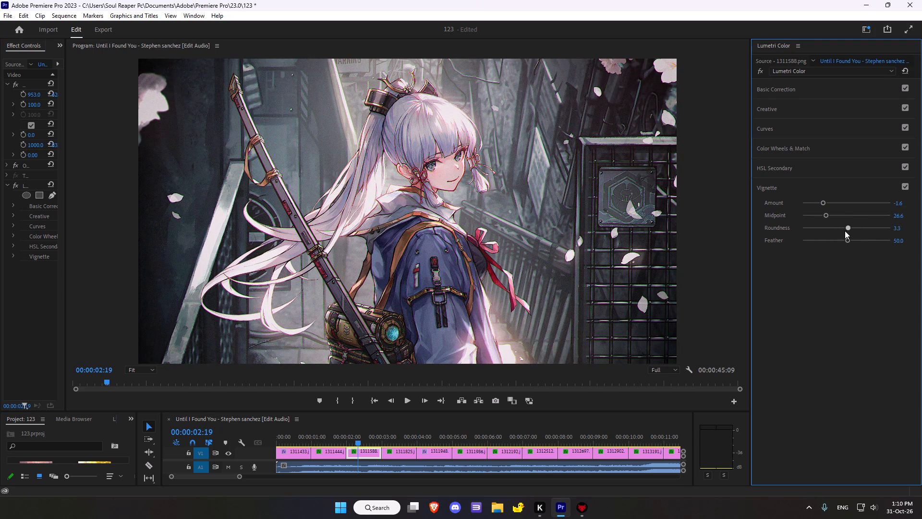
drag(845, 231, 855, 227)
drag(847, 240, 835, 242)
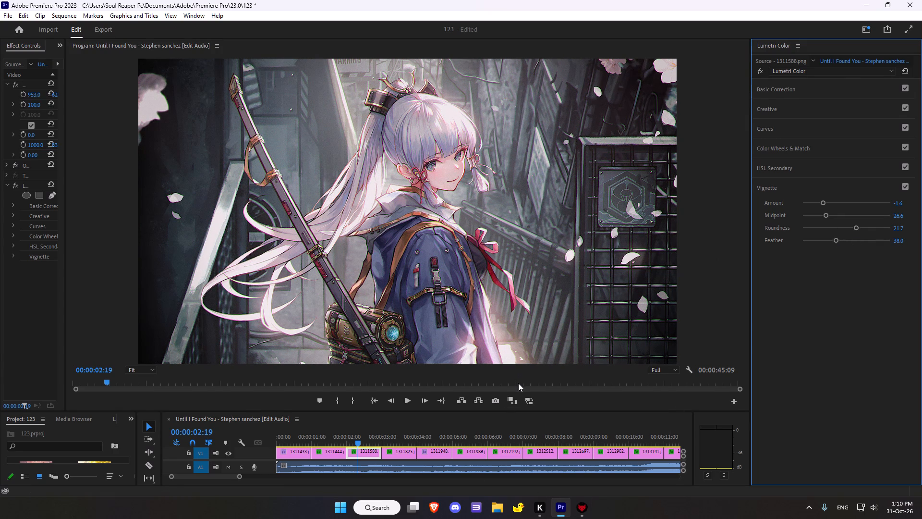
Review the graded 1311588.png by running the playhead through the rest of the clip and into 1311825.jpg.
scroll(481, 377, down, 4)
scroll(481, 376, up, 2)
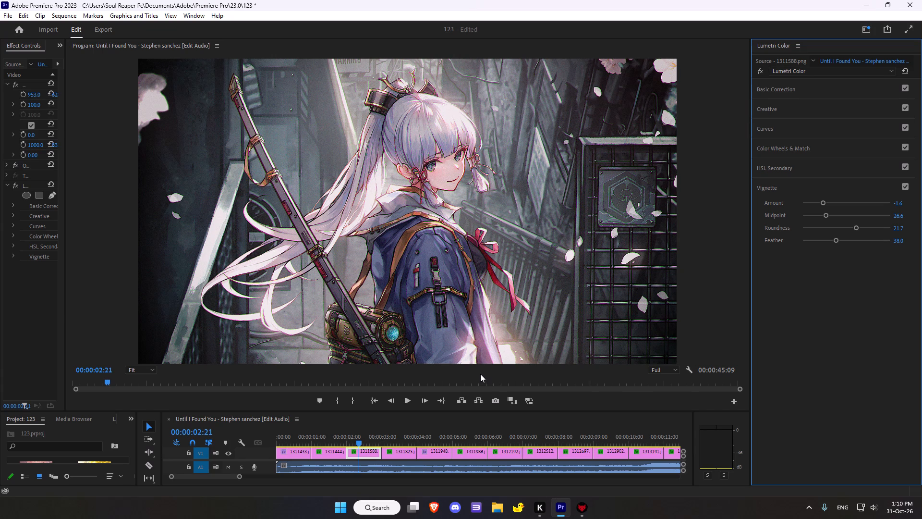
scroll(480, 373, down, 16)
scroll(480, 373, down, 11)
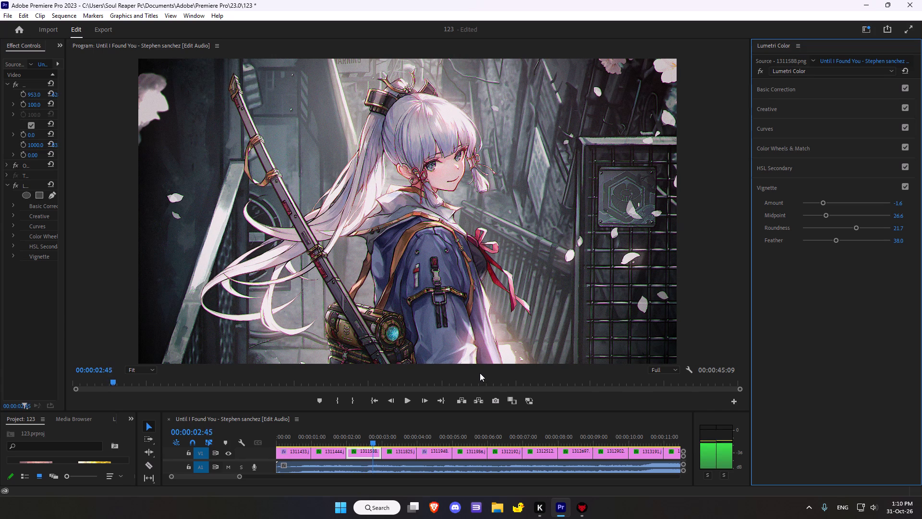
scroll(480, 373, down, 18)
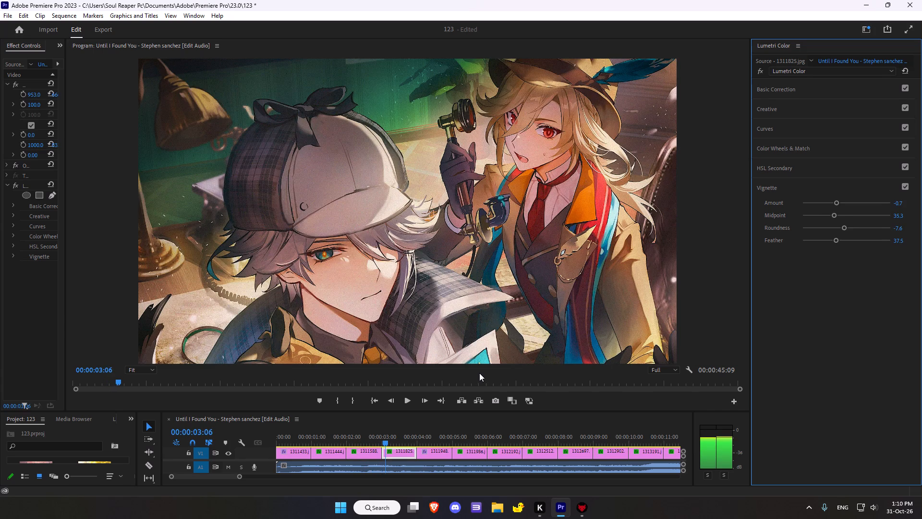
Examine the existing grade of 1311825.jpg at several frames up to 00:00:03:21 and compare it with the Lumetri effect off and on.
scroll(479, 373, down, 2)
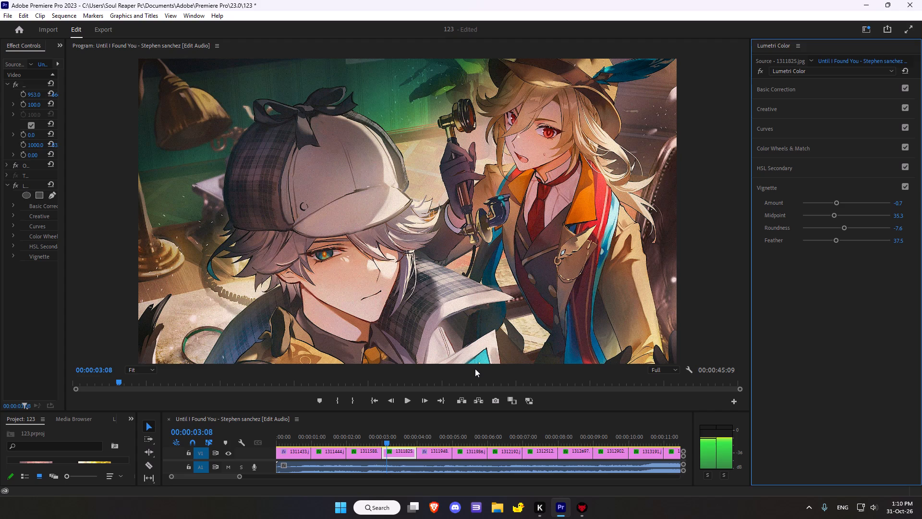
scroll(475, 369, down, 1)
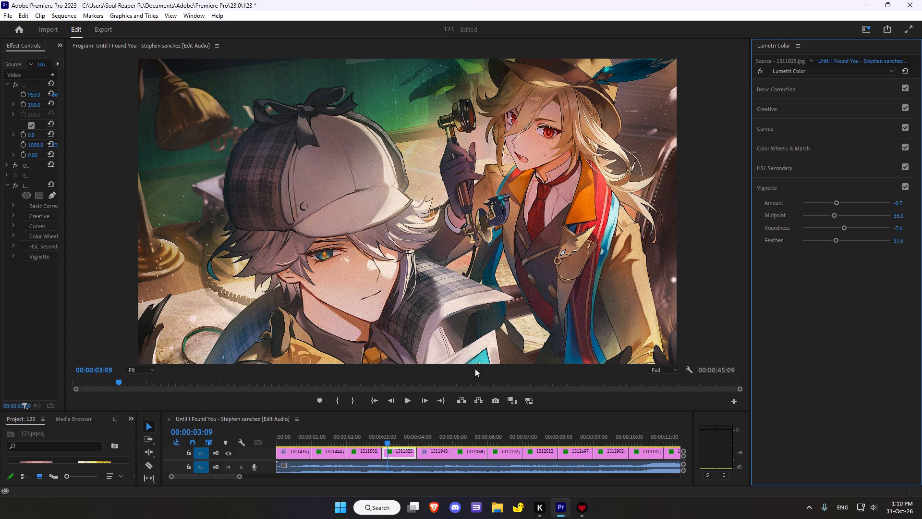
scroll(475, 369, down, 6)
scroll(475, 369, up, 6)
scroll(475, 368, up, 20)
scroll(475, 368, down, 11)
scroll(475, 368, up, 6)
scroll(475, 368, down, 4)
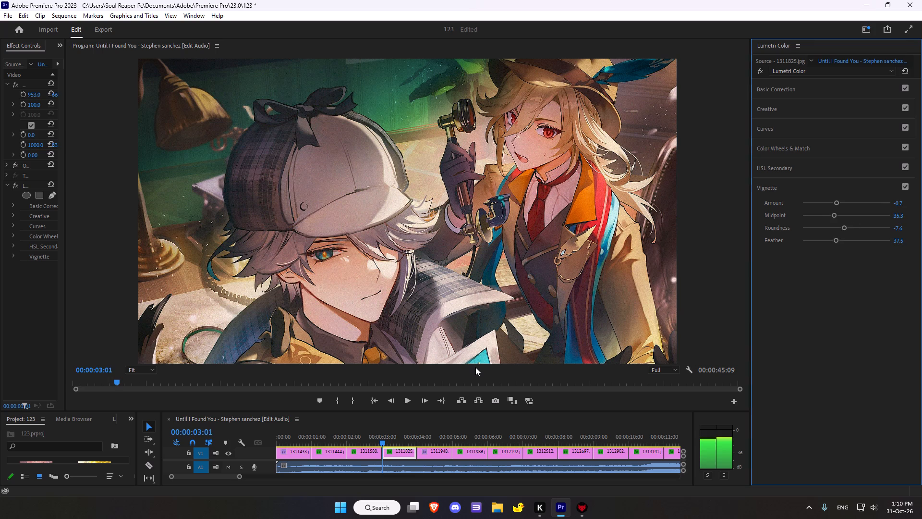
scroll(475, 367, down, 20)
scroll(475, 367, down, 2)
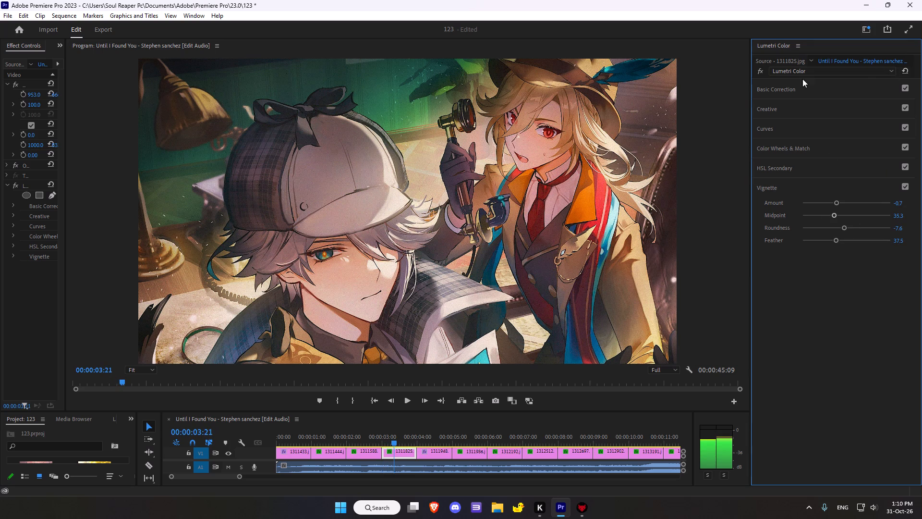
double_click(757, 73)
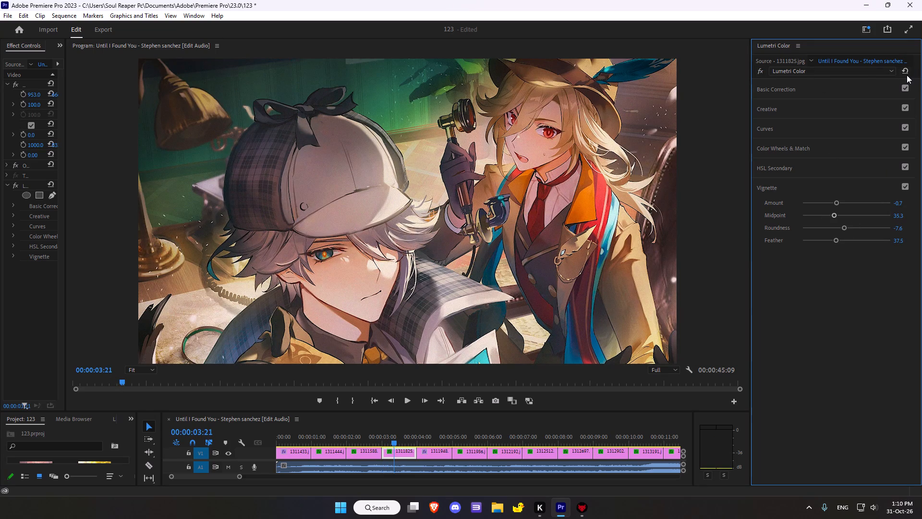
Reset the whole Lumetri Color effect on 1311825.jpg to its defaults.
click(907, 75)
click(906, 73)
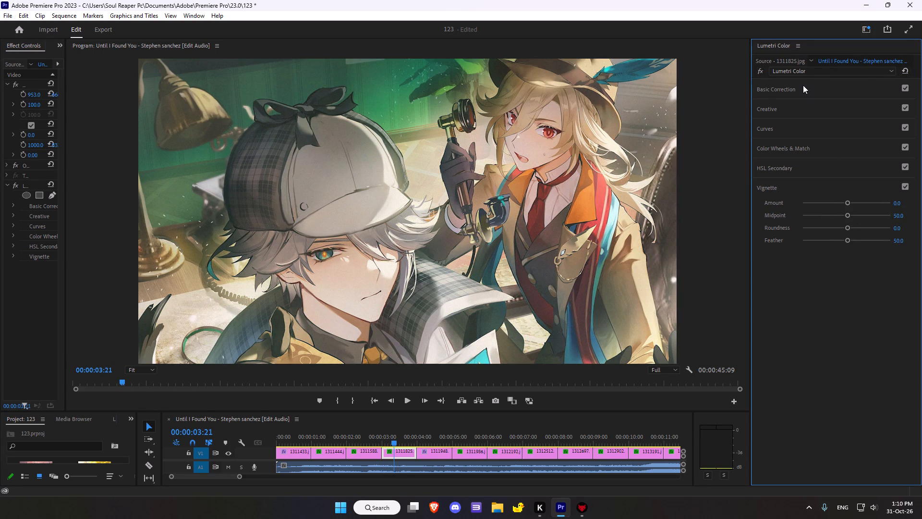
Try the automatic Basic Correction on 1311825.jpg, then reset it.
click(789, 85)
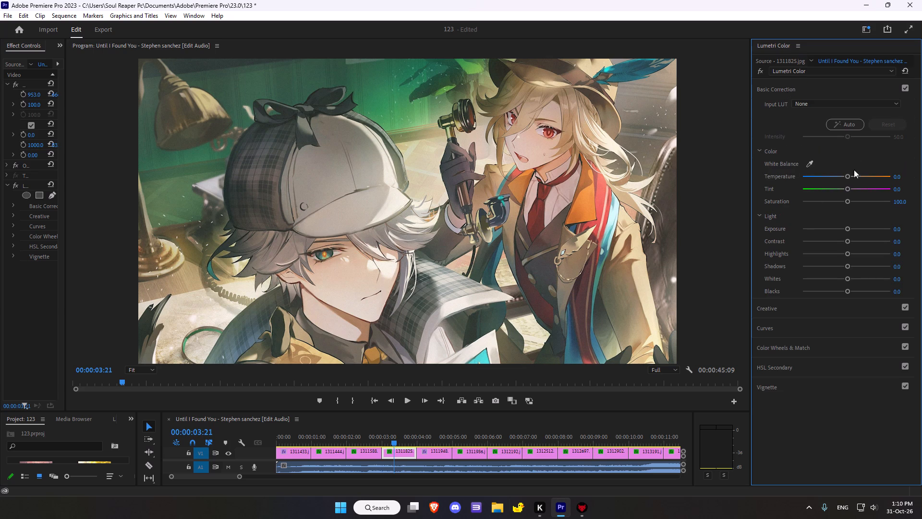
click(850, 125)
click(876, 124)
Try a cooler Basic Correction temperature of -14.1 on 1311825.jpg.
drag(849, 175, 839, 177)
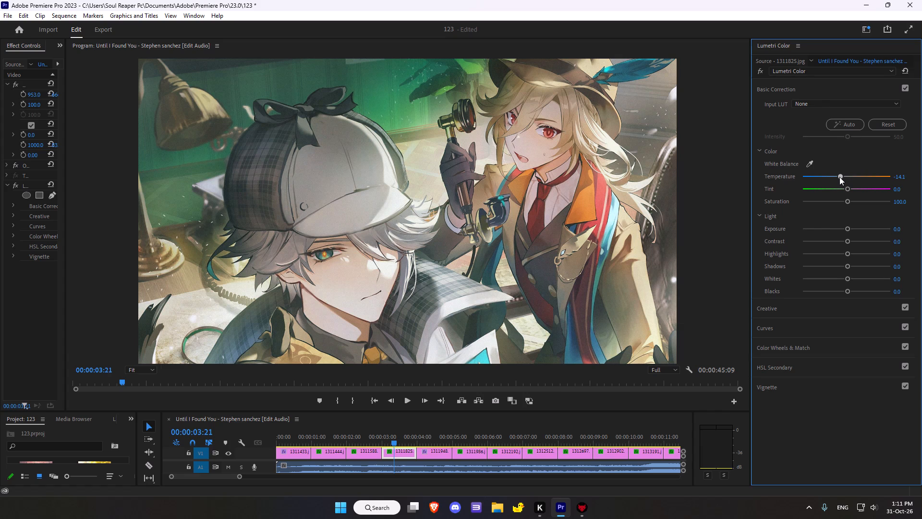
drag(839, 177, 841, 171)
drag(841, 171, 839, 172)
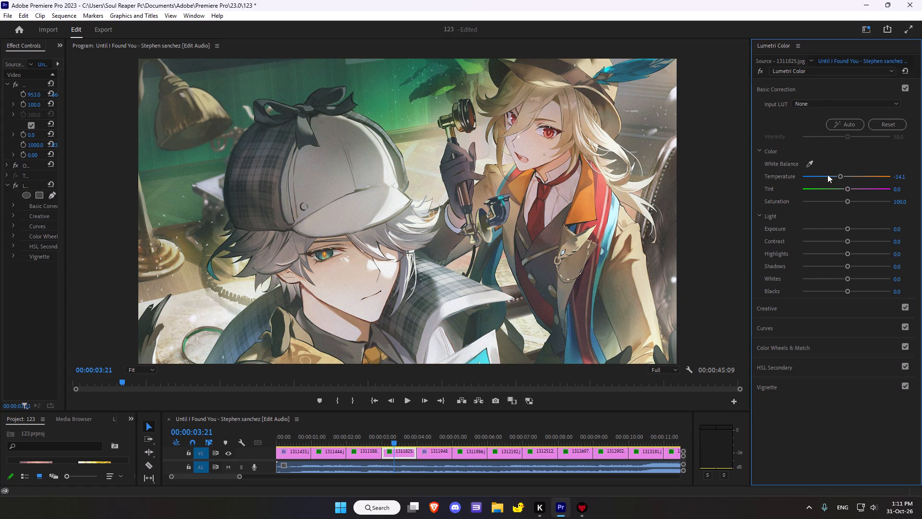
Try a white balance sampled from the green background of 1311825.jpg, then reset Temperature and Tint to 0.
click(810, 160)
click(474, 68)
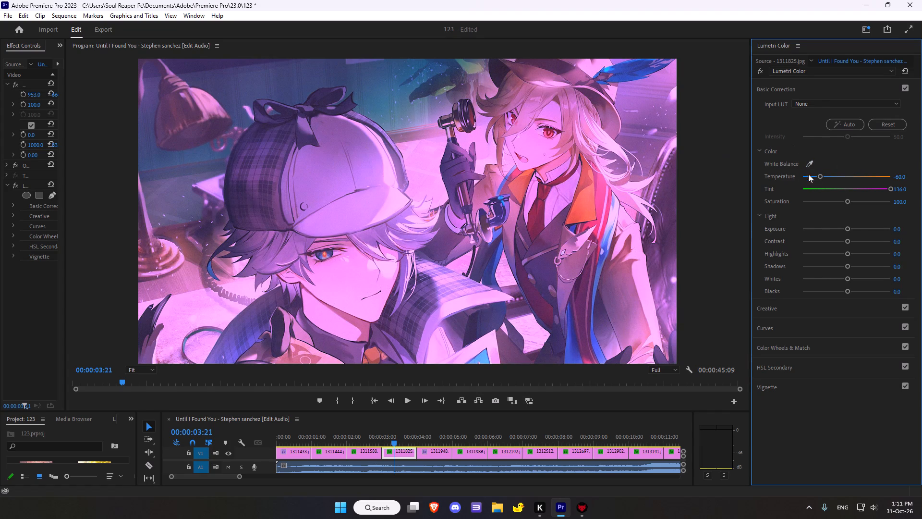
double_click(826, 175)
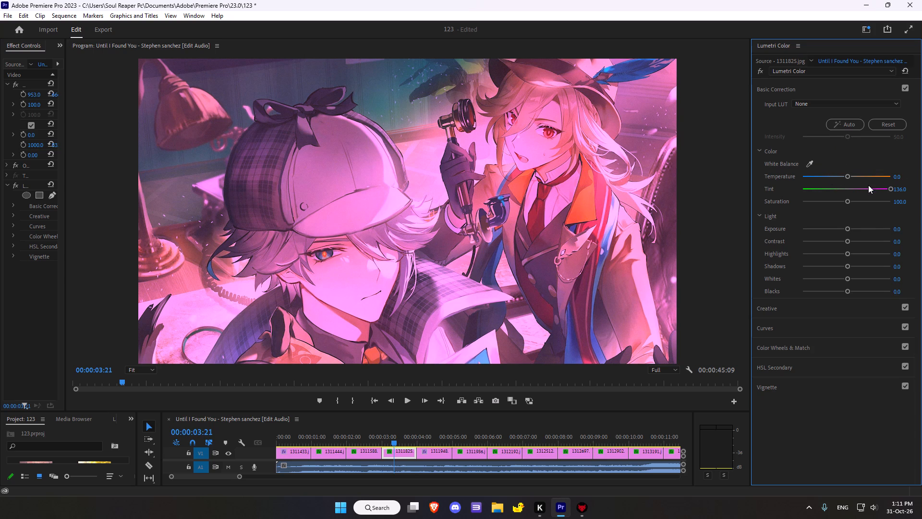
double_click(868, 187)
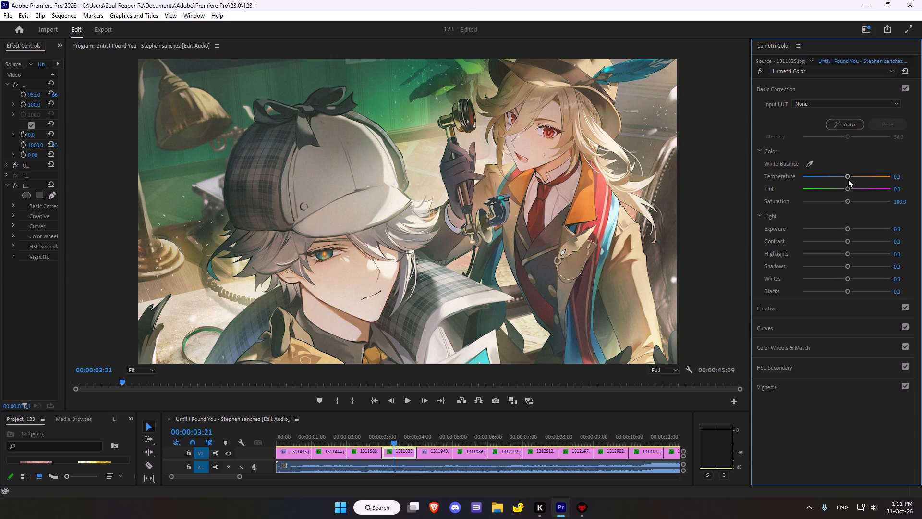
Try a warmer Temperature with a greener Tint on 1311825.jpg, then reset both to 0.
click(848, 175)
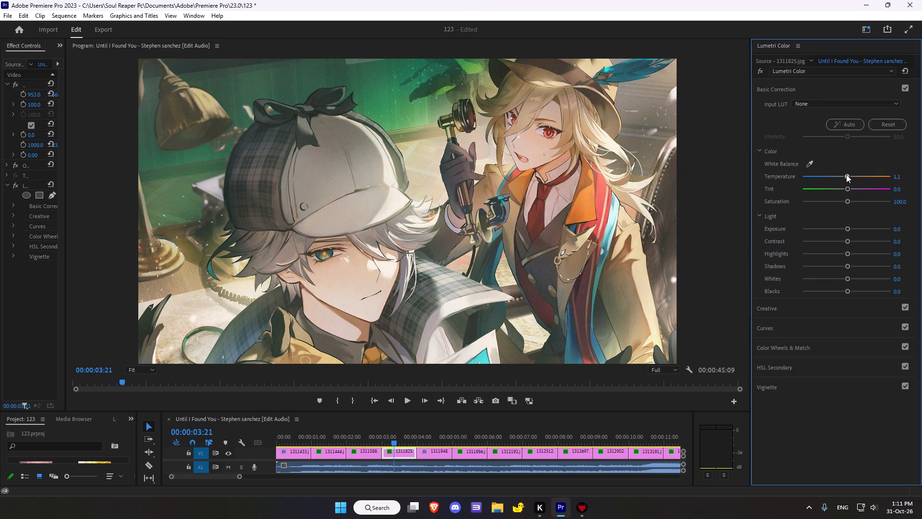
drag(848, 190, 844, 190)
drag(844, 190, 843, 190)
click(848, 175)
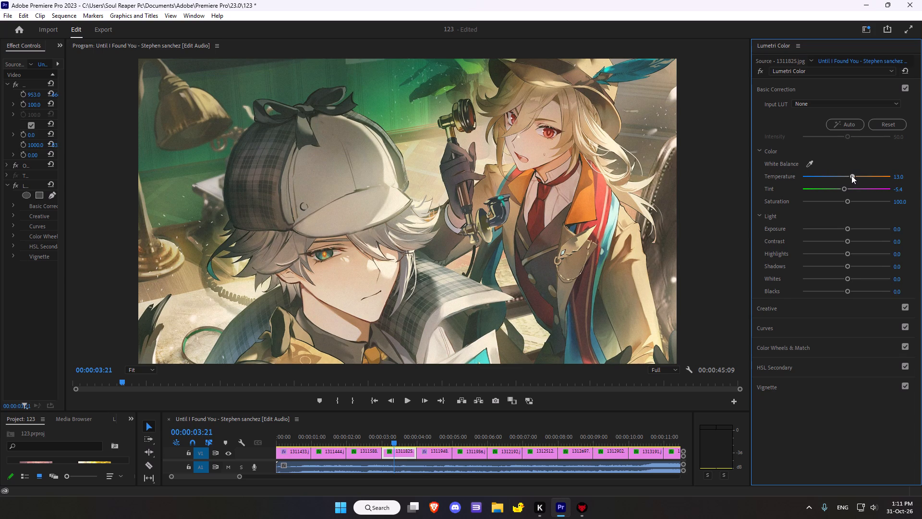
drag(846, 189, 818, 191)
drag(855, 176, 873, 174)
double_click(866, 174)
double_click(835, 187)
Set the Basic Correction Temperature to -2.2 and Tint to -3.3 on 1311825.jpg.
drag(849, 176, 848, 176)
drag(848, 176, 845, 178)
click(846, 188)
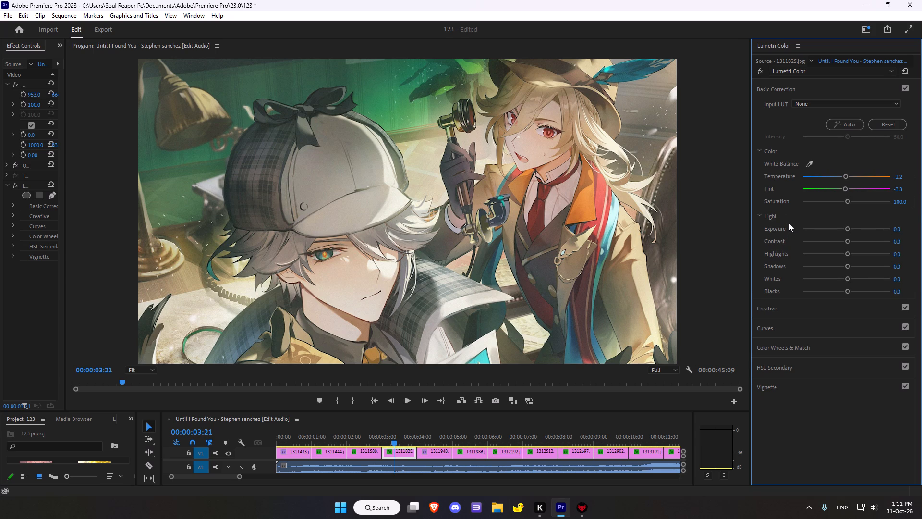
Adjust the Light values: Exposure -0.7, Contrast 1.1, Highlights 14.1, Whites -6.5 and Blacks 2.2.
drag(845, 228, 837, 231)
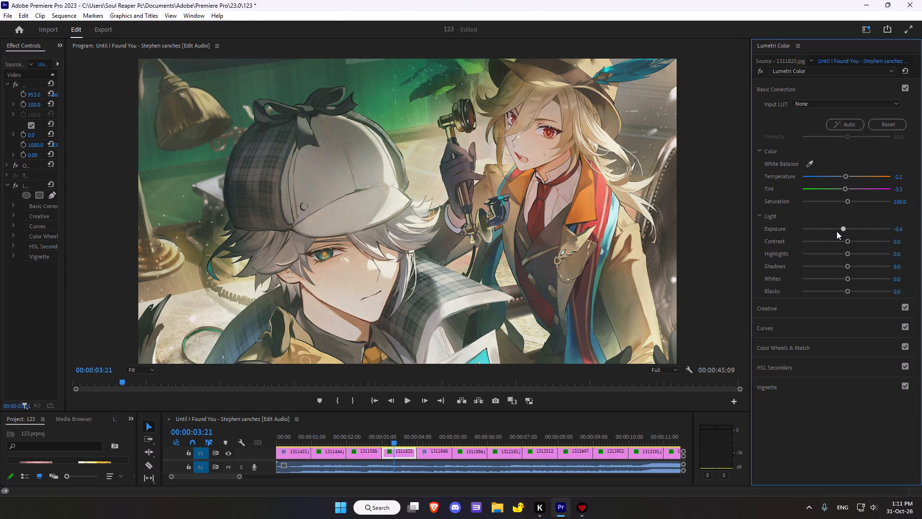
drag(837, 231, 841, 231)
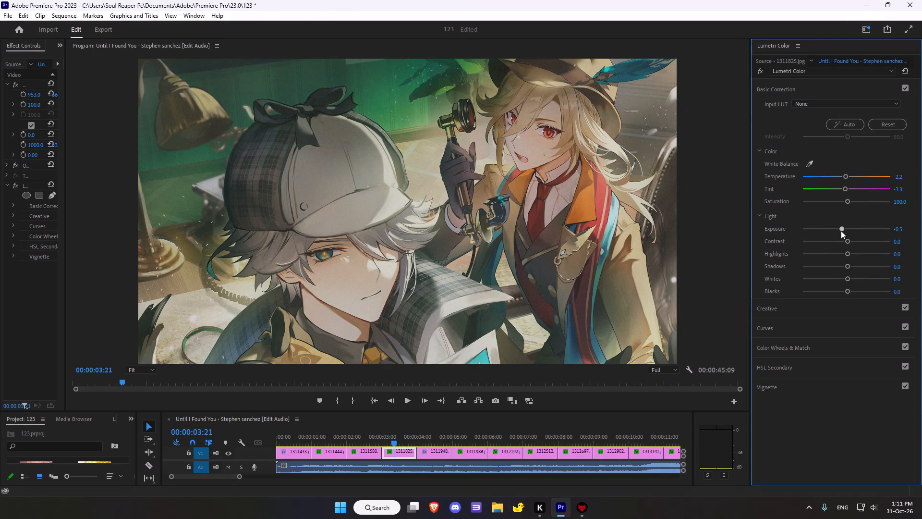
drag(841, 231, 840, 231)
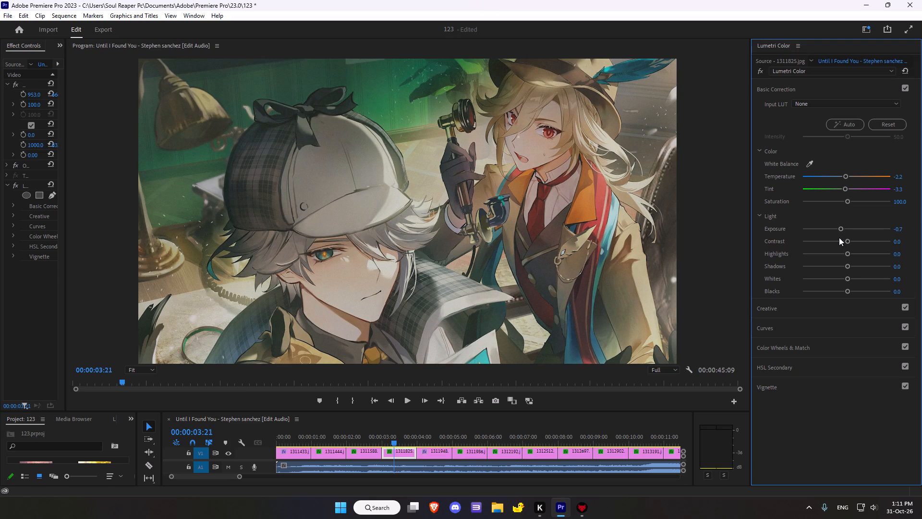
click(849, 242)
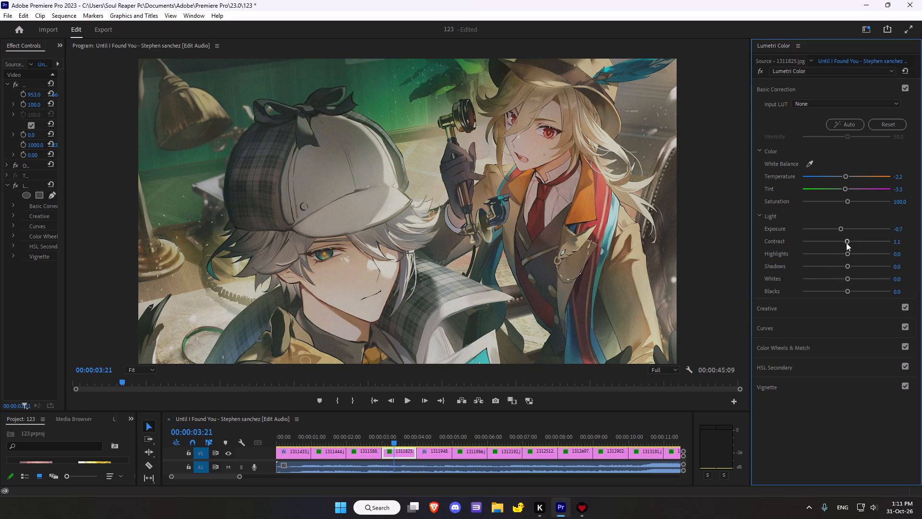
click(849, 253)
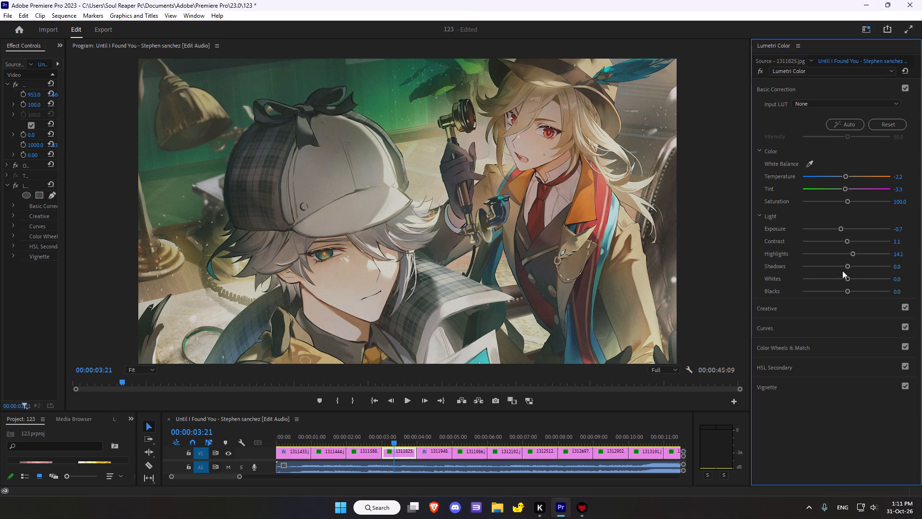
click(847, 277)
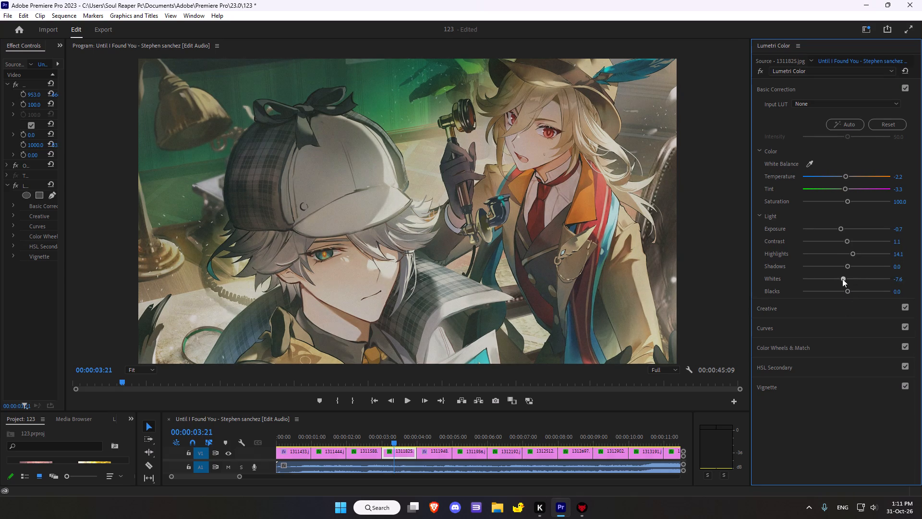
click(849, 292)
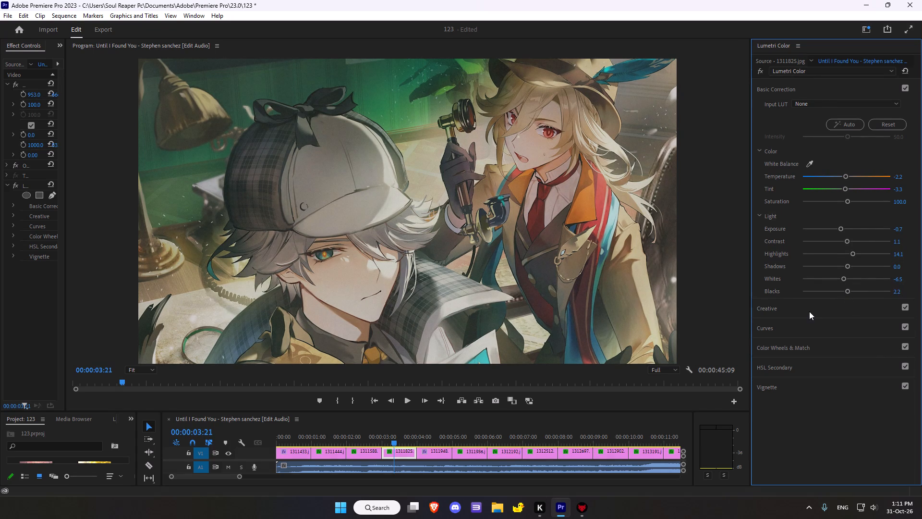
Set Sharpen to 39.1 in the Creative adjustments.
click(809, 311)
drag(849, 257, 862, 253)
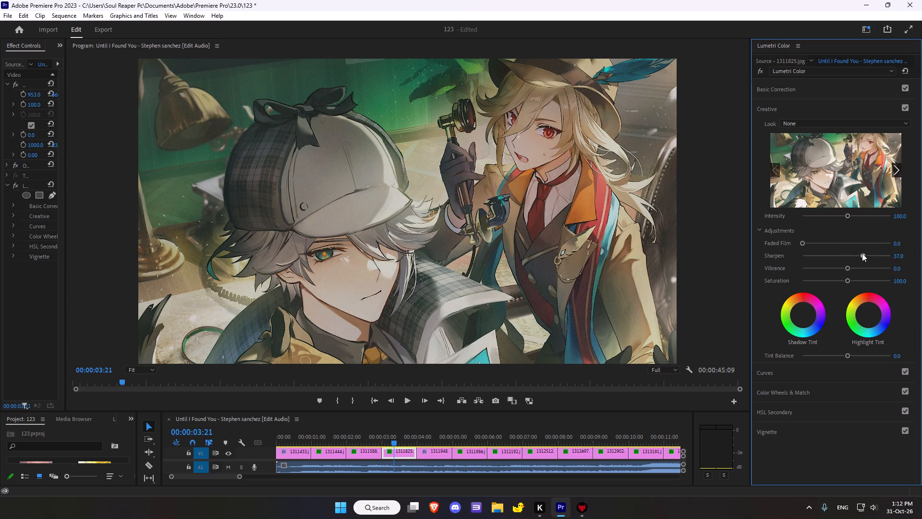
drag(862, 253, 863, 250)
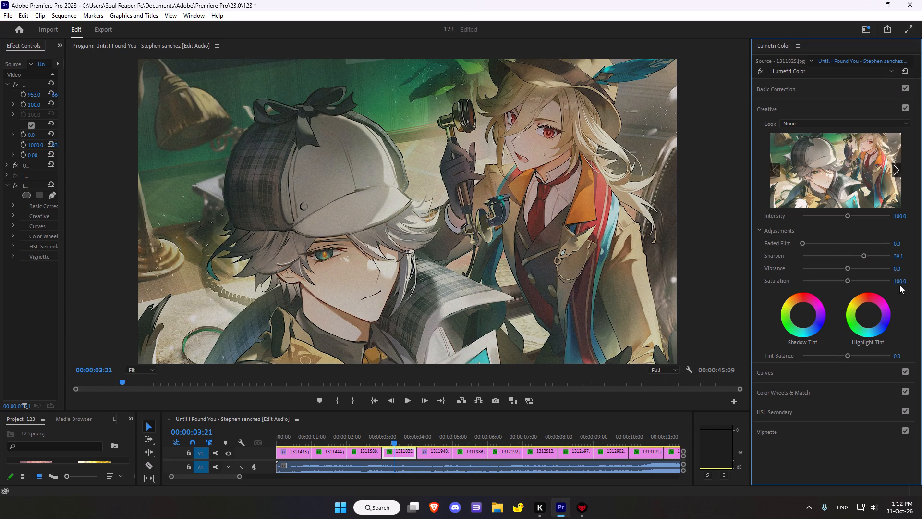
Shift the Creative Shadow Tint slightly toward yellow and the Highlight Tint slightly toward green.
drag(803, 315, 784, 292)
drag(784, 292, 777, 263)
drag(868, 316, 852, 324)
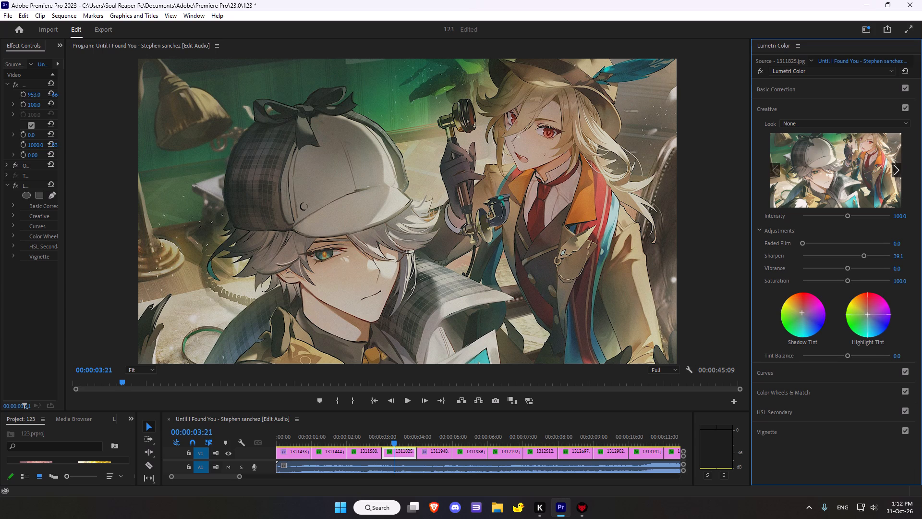
drag(852, 324, 822, 330)
Add a midpoint to the white RGB curve and pull it slightly below the diagonal to darken the midtones.
scroll(833, 324, down, 5)
click(783, 370)
click(767, 371)
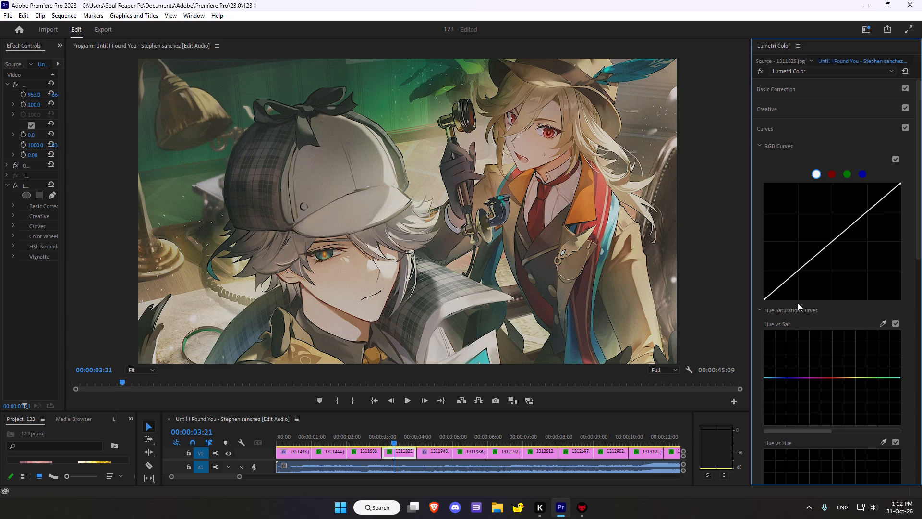
click(832, 242)
drag(832, 242, 837, 246)
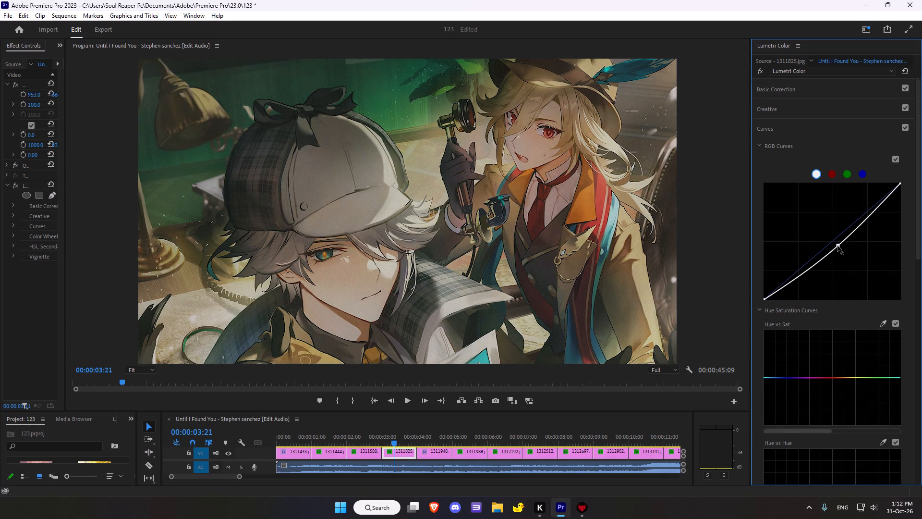
drag(837, 246, 837, 241)
Sample the blond character's dark red vest for Hue vs Sat and moderately raise the saturation of the reds.
scroll(831, 318, down, 5)
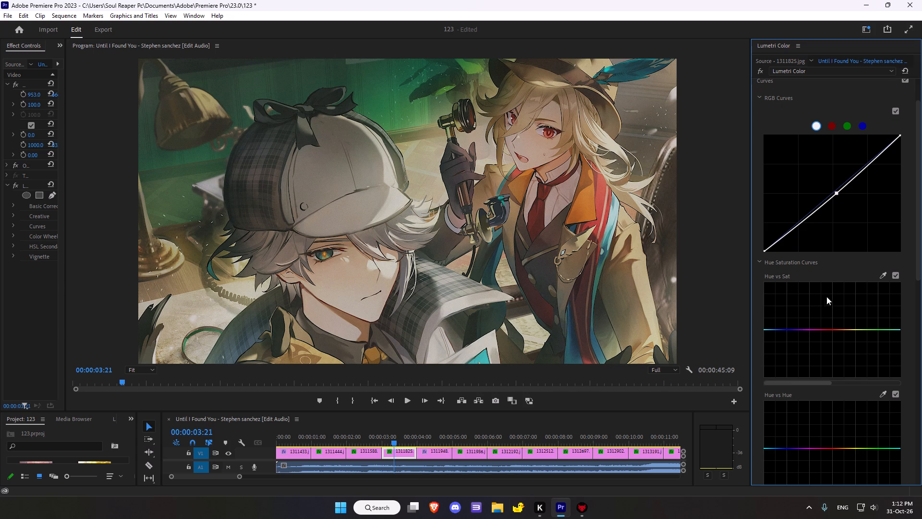
click(882, 274)
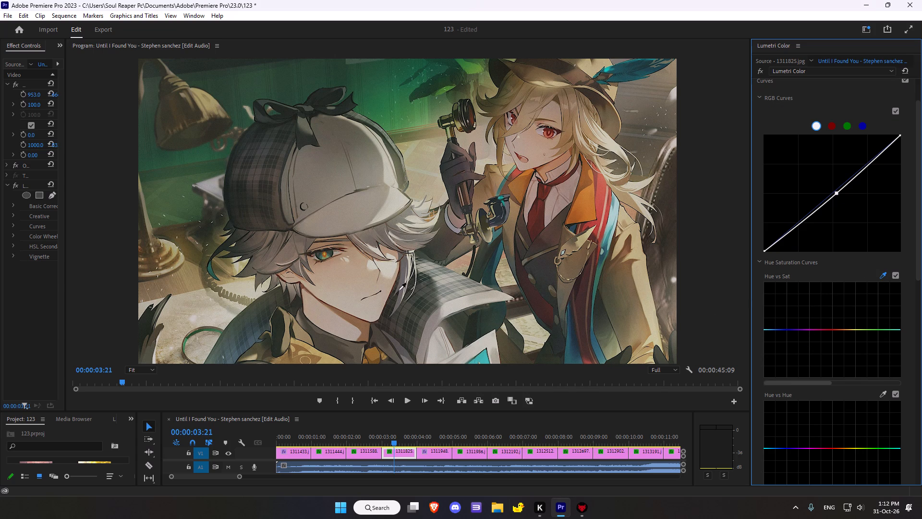
click(545, 304)
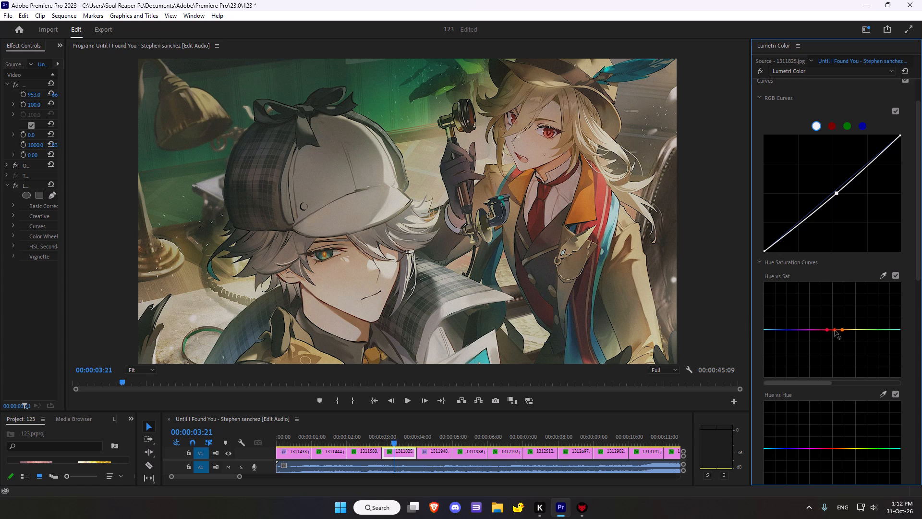
drag(835, 330, 835, 324)
drag(835, 324, 833, 318)
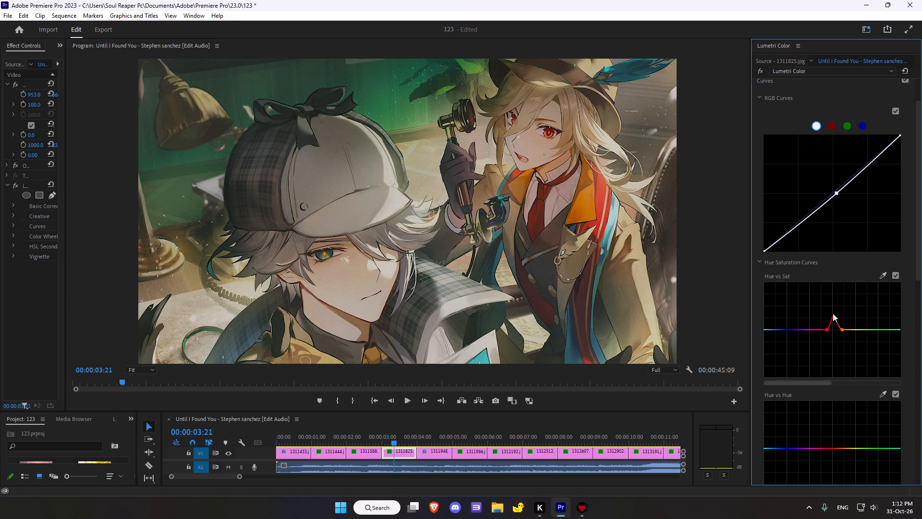
Sample the grey-haired character's teal eye for Hue vs Sat and strongly raise the saturation of that green-cyan hue.
click(890, 275)
click(882, 277)
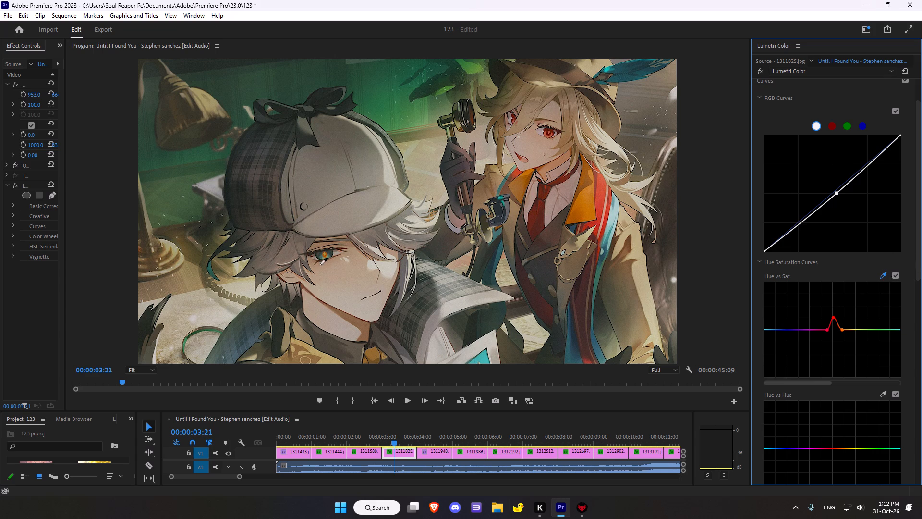
click(329, 251)
drag(897, 331, 897, 326)
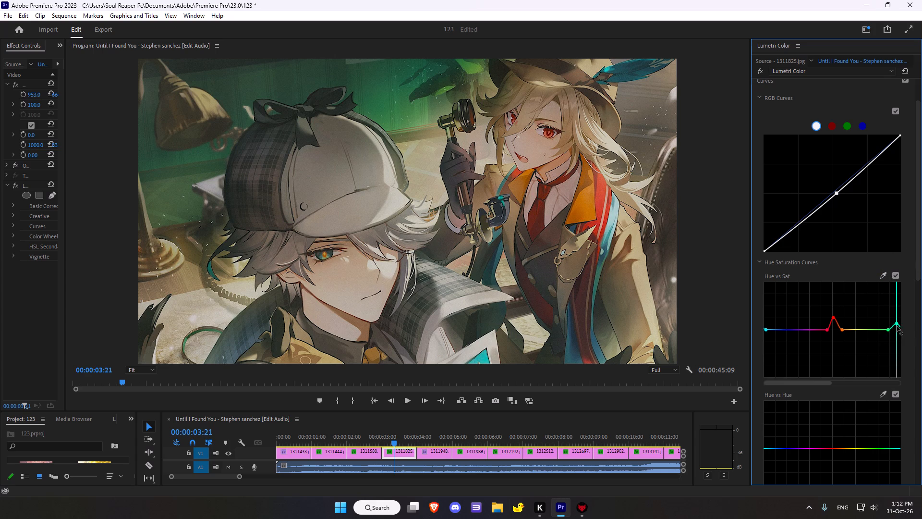
drag(897, 326, 895, 284)
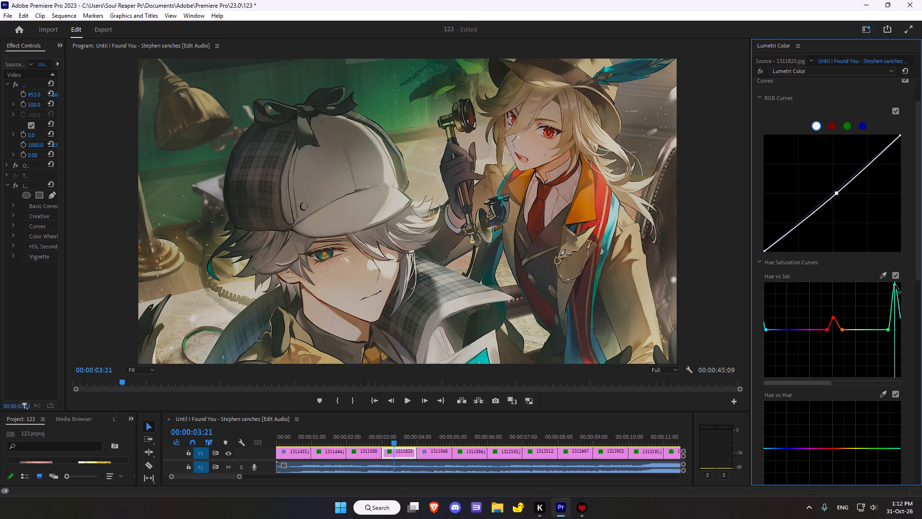
drag(895, 284, 886, 293)
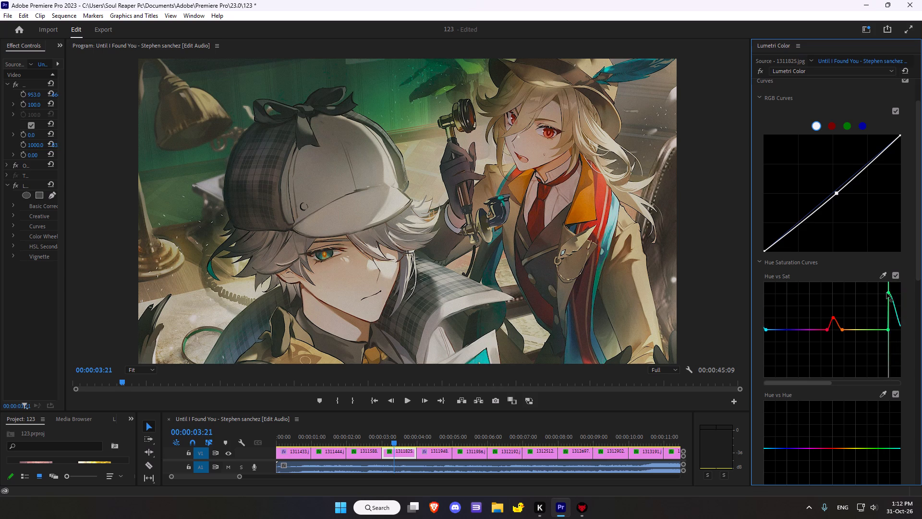
drag(886, 293, 894, 294)
scroll(877, 304, down, 7)
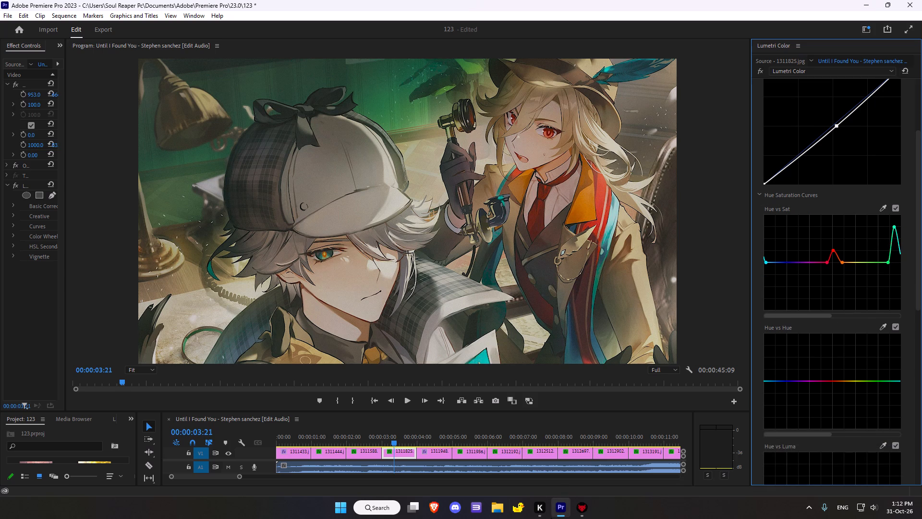
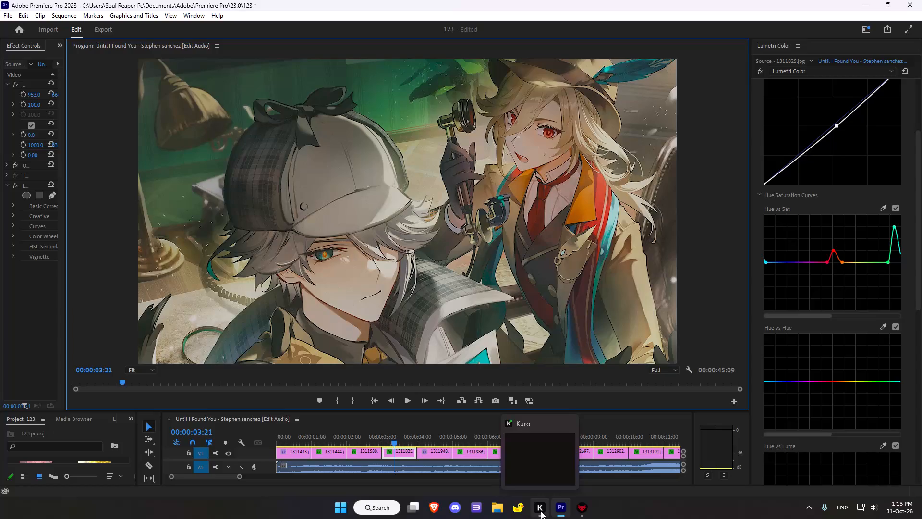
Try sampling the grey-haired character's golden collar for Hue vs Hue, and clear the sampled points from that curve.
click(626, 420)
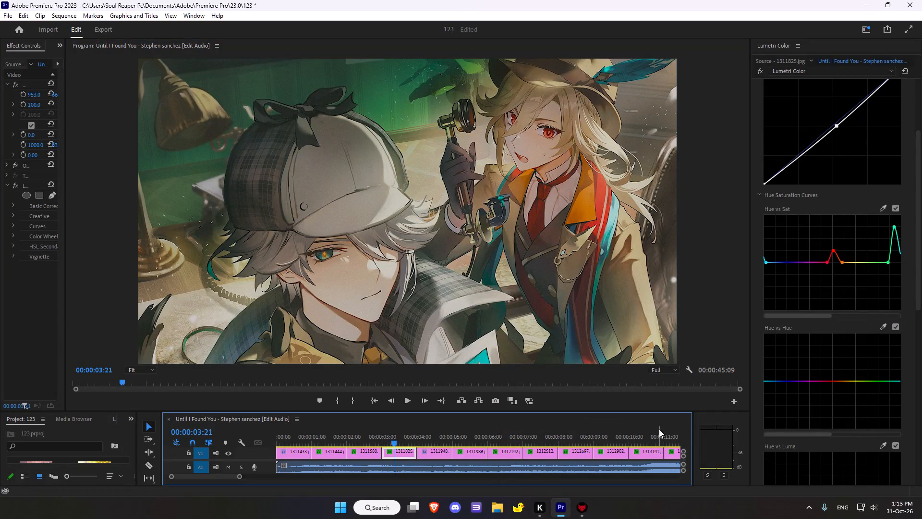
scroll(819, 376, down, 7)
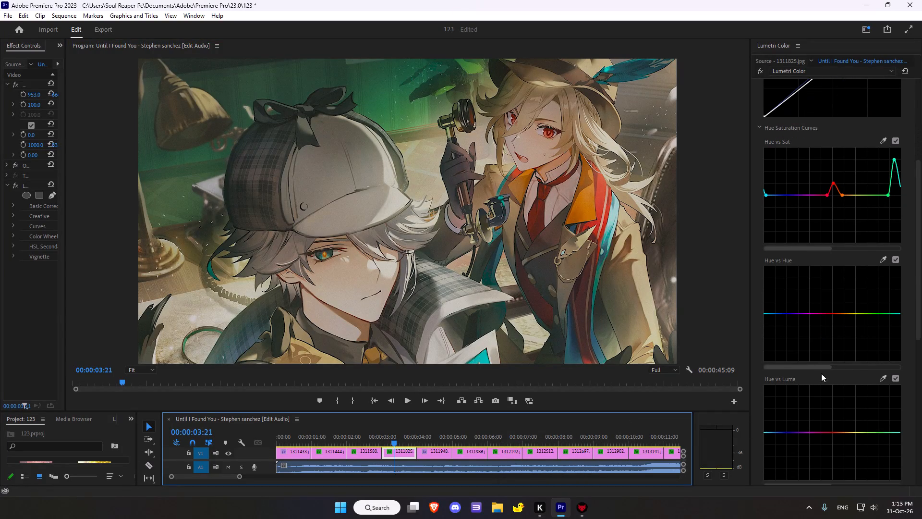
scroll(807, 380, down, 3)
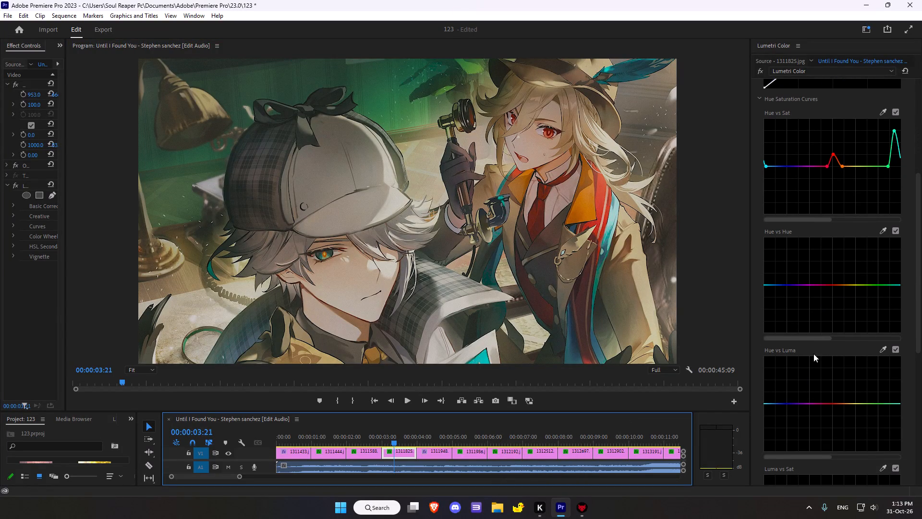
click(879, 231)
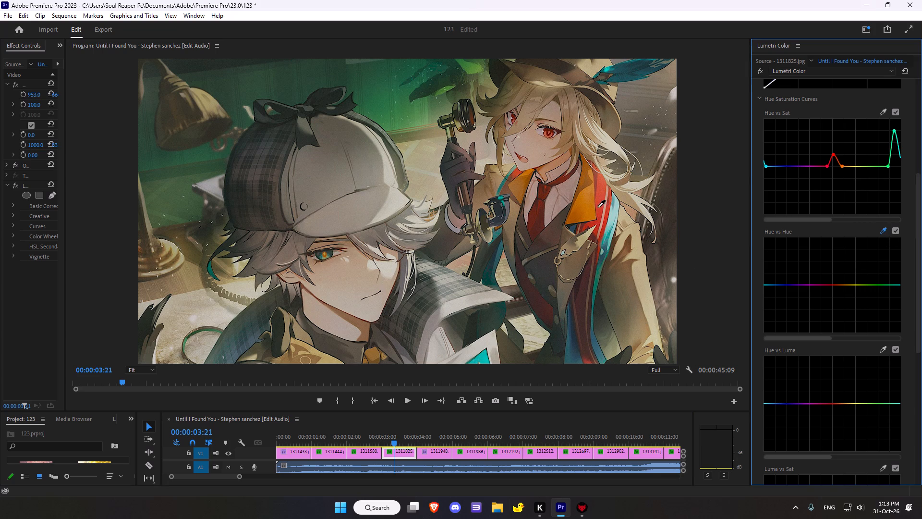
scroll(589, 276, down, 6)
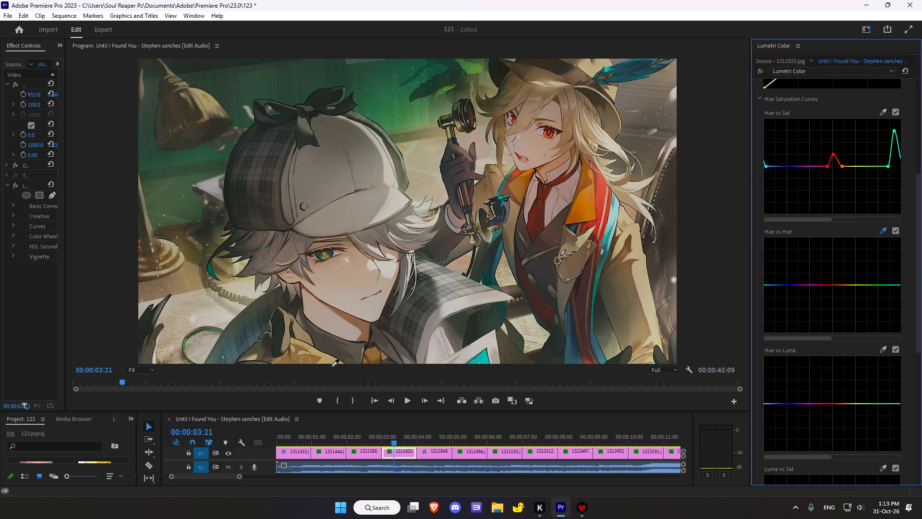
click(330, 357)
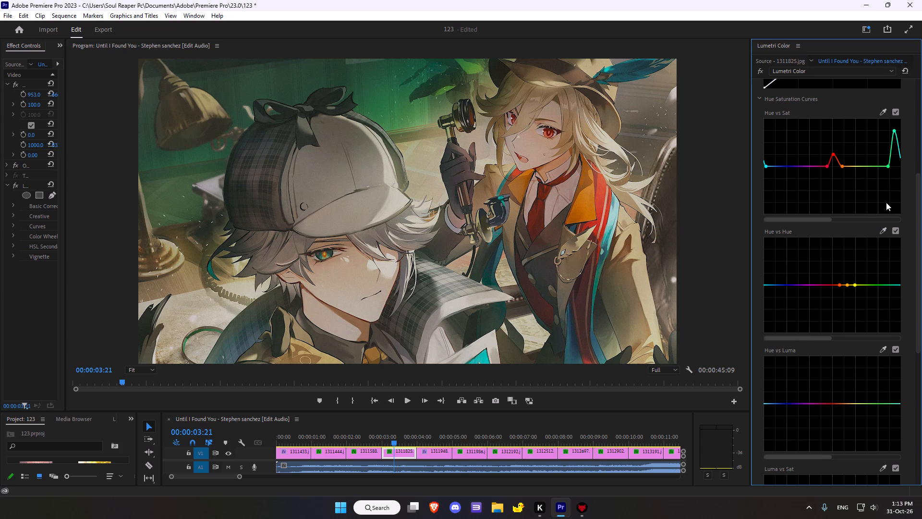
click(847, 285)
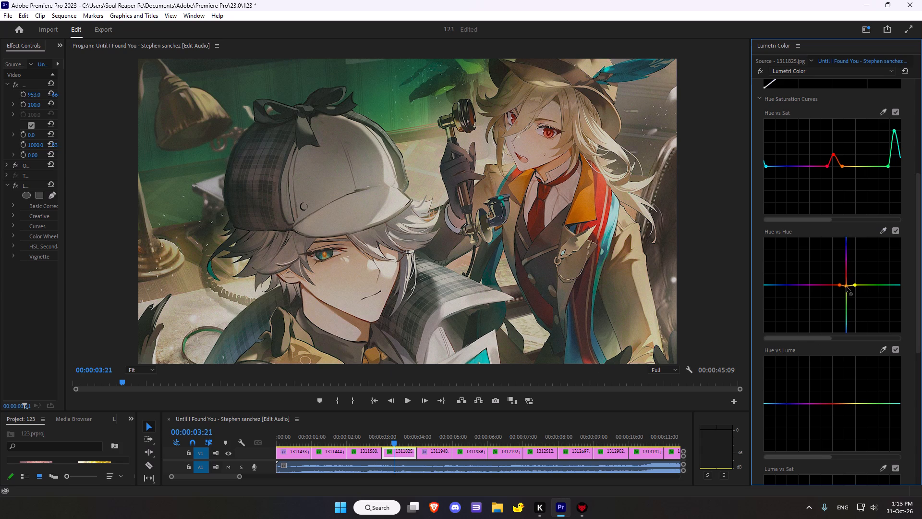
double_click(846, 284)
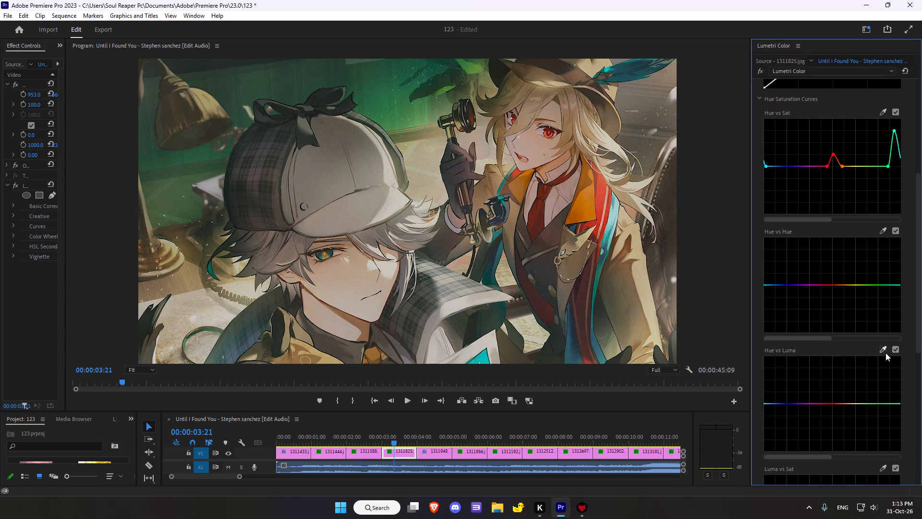
Sample the teal piece at the image's bottom edge for Hue vs Luma and slightly raise that hue's luma.
click(884, 352)
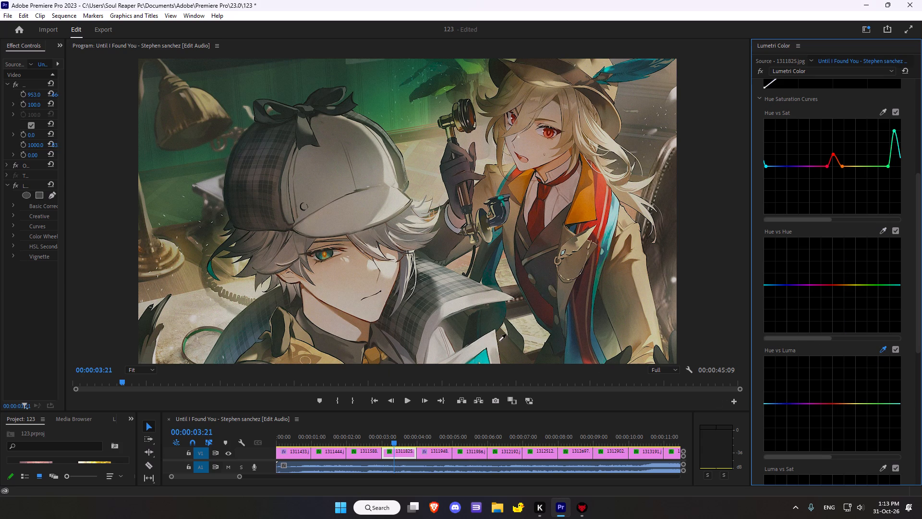
click(479, 361)
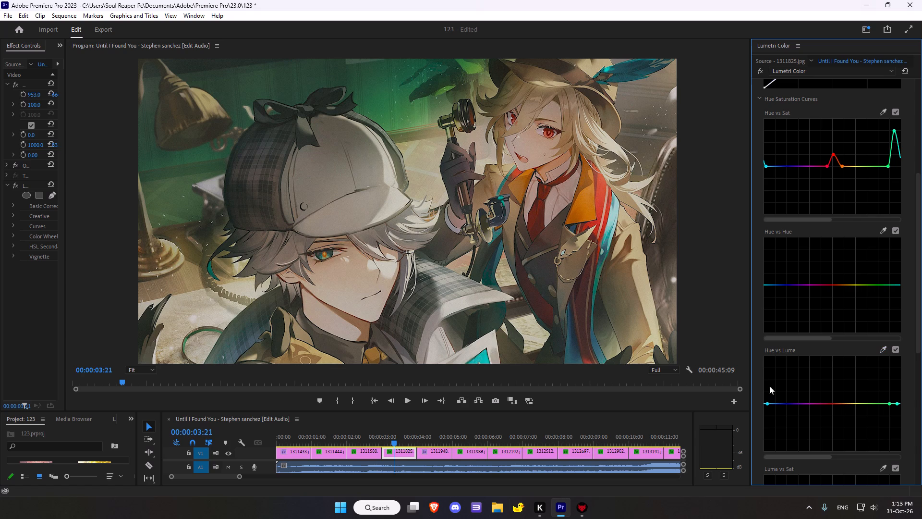
click(898, 404)
In Color Wheels & Match, shift the Midtones and Shadows wheels slightly toward purple.
scroll(784, 377, down, 5)
scroll(831, 308, down, 6)
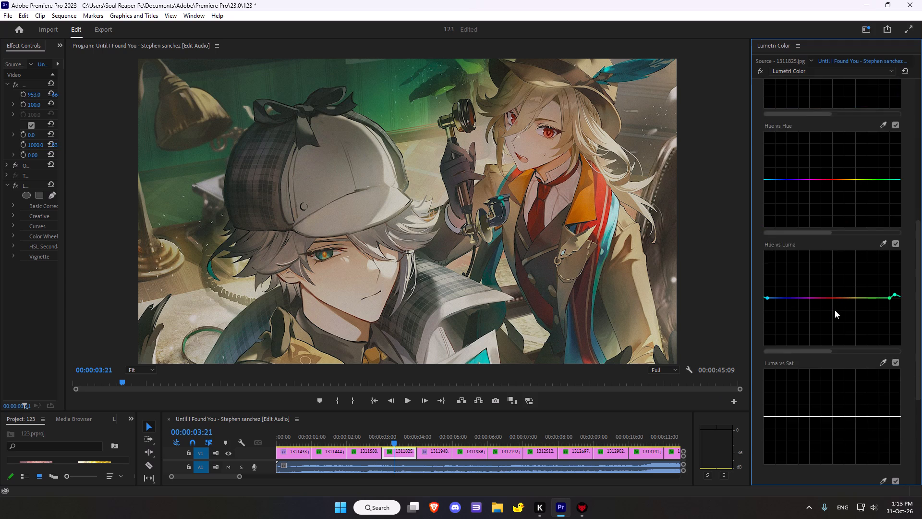
scroll(834, 316, down, 5)
scroll(855, 308, down, 19)
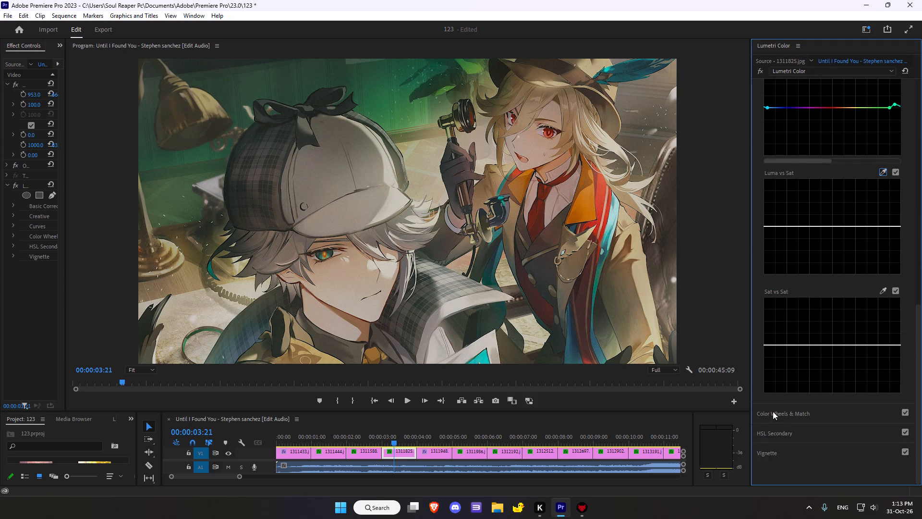
click(772, 413)
drag(840, 220, 878, 176)
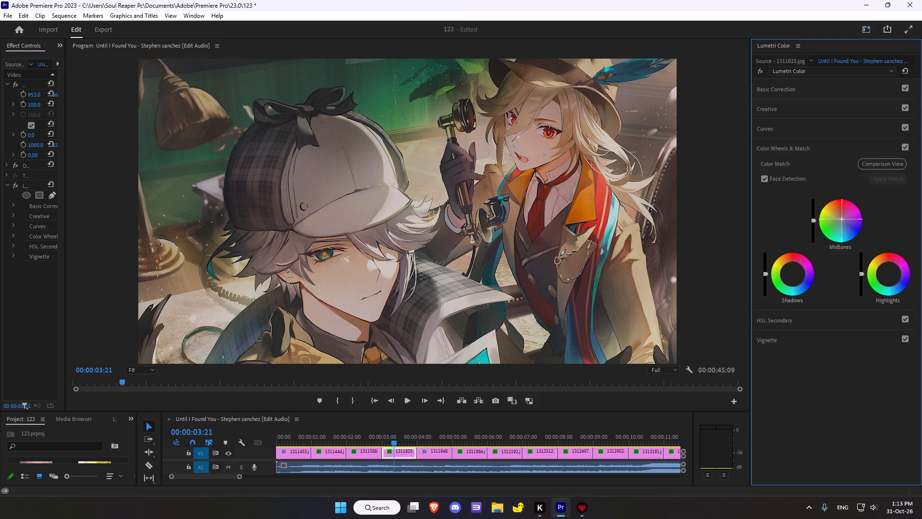
drag(878, 176, 867, 214)
drag(791, 279, 806, 273)
double_click(798, 266)
drag(793, 272, 813, 269)
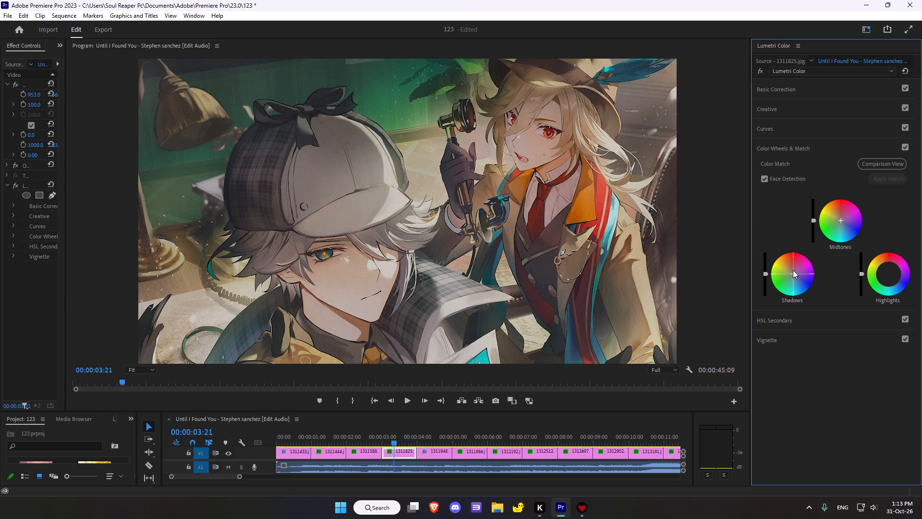
Set the Vignette to Amount -1.5, Midpoint 42.4, Roundness -13.0 and Feather 38.6.
click(777, 326)
scroll(801, 329, down, 18)
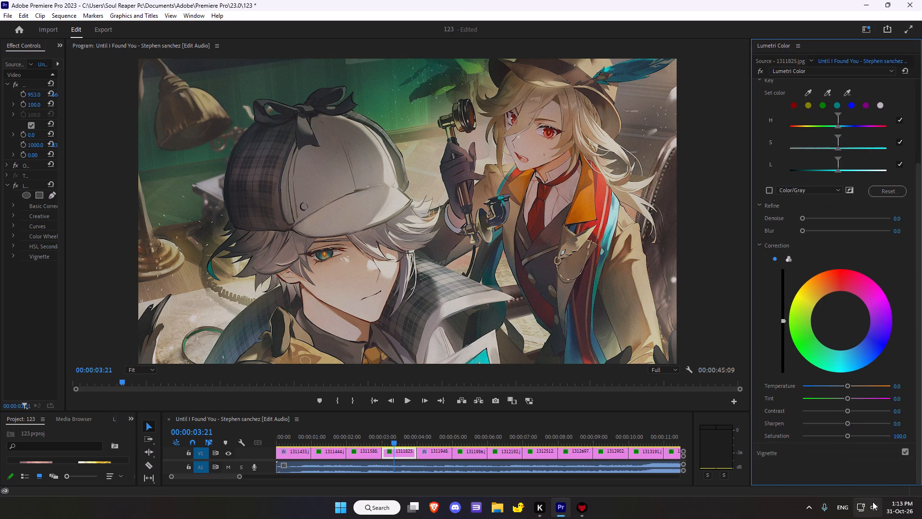
click(779, 454)
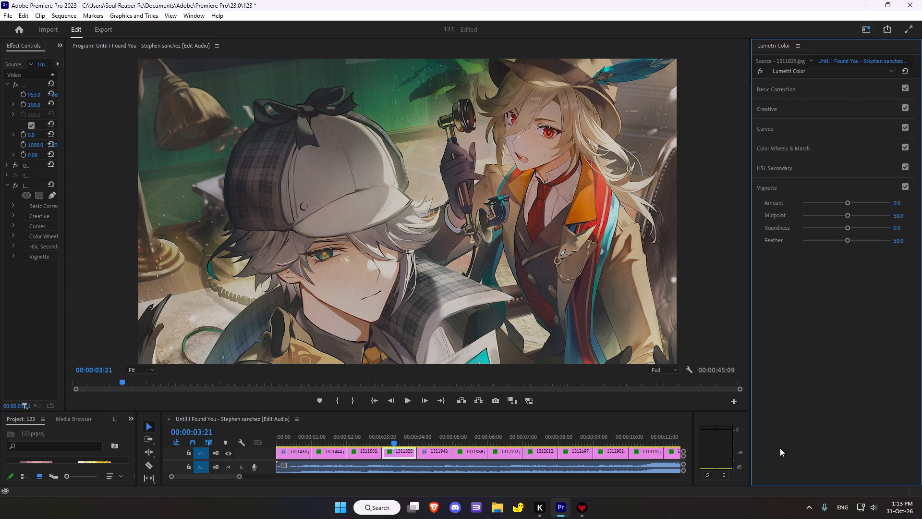
scroll(778, 345, down, 5)
drag(848, 202, 824, 206)
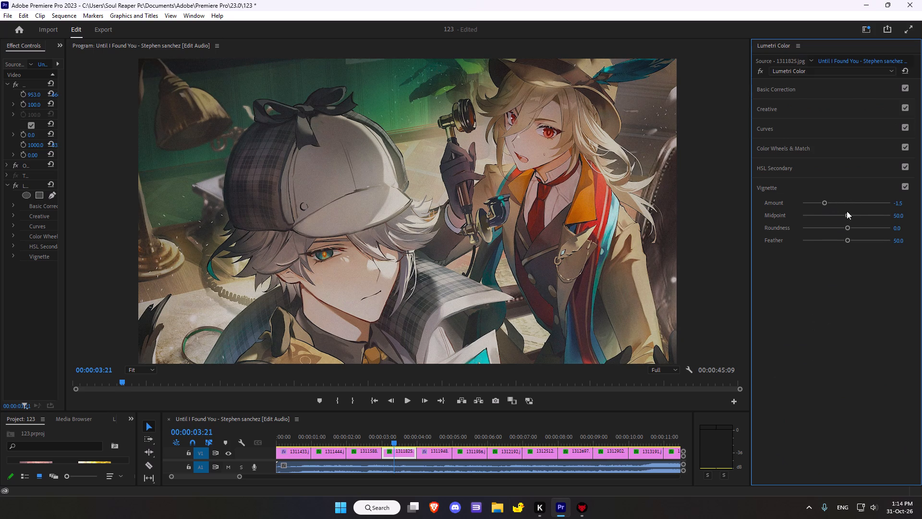
drag(847, 218, 839, 217)
drag(845, 225, 839, 226)
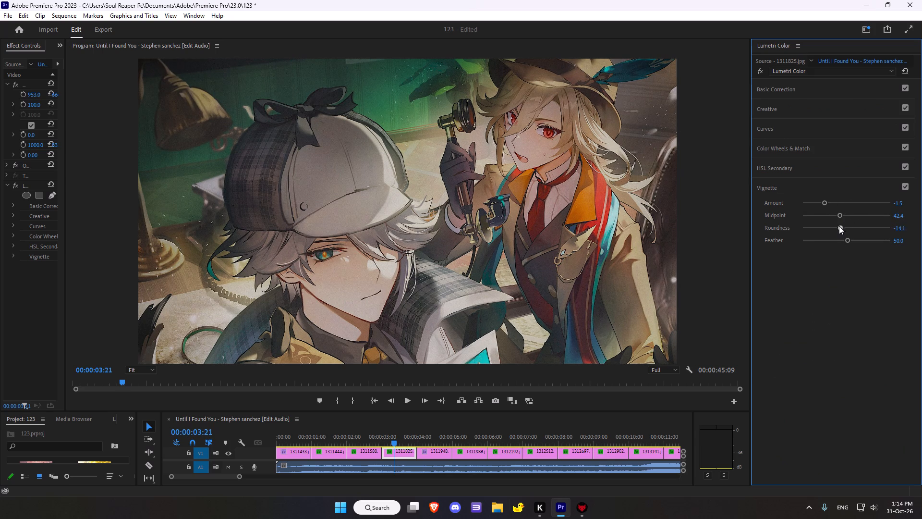
drag(839, 226, 840, 226)
drag(849, 241, 863, 232)
drag(863, 232, 836, 232)
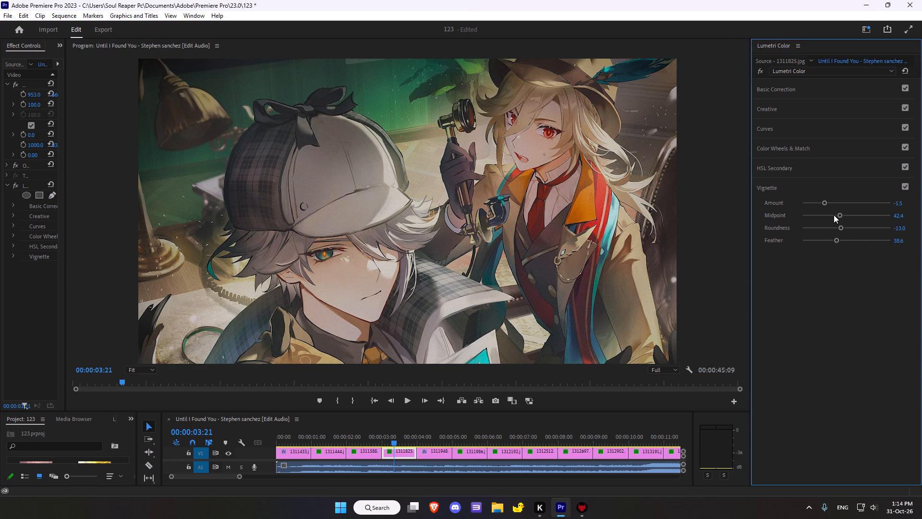
Go to the 1311948.png clip and compare its image with the existing Lumetri grade bypassed and enabled.
scroll(834, 215, down, 6)
scroll(491, 376, down, 19)
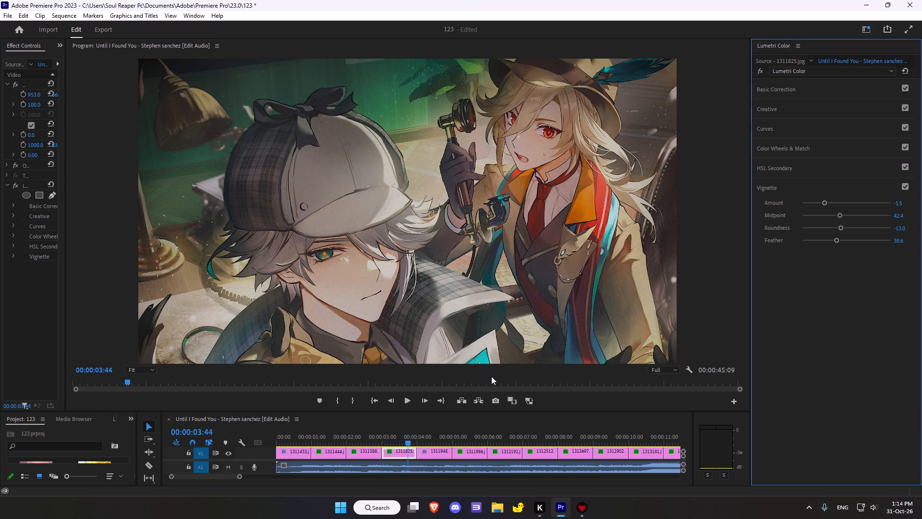
scroll(491, 376, down, 20)
scroll(491, 376, down, 17)
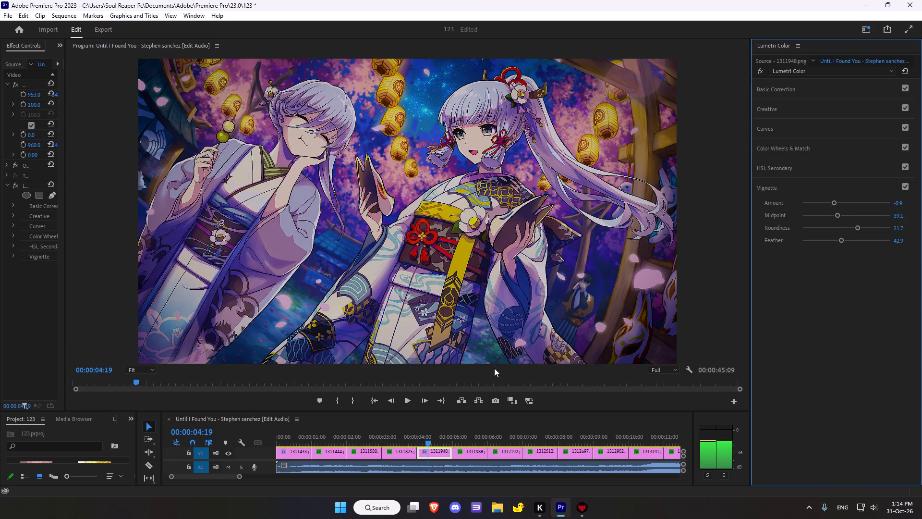
scroll(494, 368, down, 12)
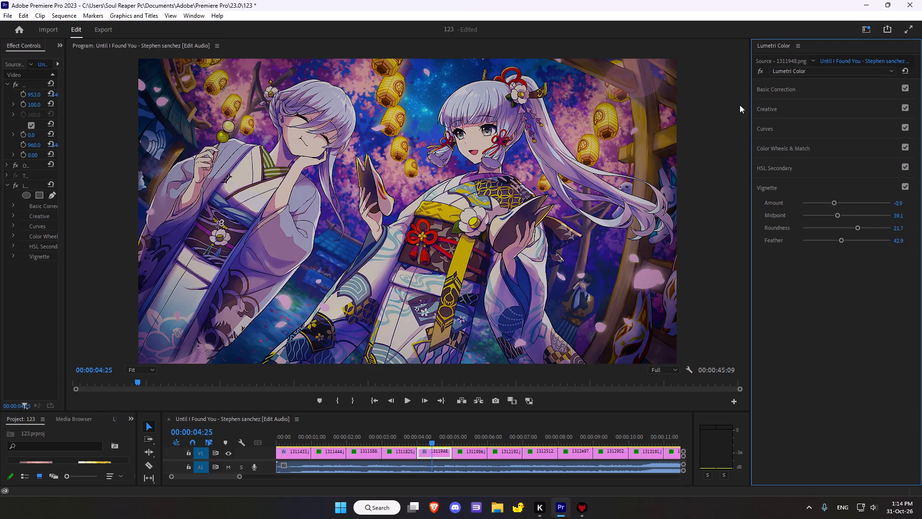
click(759, 72)
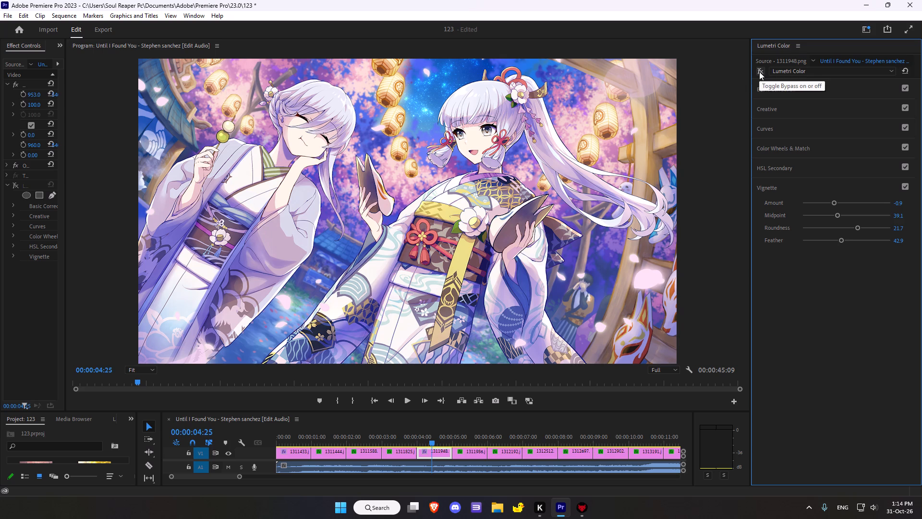
click(759, 72)
click(759, 72)
click(759, 72)
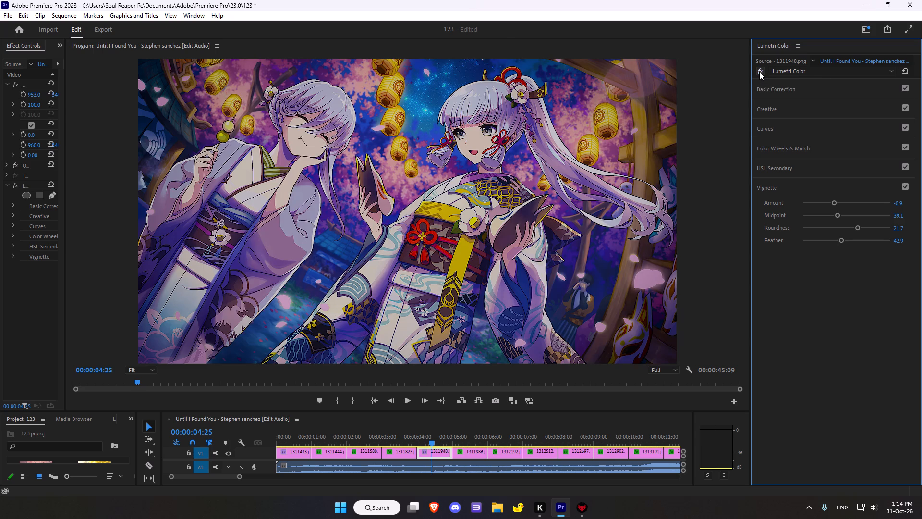
click(759, 72)
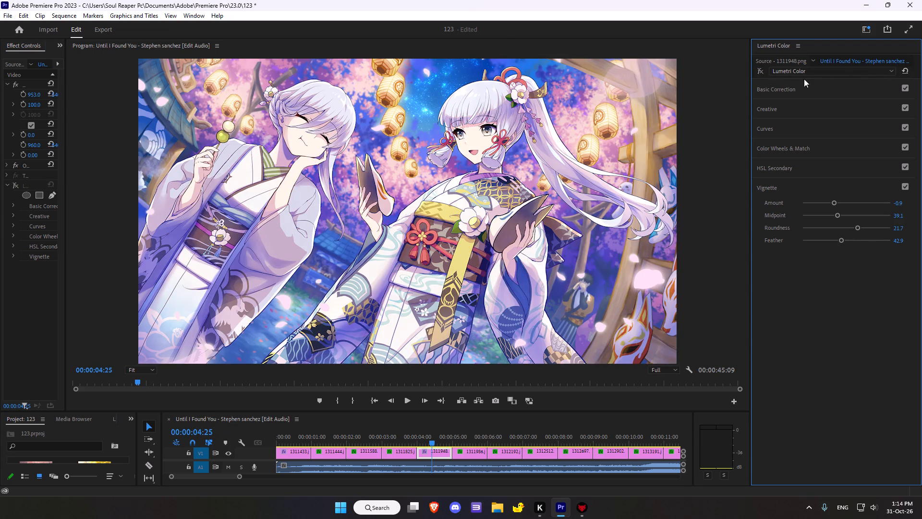
Reset the Lumetri Color effect on 1311948.png and turn its bypass off.
click(904, 70)
click(762, 71)
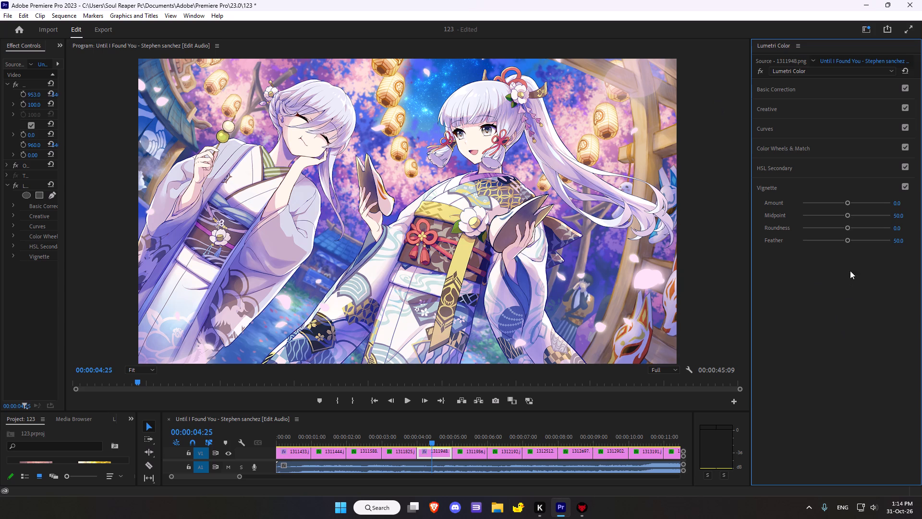
In Basic Correction for 1311948.png, set Temperature to -4.3, Tint to 13.0, Saturation to 103.5 and Exposure to -0.2.
scroll(861, 203, up, 2)
click(780, 86)
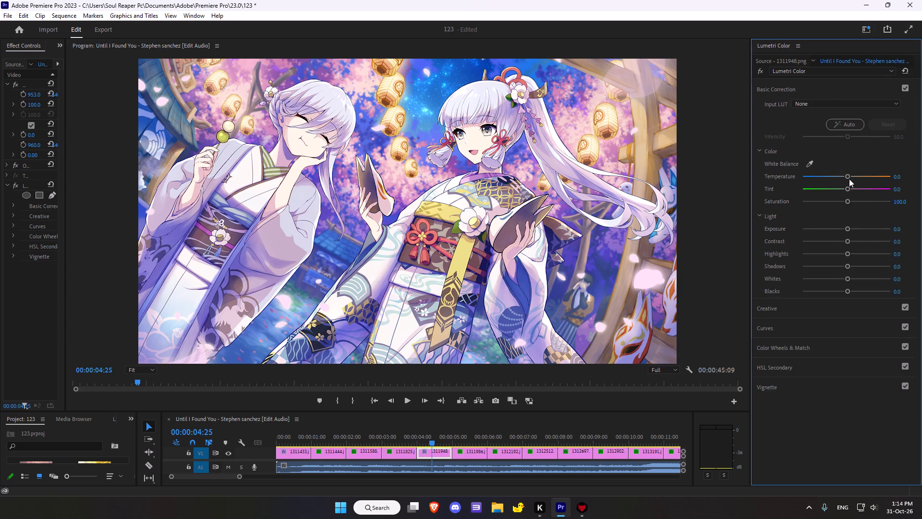
drag(849, 175, 847, 179)
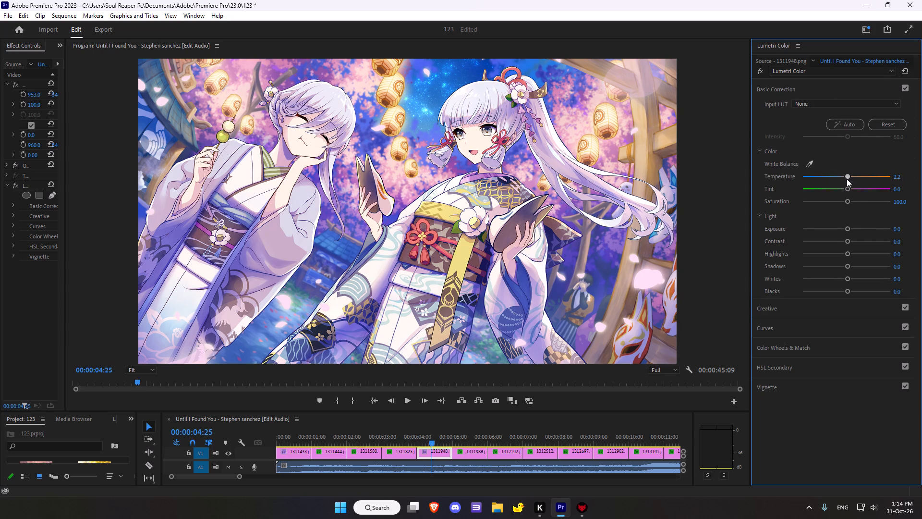
drag(847, 179, 844, 182)
drag(847, 187, 851, 185)
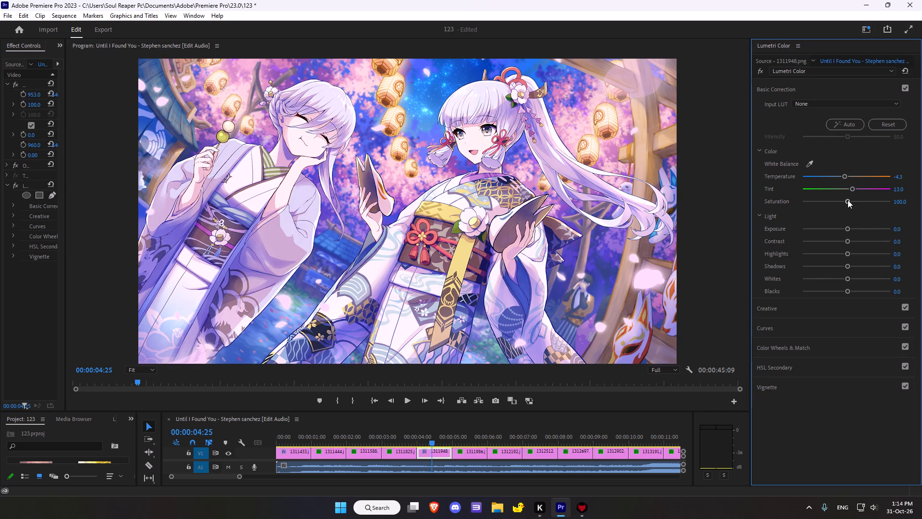
click(848, 200)
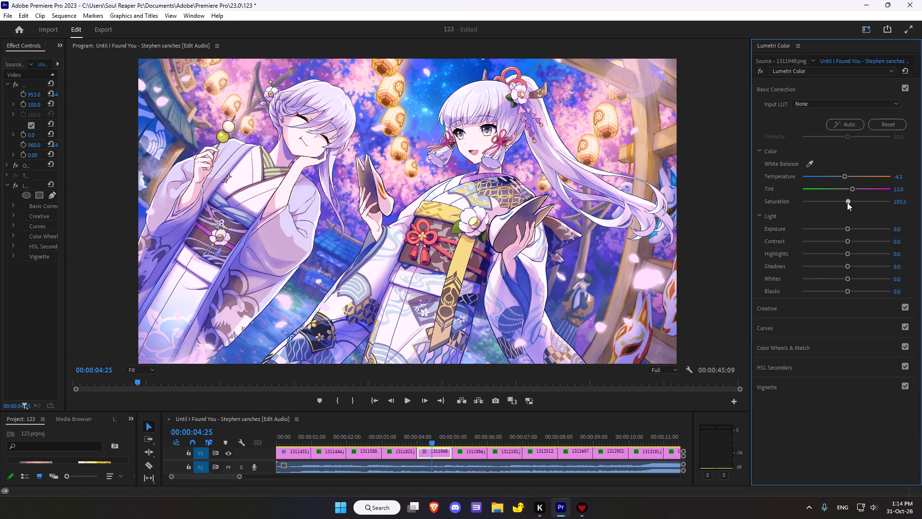
click(847, 229)
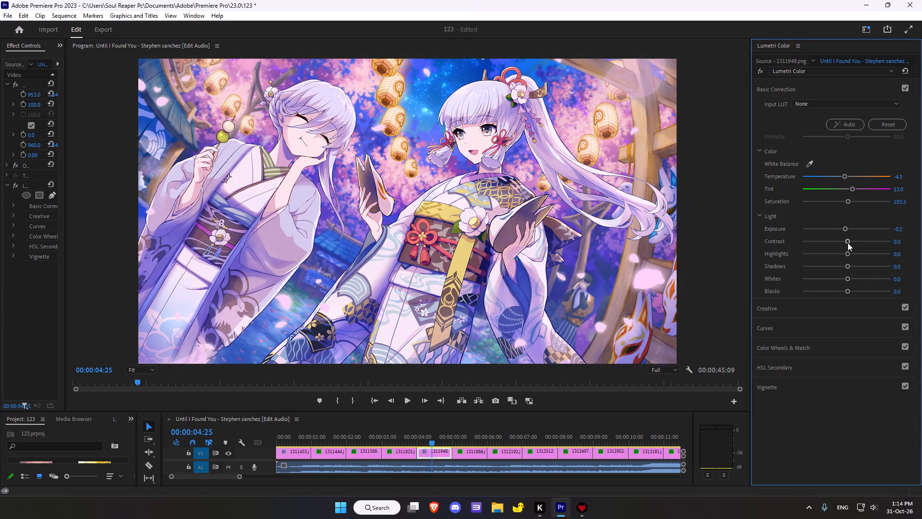
In Basic Correction for 1311948.png, set Contrast to 4.3, Highlights to 1.1, Shadows to 1.1 and Whites to -1.1, and fine-tune Blacks.
click(848, 243)
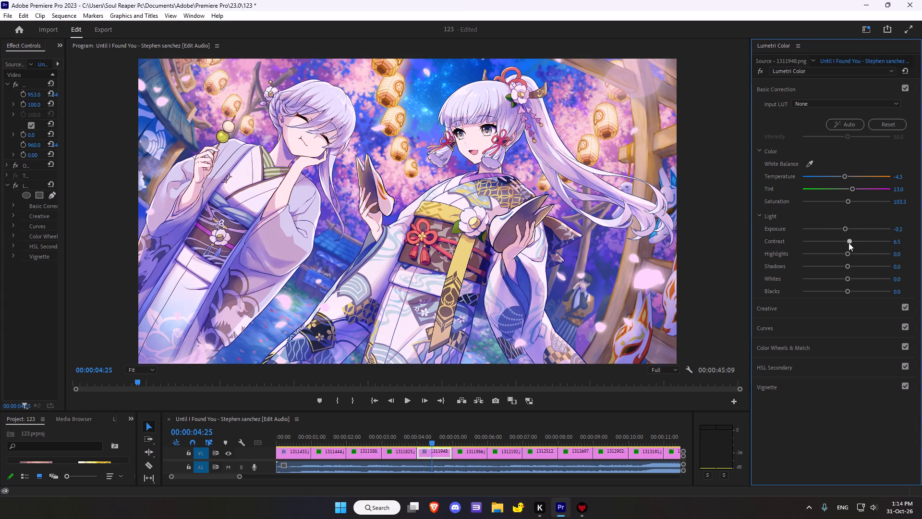
click(849, 257)
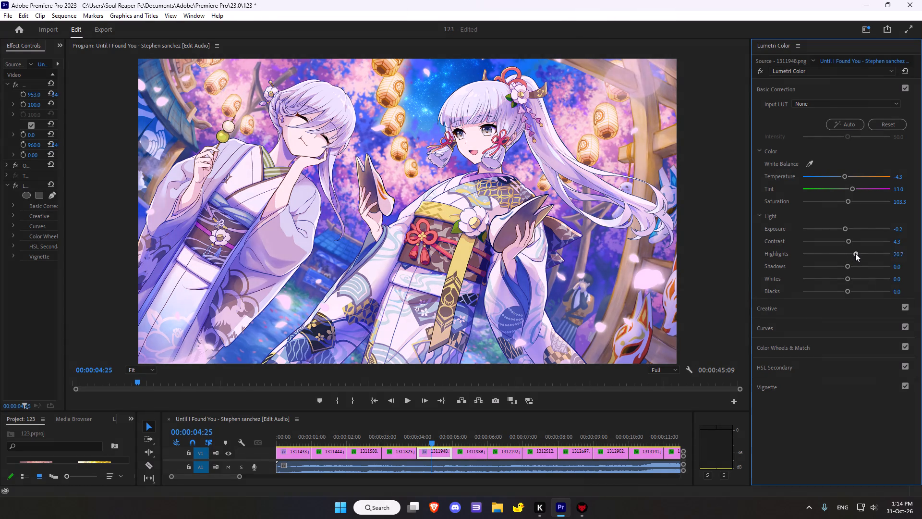
click(847, 267)
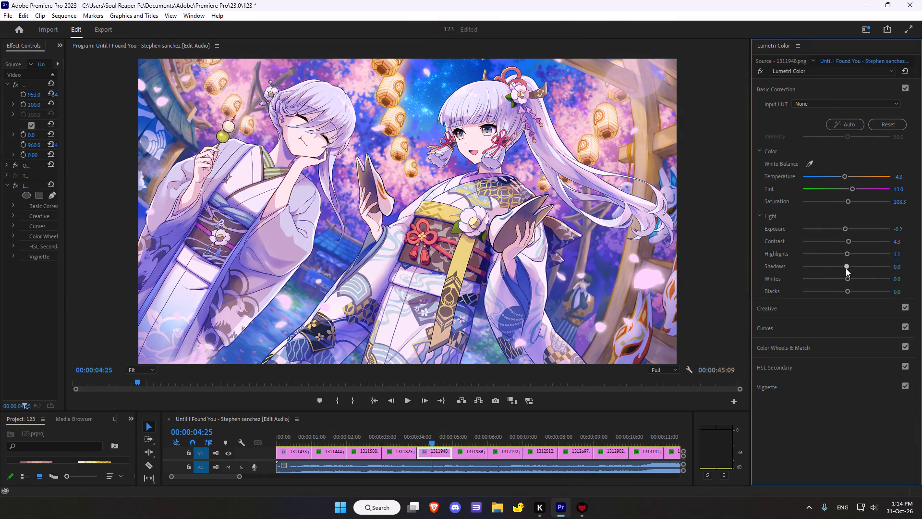
click(846, 278)
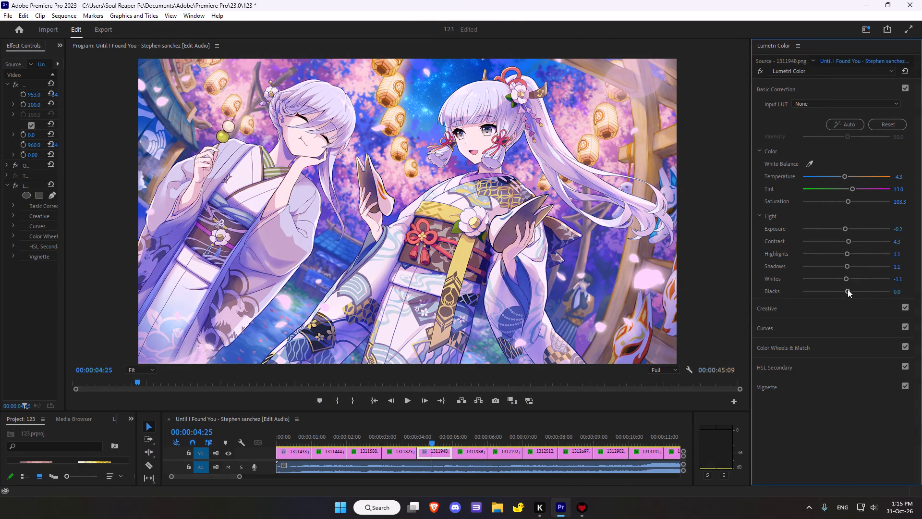
drag(847, 291, 846, 297)
In the Creative adjustments for 1311948.png, set Sharpen to 68.5 and Vibrance to 30.4.
click(772, 309)
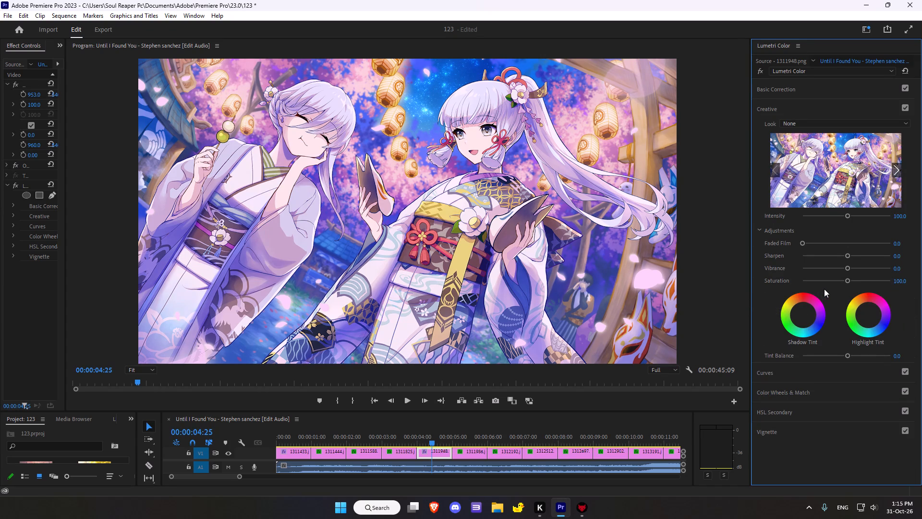
drag(848, 257, 857, 255)
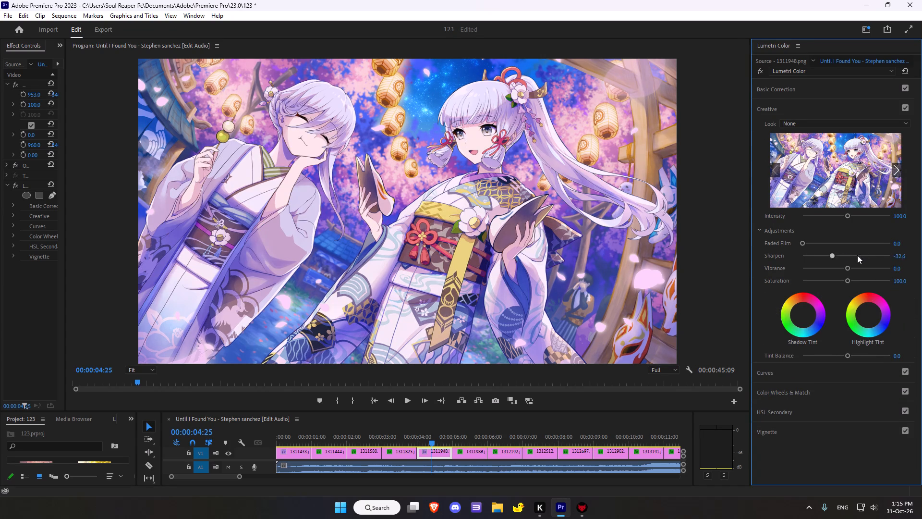
drag(857, 255, 876, 254)
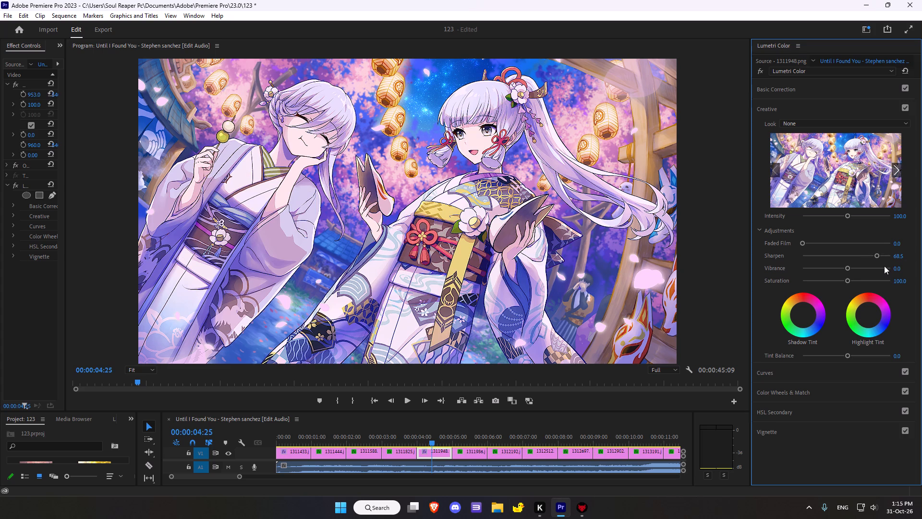
drag(846, 268, 859, 268)
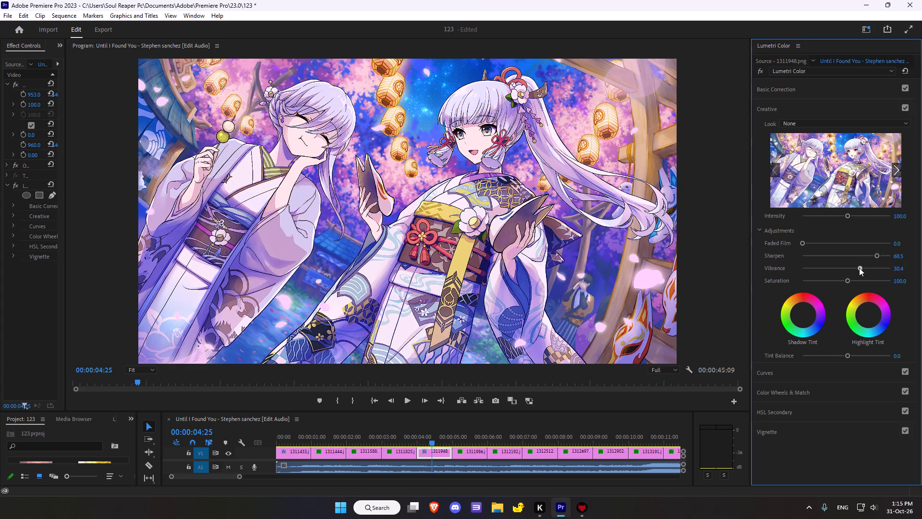
drag(859, 268, 859, 268)
Shift the Creative Shadow Tint slightly toward green and set the Highlight Tint very close to neutral.
drag(802, 315, 855, 309)
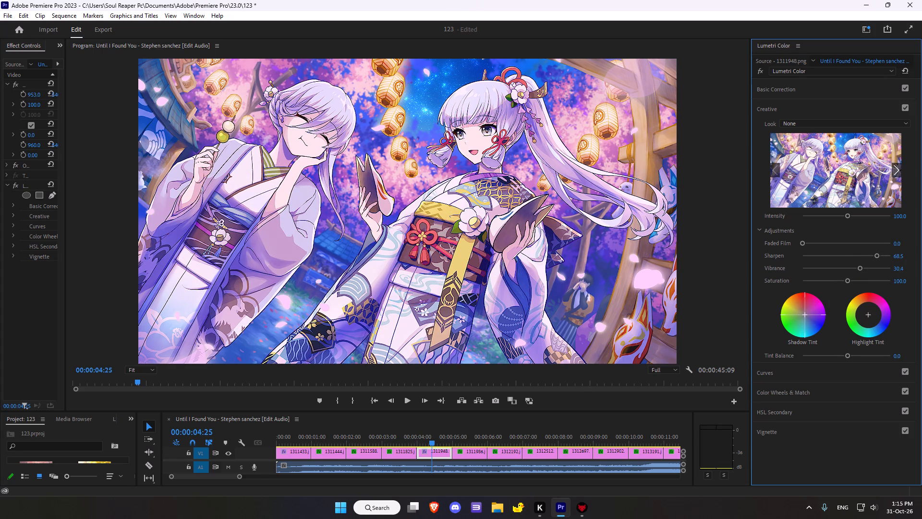
drag(855, 309, 376, 372)
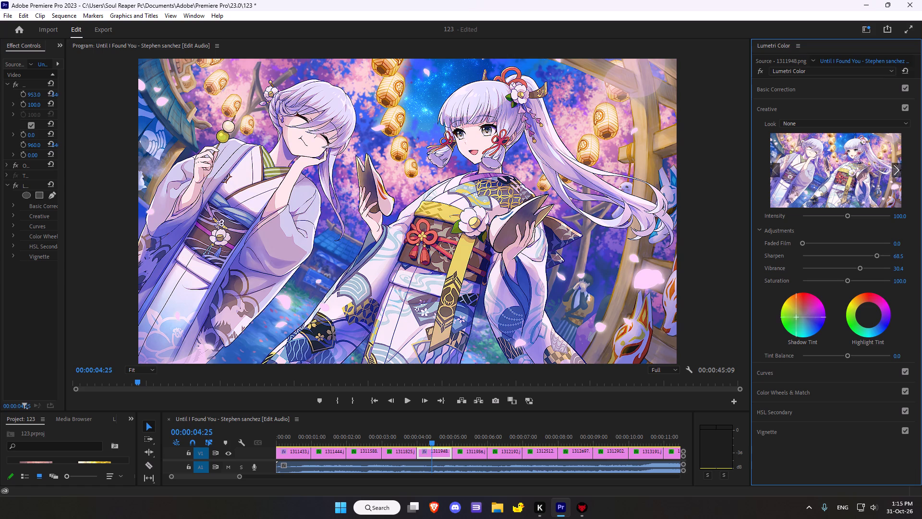
drag(376, 372, 474, 347)
drag(869, 317, 843, 261)
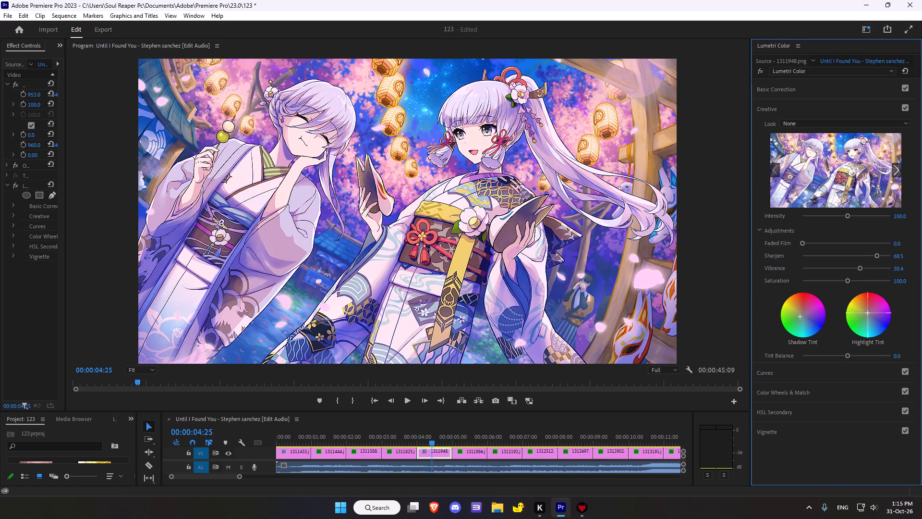
drag(843, 261, 853, 307)
Add a midpoint to the white RGB curve and pull it slightly down to darken the midtones.
scroll(790, 331, down, 7)
click(768, 376)
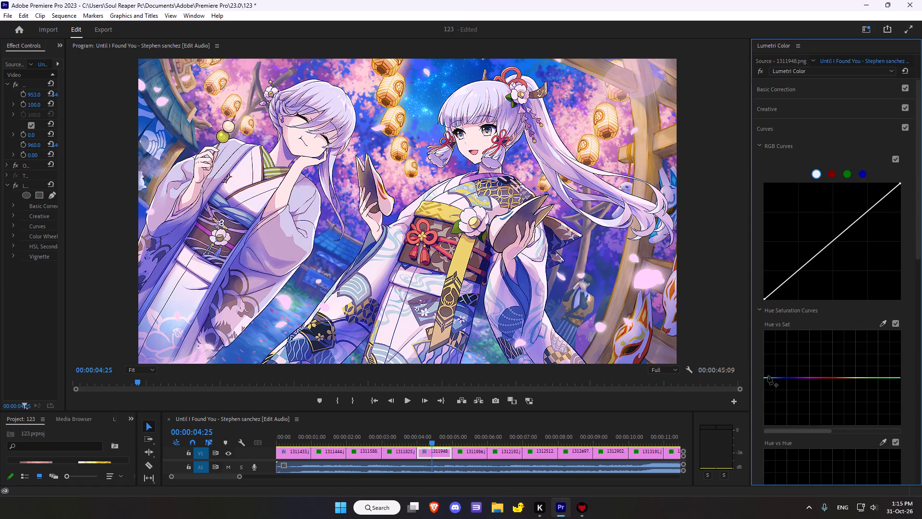
click(831, 239)
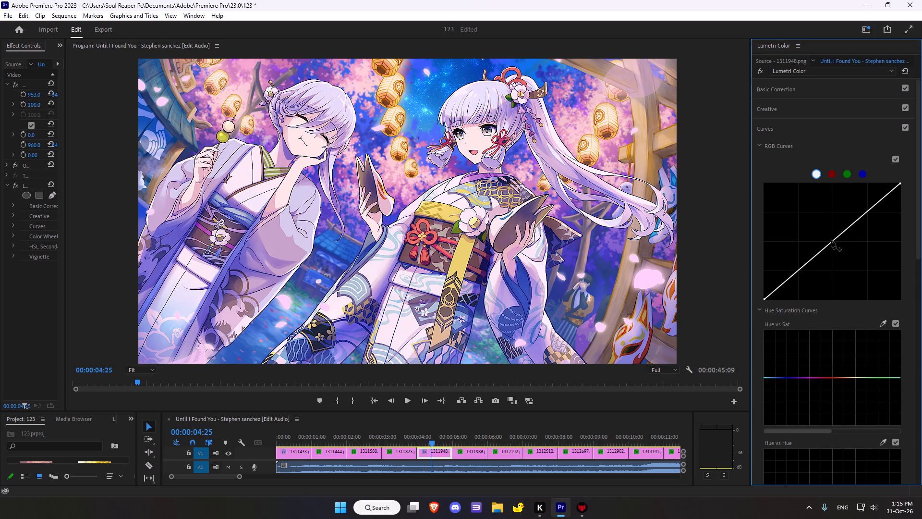
click(831, 240)
click(832, 242)
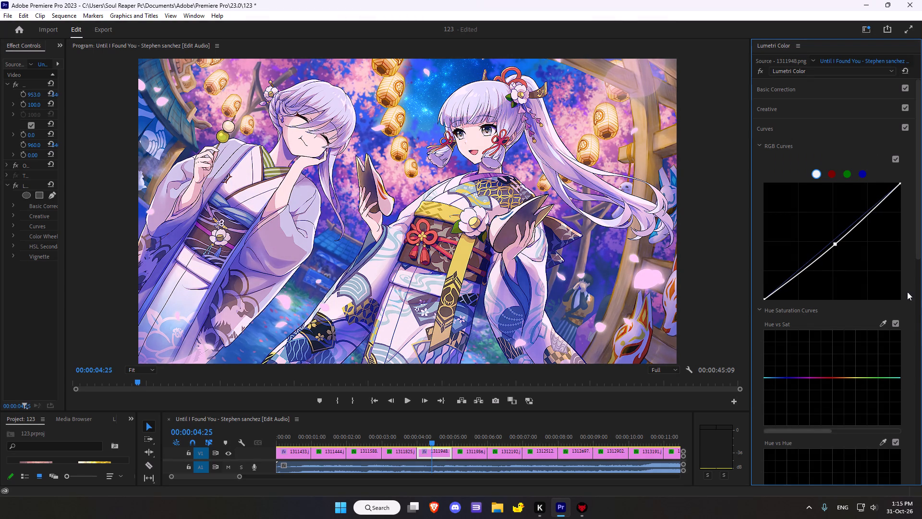
Sample the blue near the ponytailed girl's sleeve for the Hue vs Sat curve and raise its middle point slightly.
click(882, 320)
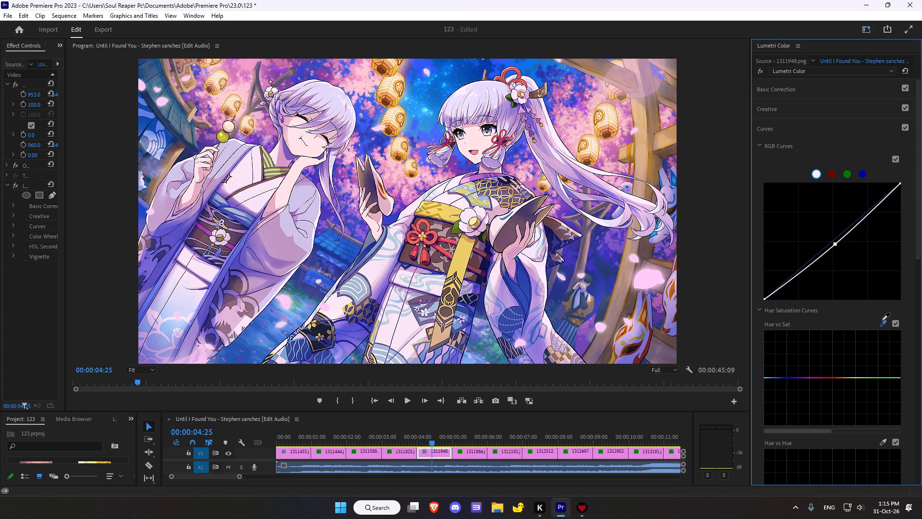
click(525, 284)
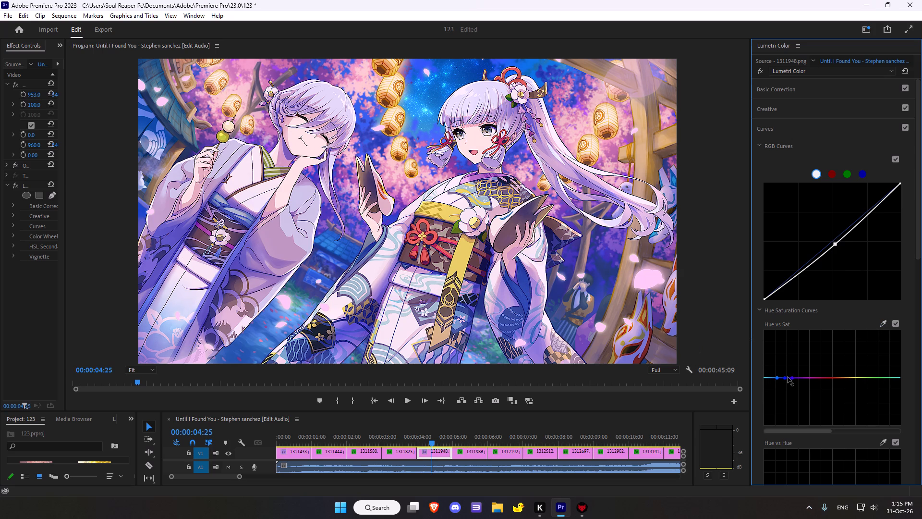
click(785, 379)
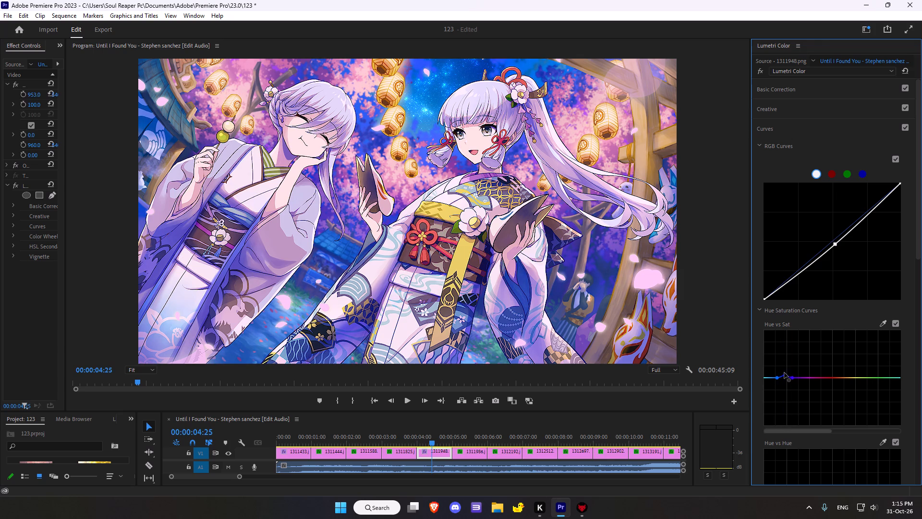
Sample the ponytailed girl's hanging gold sash for the Luma vs Sat curve and raise the middle point into a small peak.
scroll(910, 339, down, 5)
scroll(843, 341, down, 3)
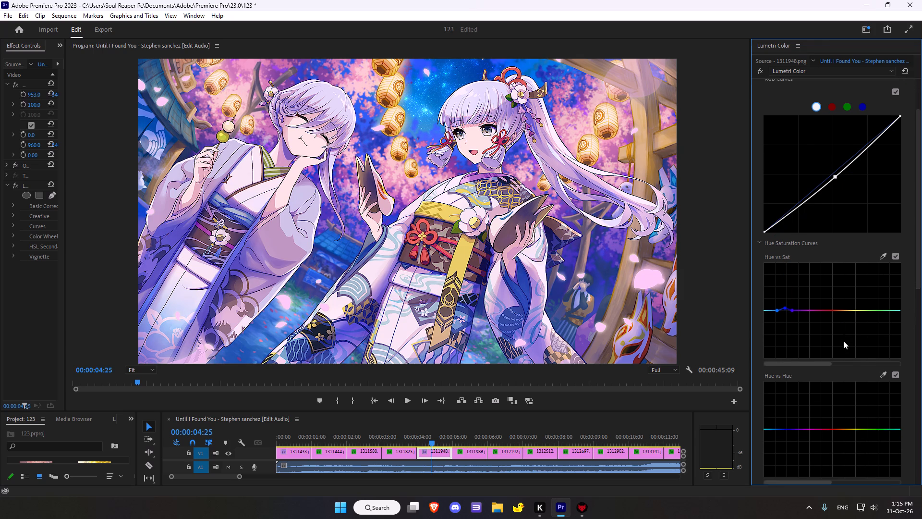
scroll(843, 341, down, 10)
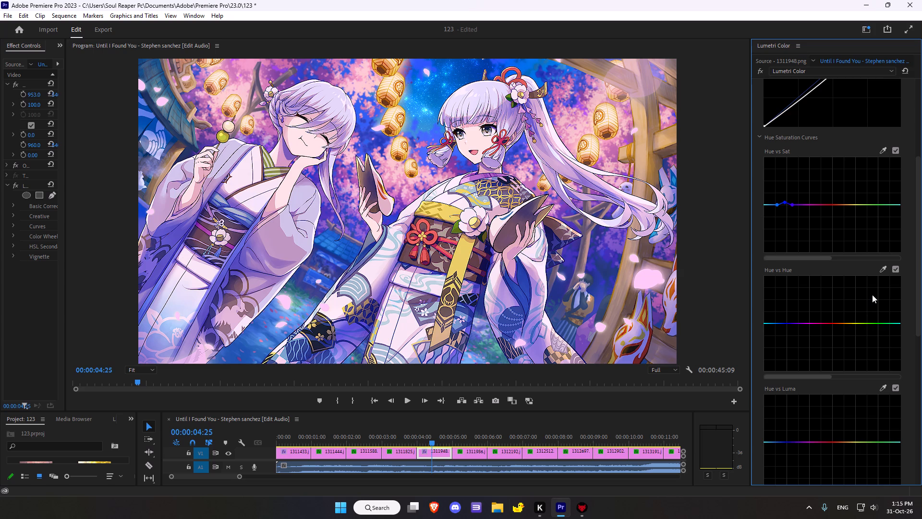
scroll(880, 323, down, 16)
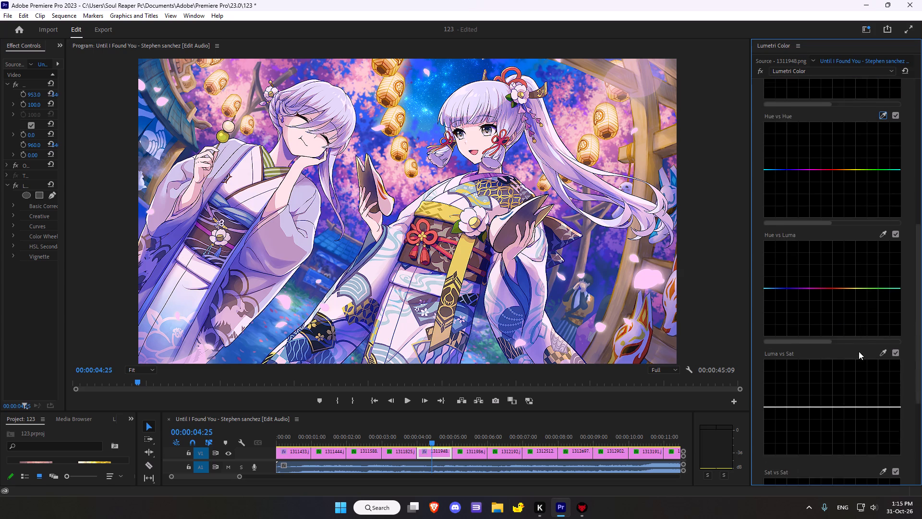
scroll(859, 351, down, 6)
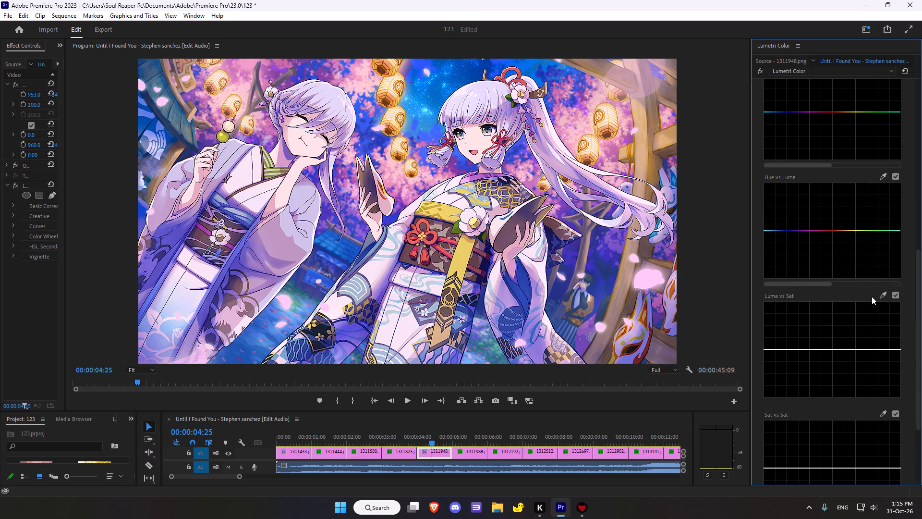
scroll(876, 327, down, 4)
click(879, 259)
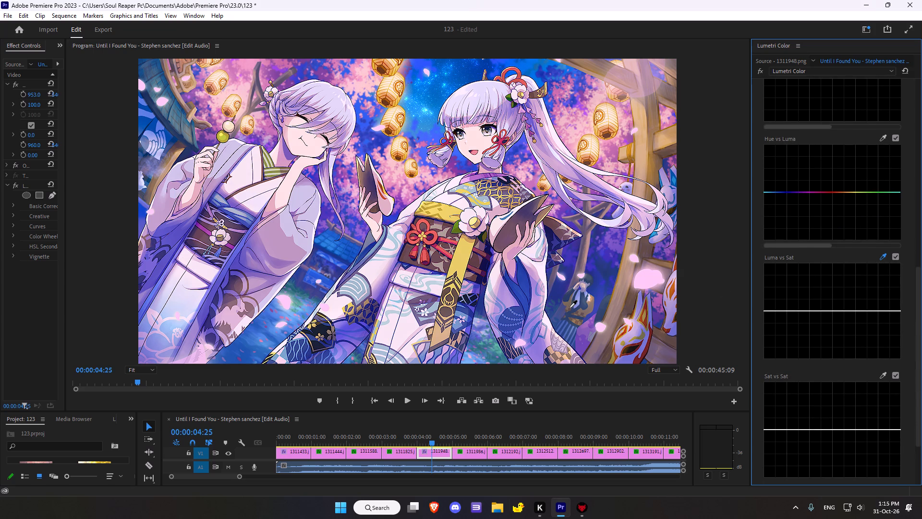
click(456, 271)
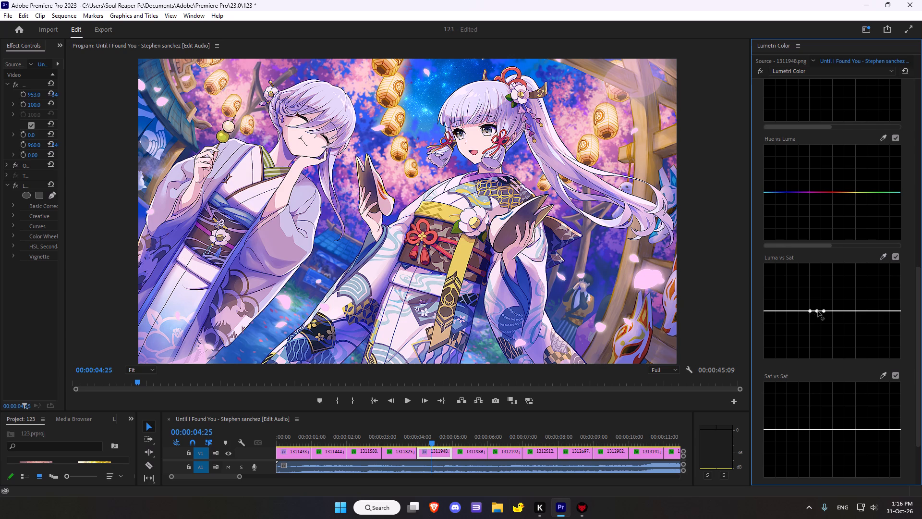
drag(818, 311, 816, 312)
drag(816, 312, 817, 299)
In Color Wheels & Match, nudge the Midtones, Shadows and Highlights wheels only slightly off centre.
scroll(909, 312, down, 7)
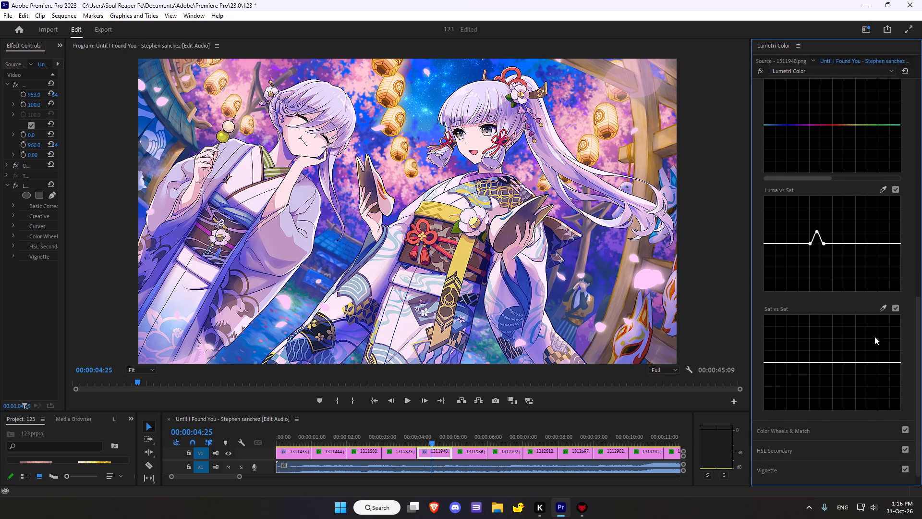
scroll(874, 336, down, 5)
click(813, 412)
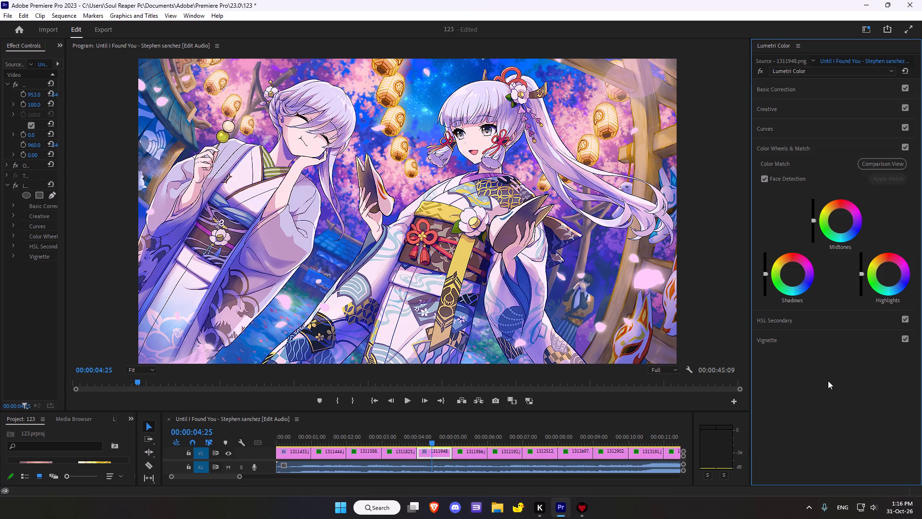
drag(839, 219, 847, 216)
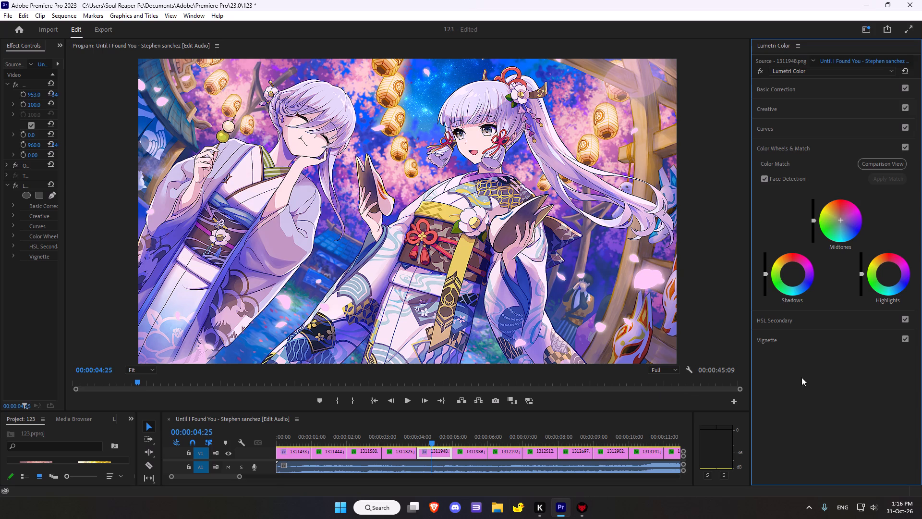
drag(791, 275, 782, 277)
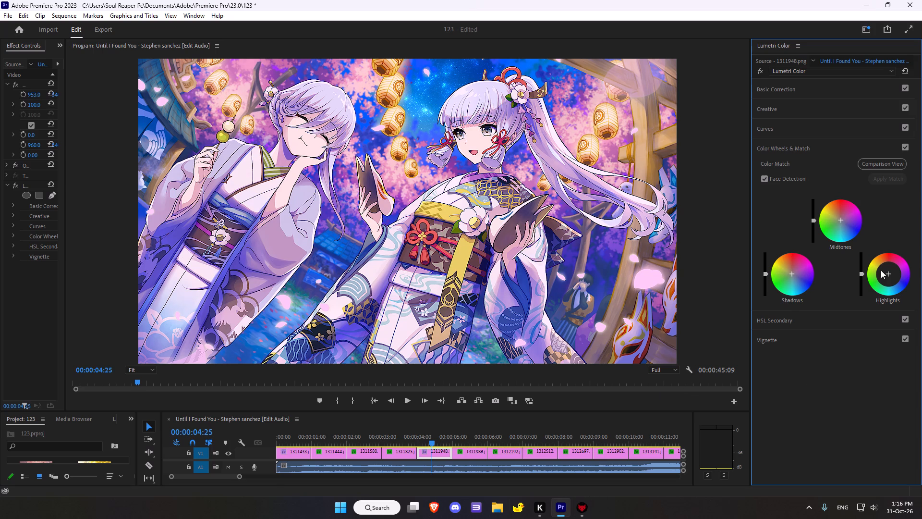
drag(889, 273, 886, 280)
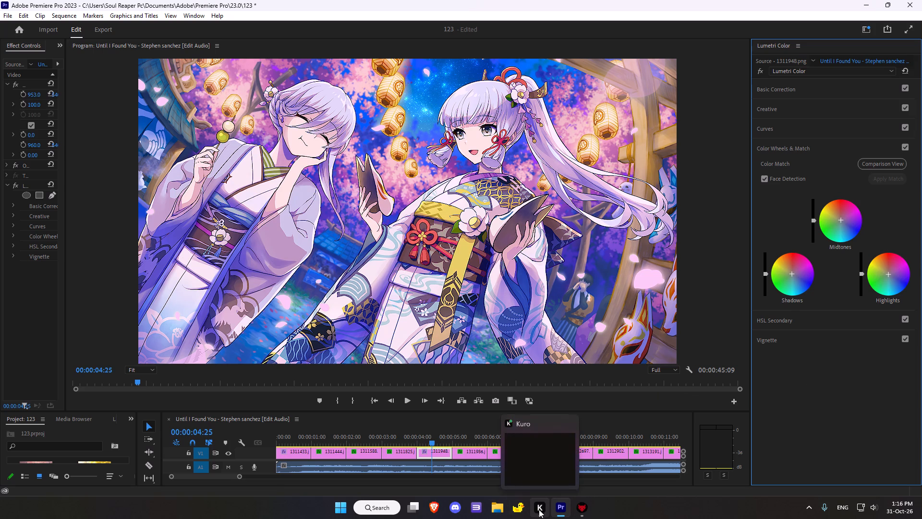
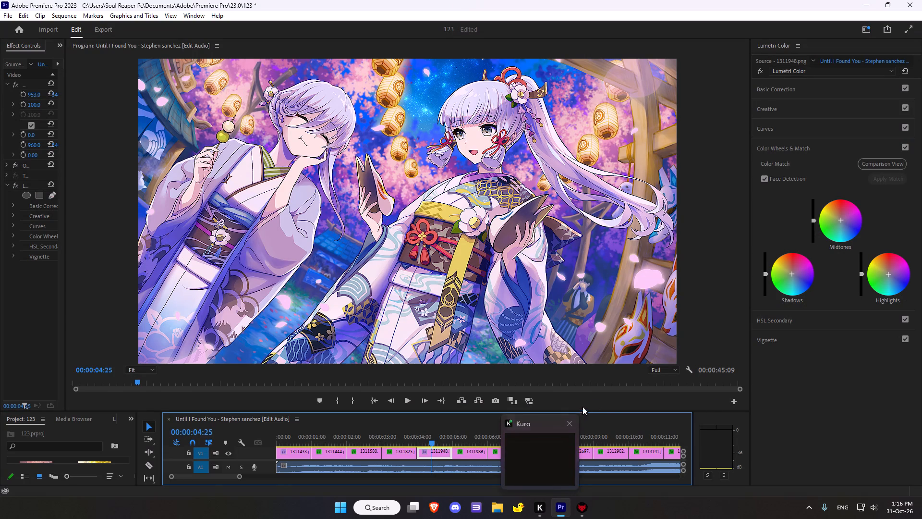
Add a vignette to 1311948.png with Amount -2.2, Midpoint 32.1, Roundness -40.2 and Feather 44.6.
click(594, 402)
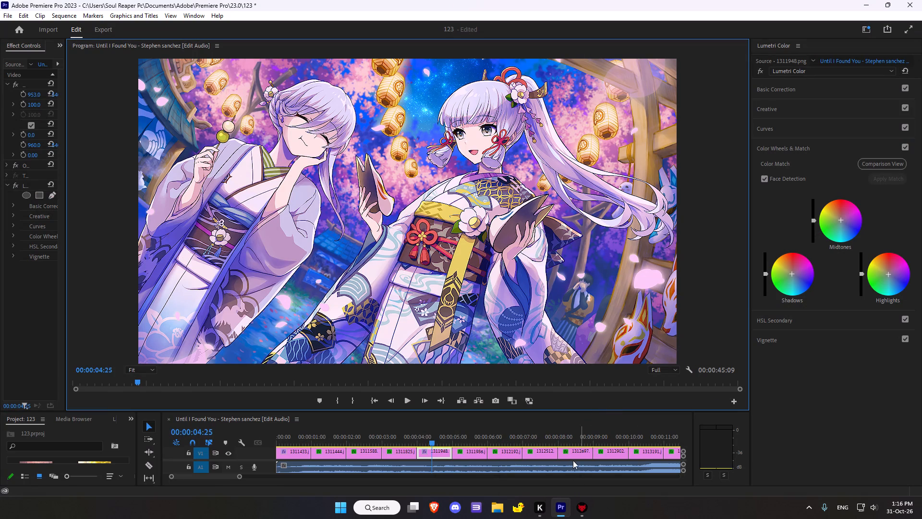
click(623, 397)
click(767, 345)
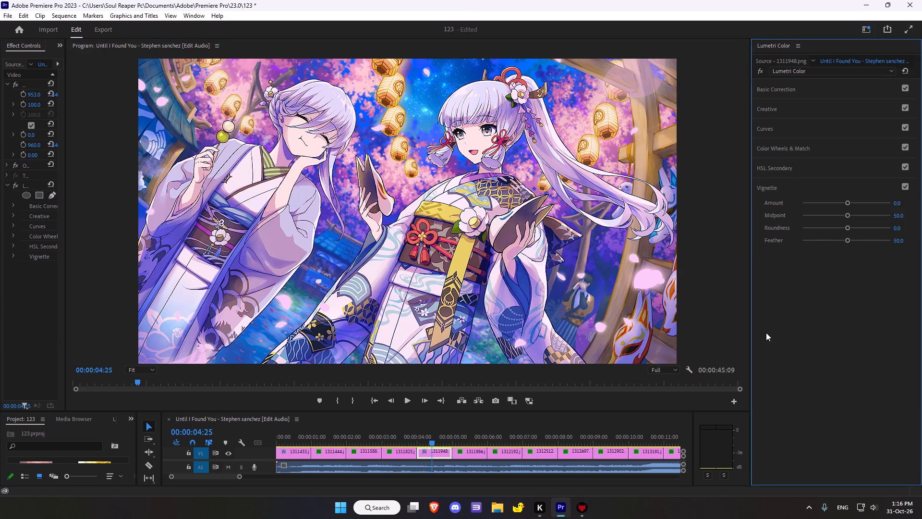
drag(848, 201, 846, 201)
drag(846, 201, 813, 206)
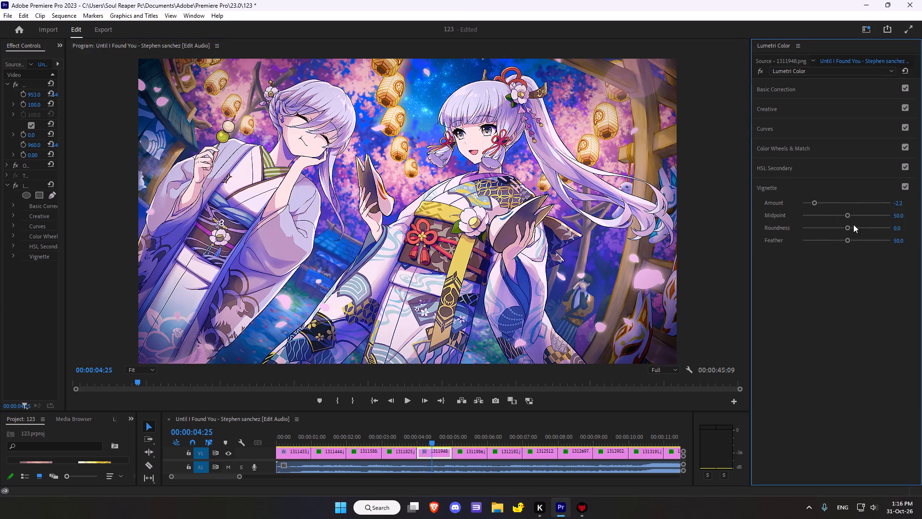
drag(847, 217, 830, 221)
drag(845, 226, 828, 231)
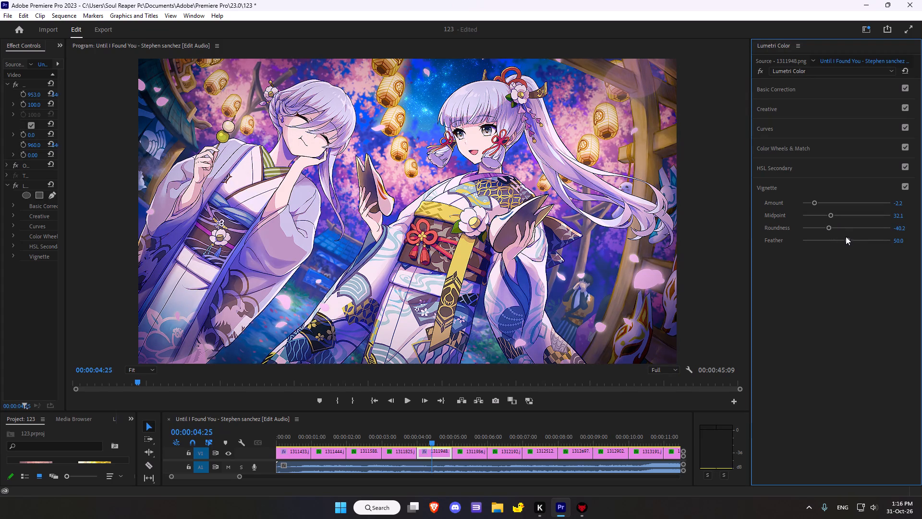
drag(848, 239, 841, 240)
On the following clip, 1311986.jpeg, compare the image with and without its Lumetri grade, and reset the whole Lumetri Color effect.
scroll(555, 383, down, 20)
scroll(555, 383, down, 2)
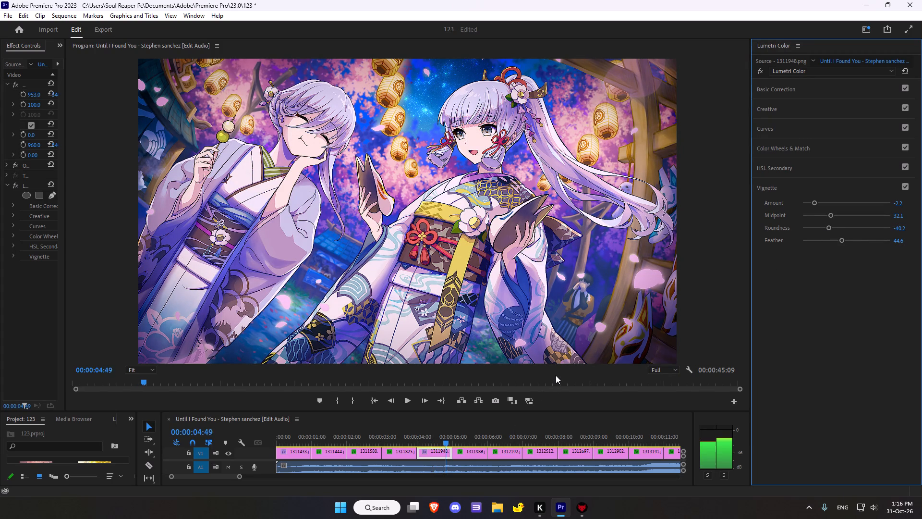
scroll(556, 375, down, 20)
scroll(556, 375, down, 9)
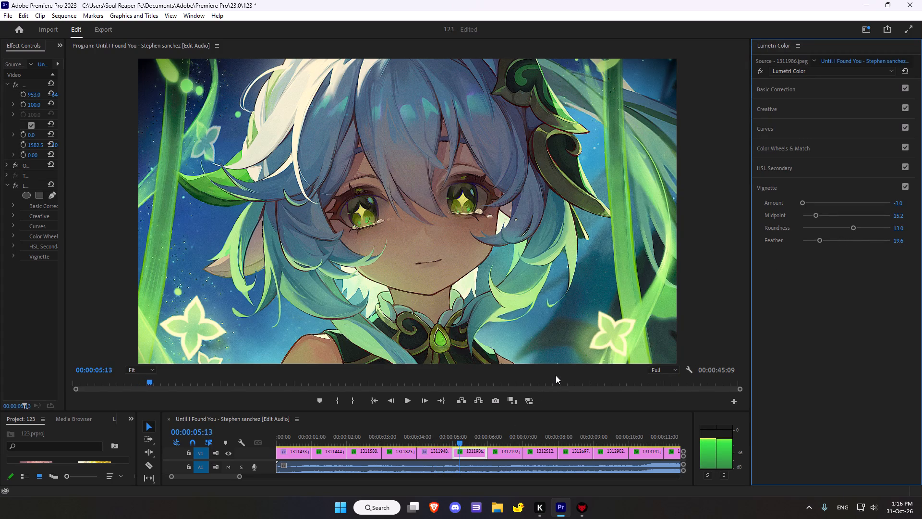
scroll(556, 375, down, 13)
scroll(556, 376, up, 2)
scroll(556, 376, down, 1)
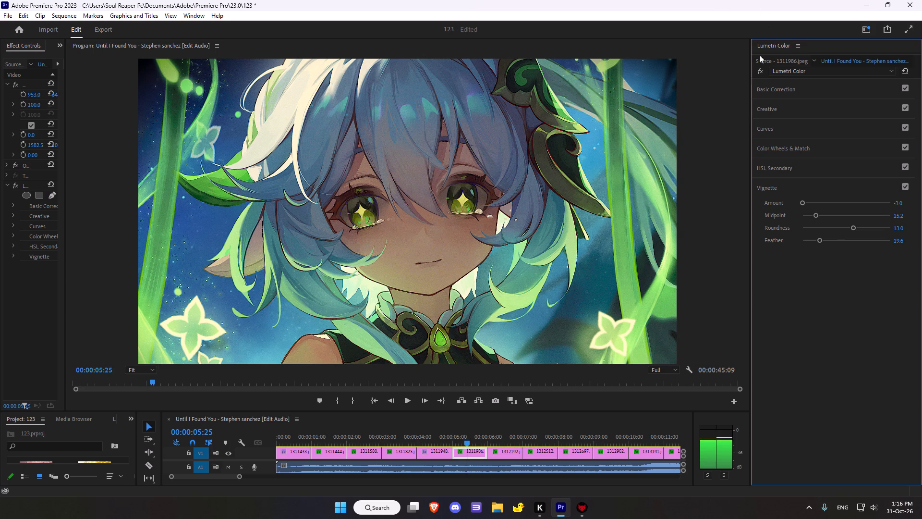
click(761, 67)
click(761, 67)
click(761, 67)
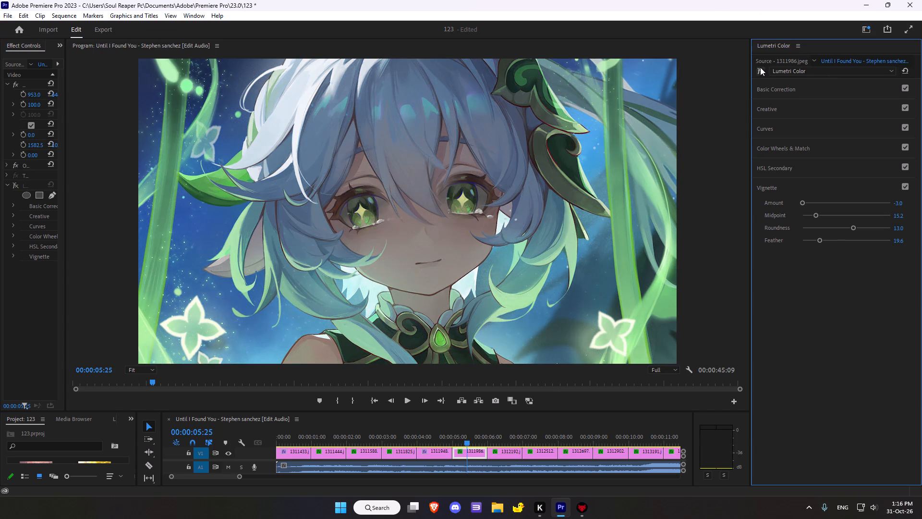
click(760, 70)
click(907, 71)
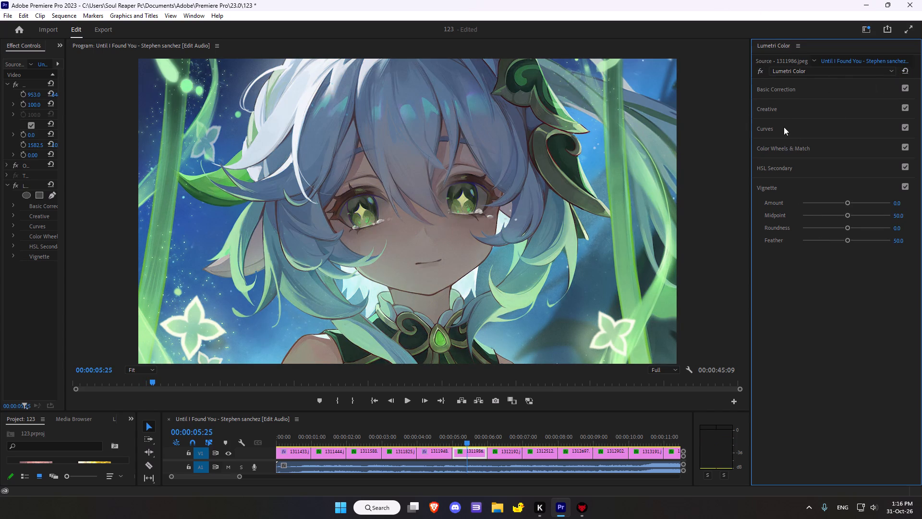
In Basic Correction, set Temperature to 22.8 and Tint to -23.9, and compare the image with the effect bypassed.
click(788, 84)
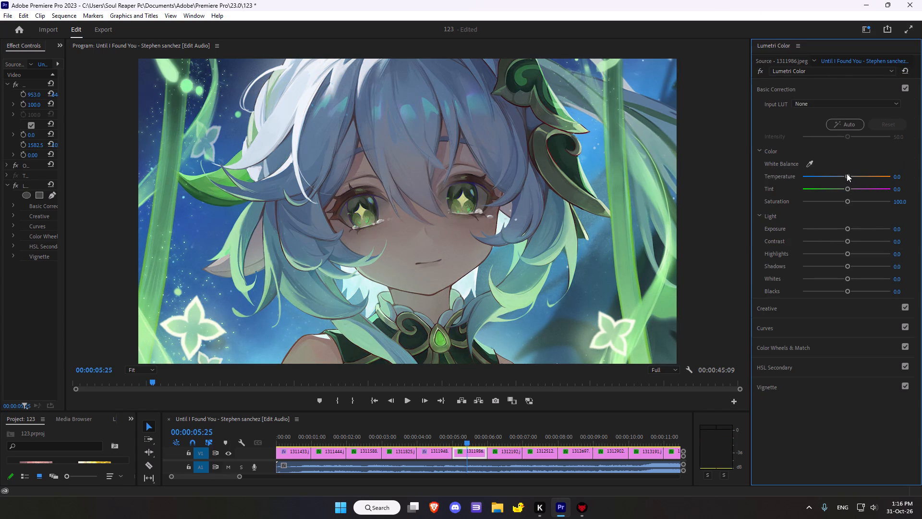
drag(848, 177, 856, 175)
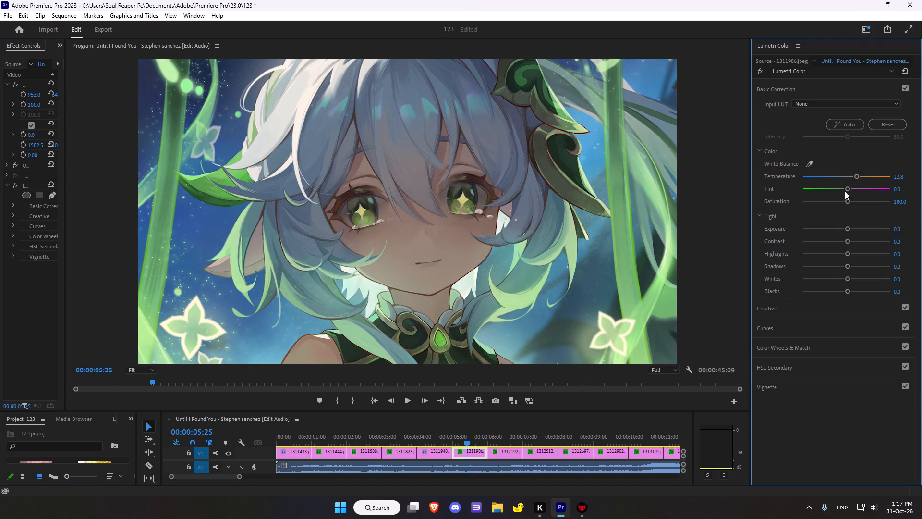
drag(846, 190, 835, 198)
click(760, 75)
click(760, 75)
Set the Light values to Exposure 0.5, Contrast 3.3, Highlights -6.5, Shadows 3.3, Whites -6.5 and Blacks -18.5.
click(847, 229)
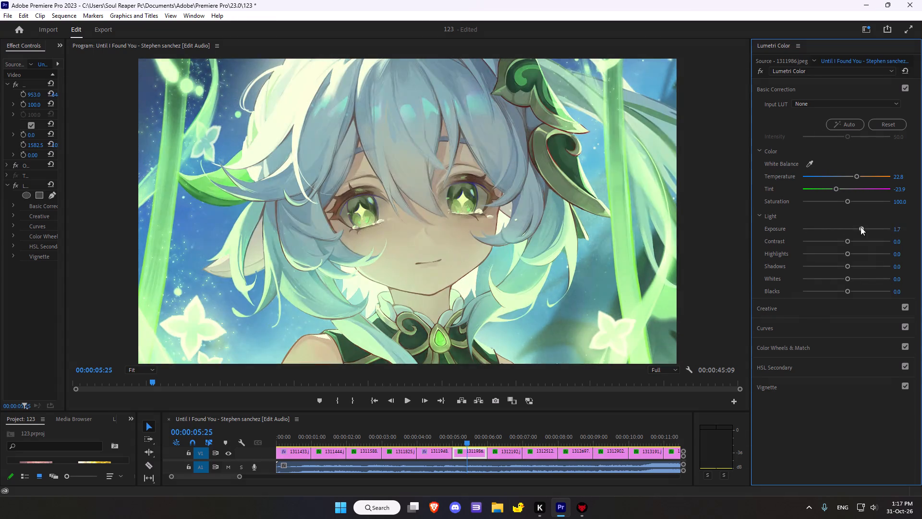
click(844, 243)
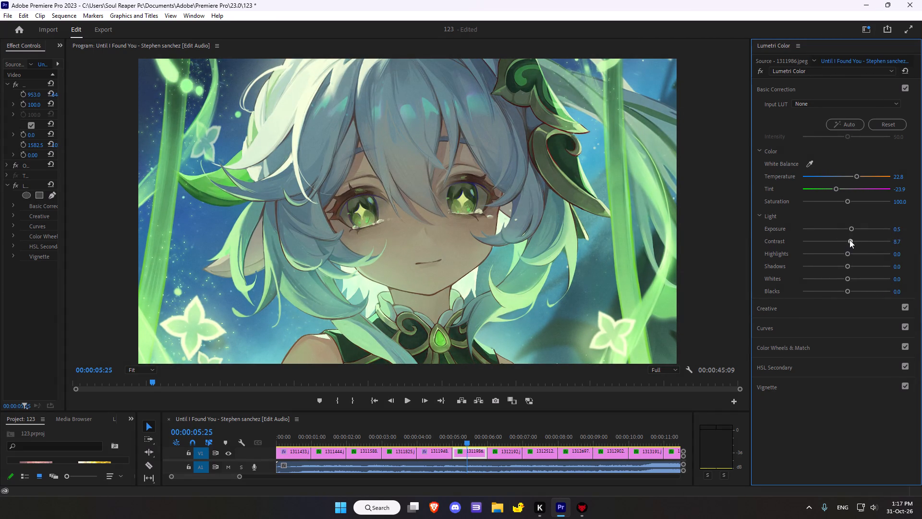
click(847, 255)
click(848, 266)
click(845, 278)
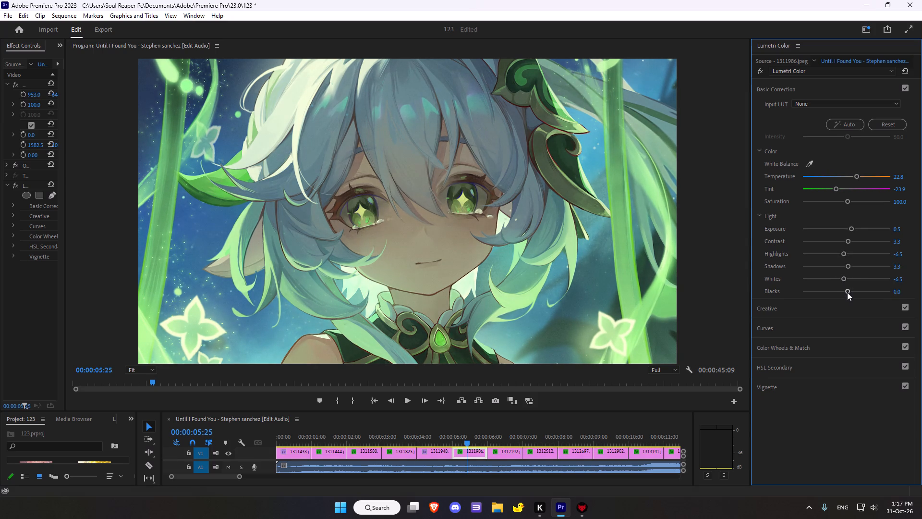
drag(847, 292, 837, 288)
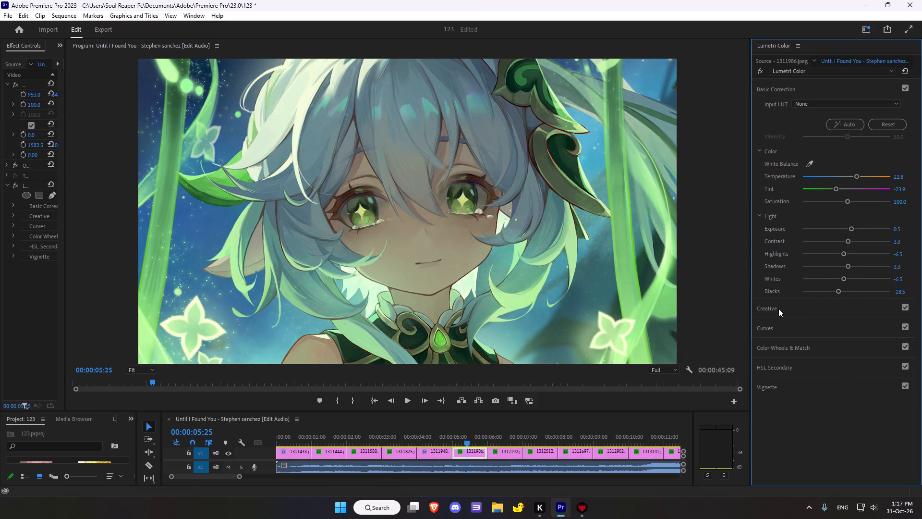
In Creative, move the Shadow Tint wheel only slightly off centre and nudge the Highlight Tint wheel slightly towards blue-purple.
click(776, 309)
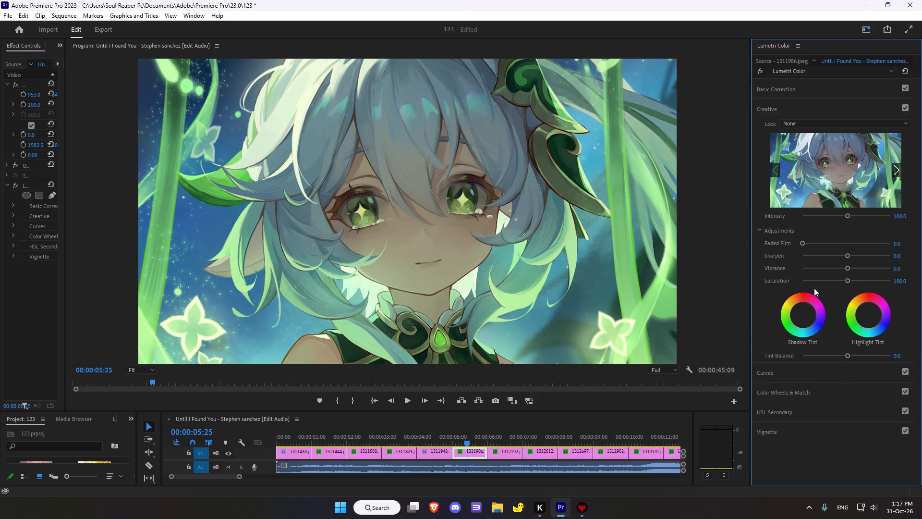
scroll(814, 288, down, 6)
drag(801, 314, 805, 289)
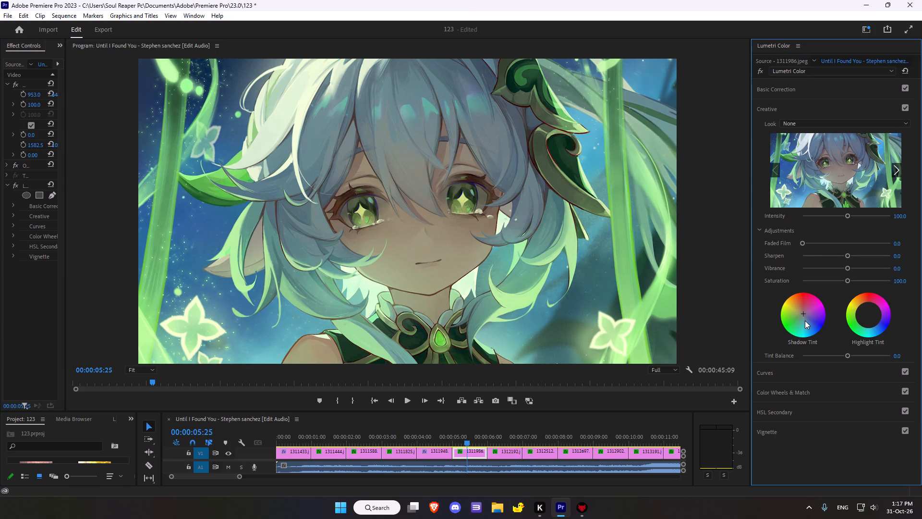
drag(869, 313, 803, 303)
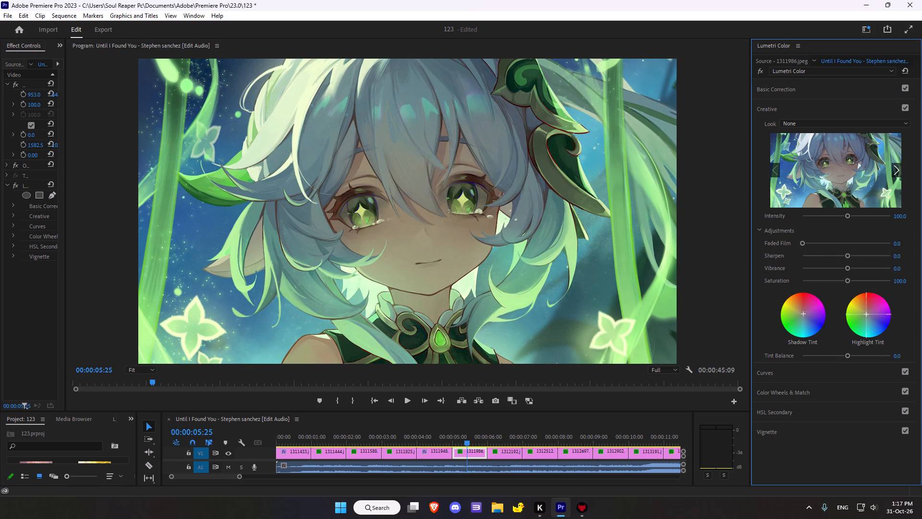
drag(803, 303, 894, 333)
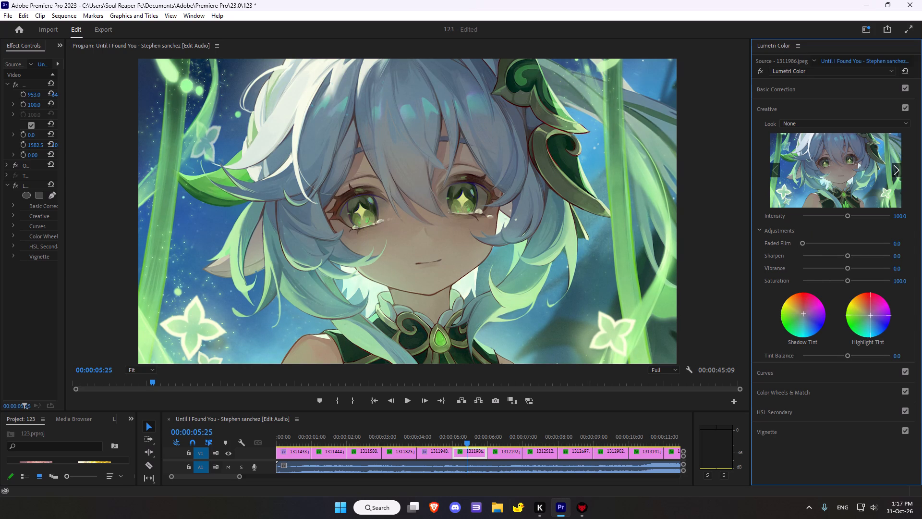
drag(894, 333, 895, 334)
Add a midpoint to the white RGB curve and pull it slightly down to darken the midtones.
click(767, 374)
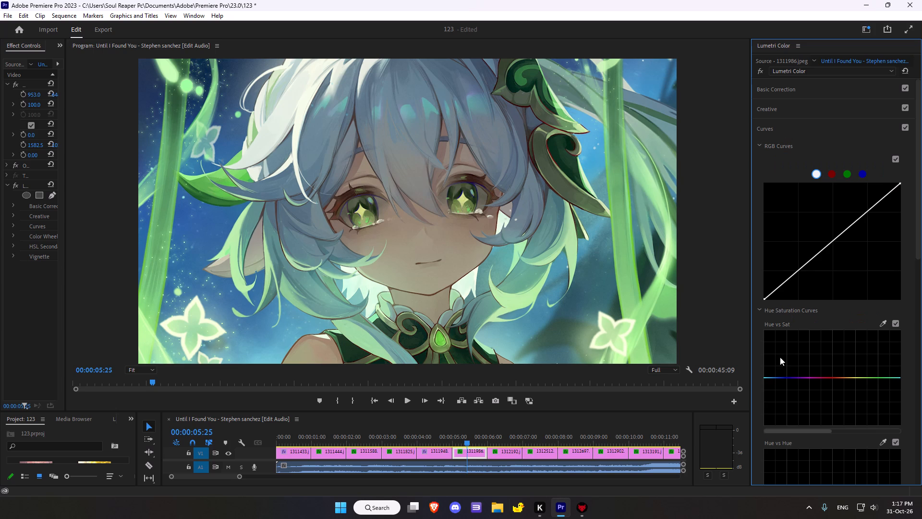
click(831, 242)
drag(831, 242, 836, 241)
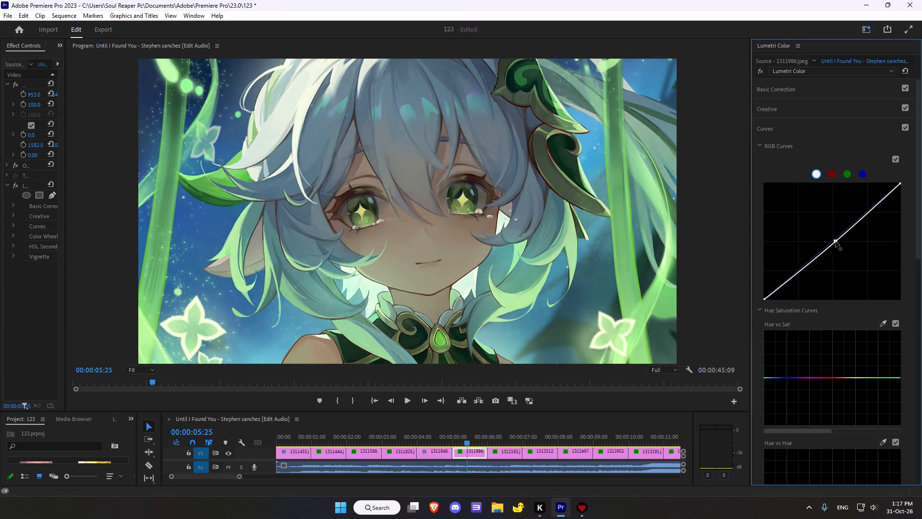
drag(836, 241, 835, 244)
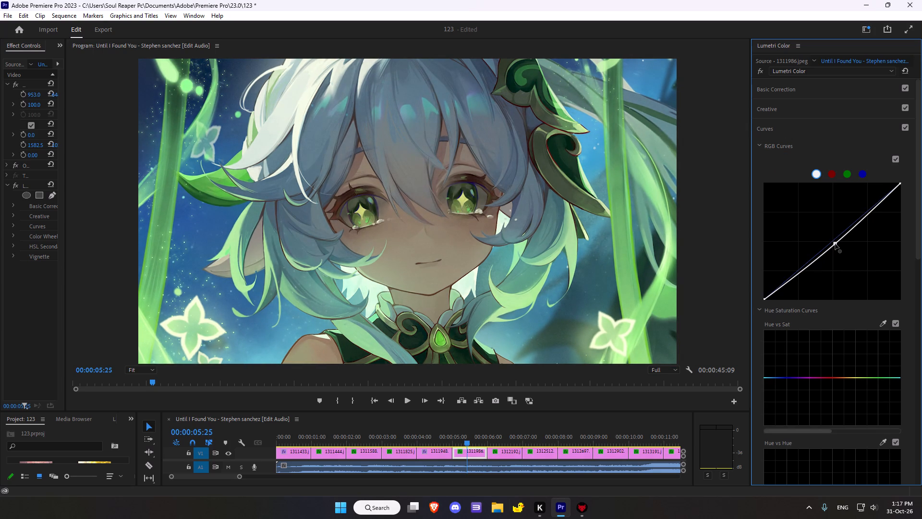
Sample the sparkling eye's yellow-green in the image to add control points to the Hue vs Hue and Hue vs Sat curves.
scroll(812, 327, down, 5)
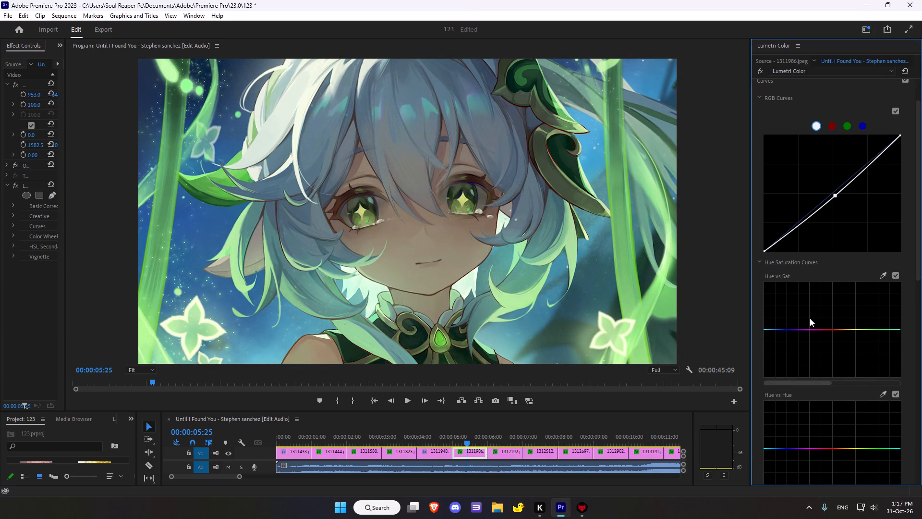
scroll(810, 318, down, 5)
scroll(810, 318, up, 3)
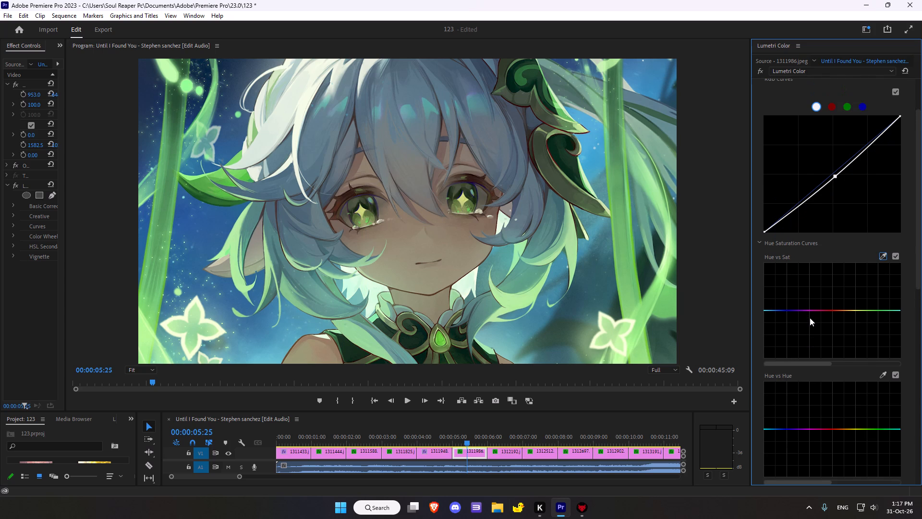
scroll(810, 318, down, 8)
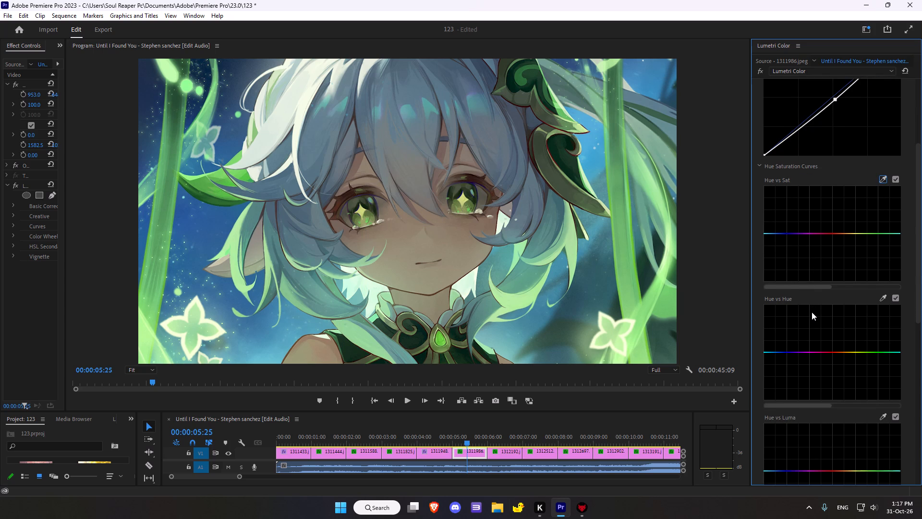
scroll(812, 311, down, 2)
scroll(812, 311, up, 1)
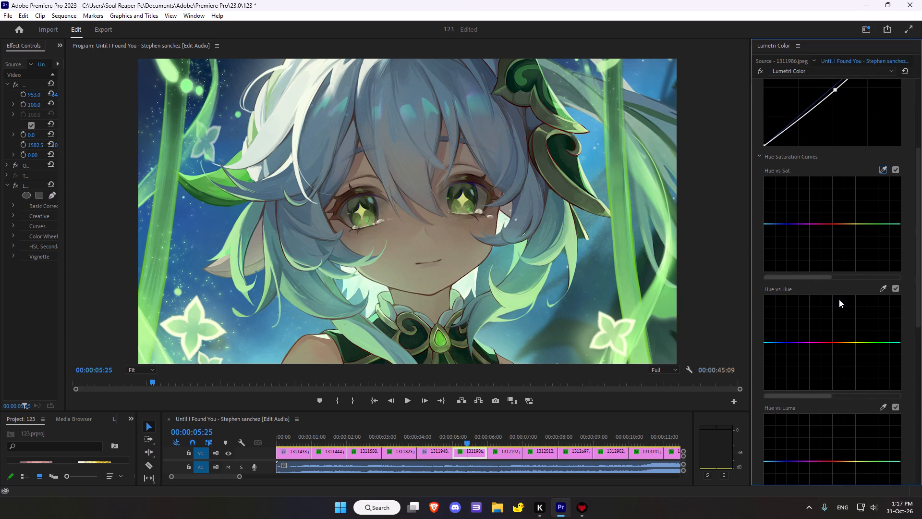
scroll(842, 259, down, 1)
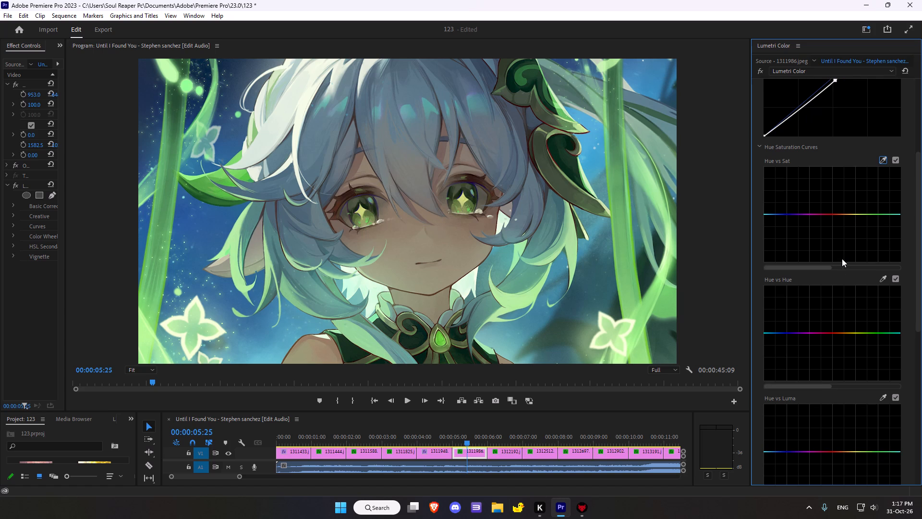
scroll(837, 245, down, 3)
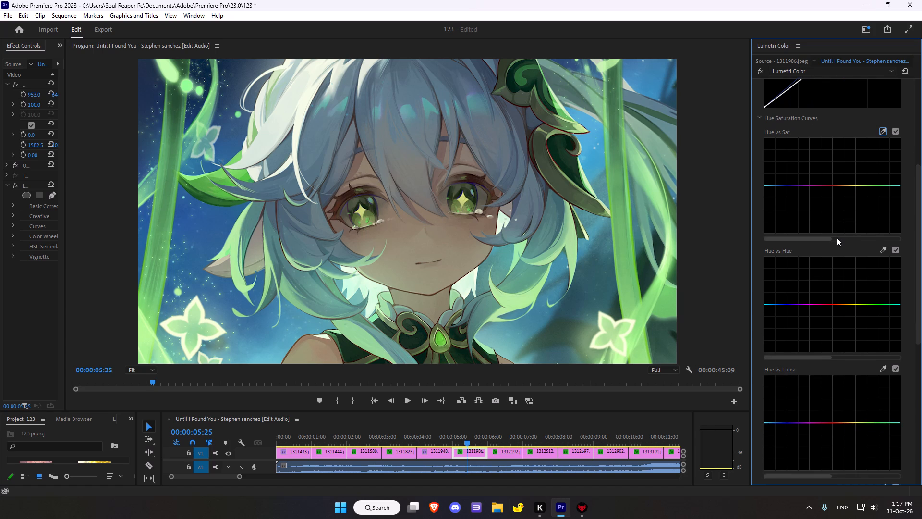
scroll(841, 226, down, 2)
scroll(844, 225, up, 2)
scroll(845, 218, down, 1)
click(883, 245)
click(882, 243)
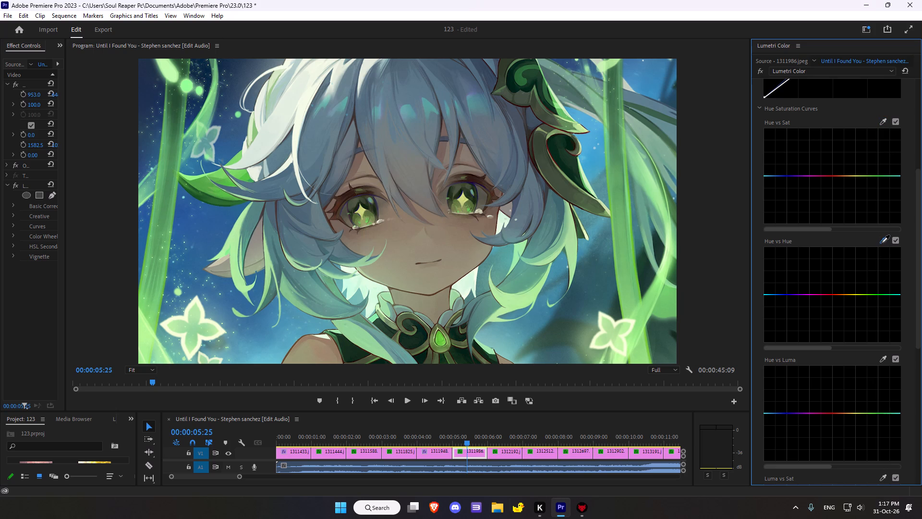
click(885, 120)
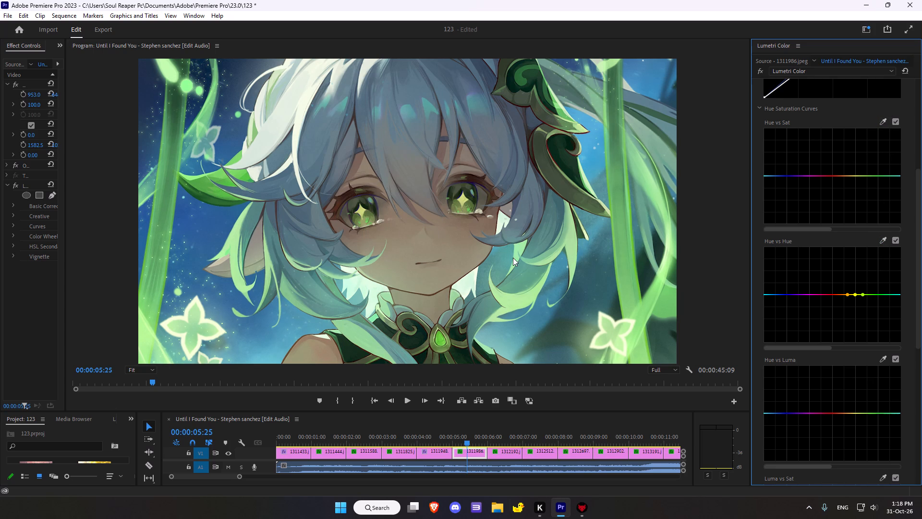
click(884, 122)
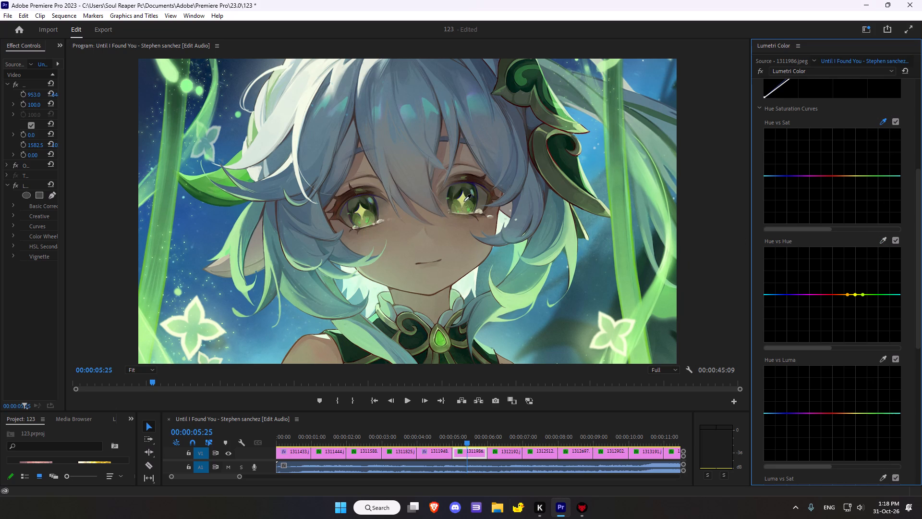
click(464, 201)
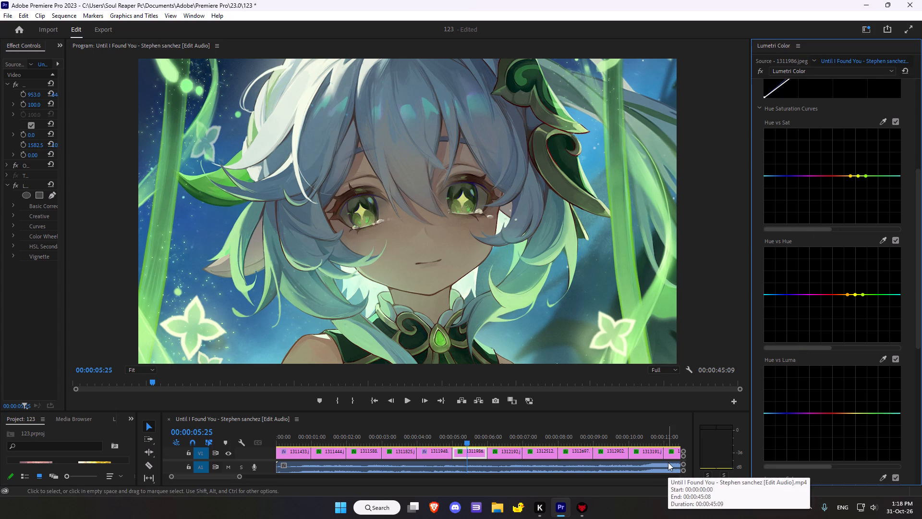
Adjust the middle yellow control point of the Hue vs Hue curve, ending with it raised slightly above the line.
scroll(668, 462, down, 3)
scroll(665, 463, up, 1)
scroll(789, 363, up, 1)
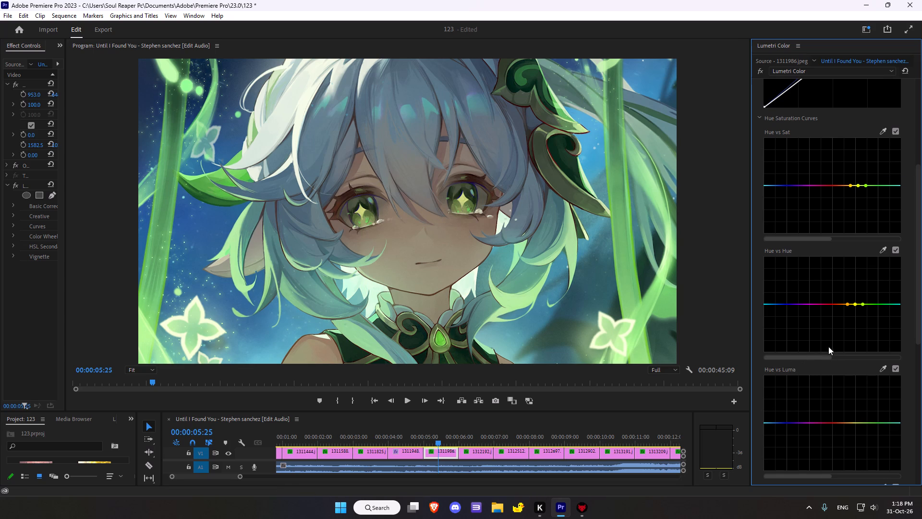
drag(854, 304, 855, 288)
drag(855, 288, 851, 298)
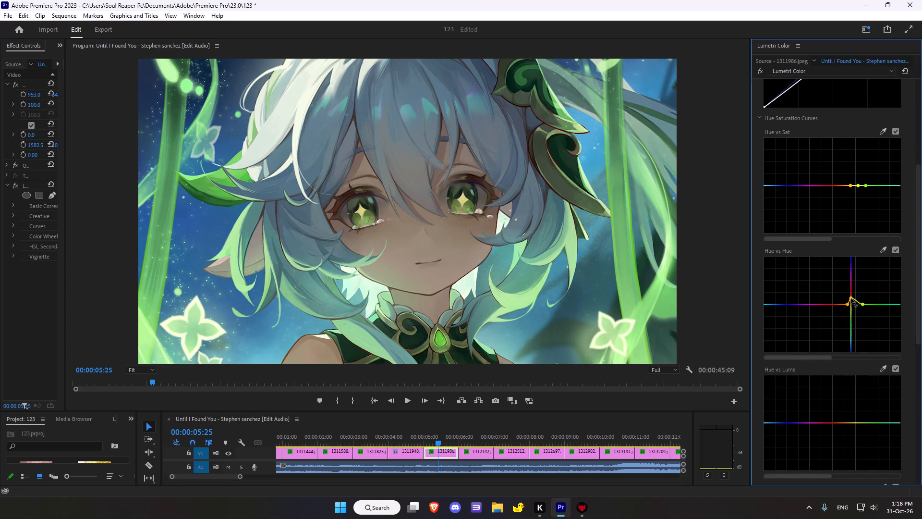
drag(851, 298, 854, 321)
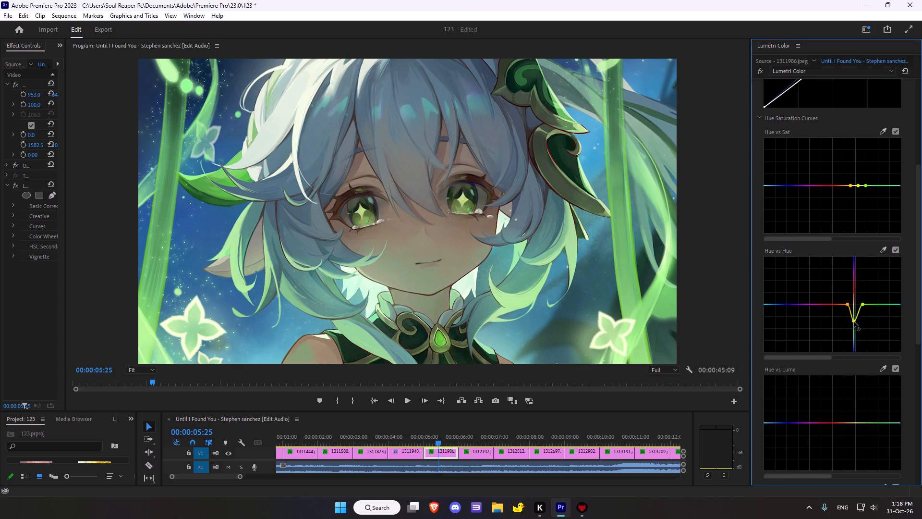
drag(854, 321, 850, 296)
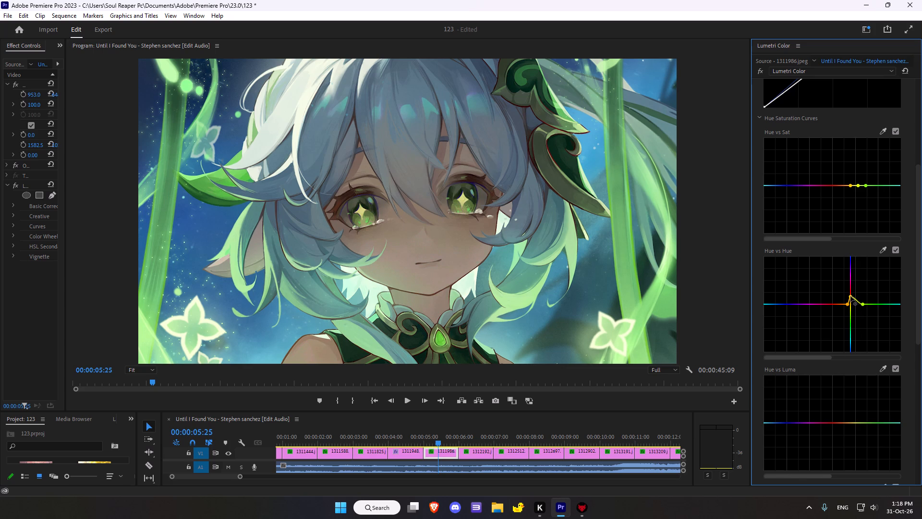
drag(850, 296, 856, 297)
Look over the remaining Hue vs Luma, Luma vs Sat and Sat vs Sat curves.
scroll(894, 325, down, 6)
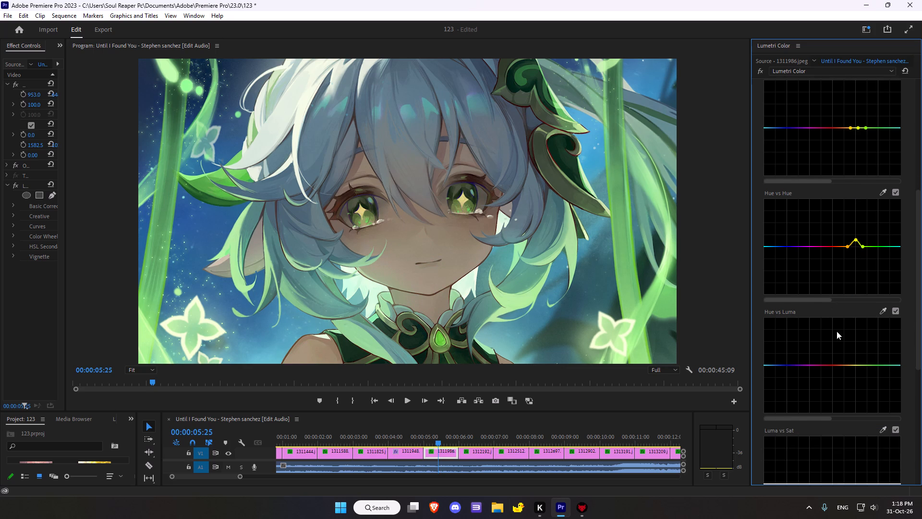
scroll(837, 324, down, 7)
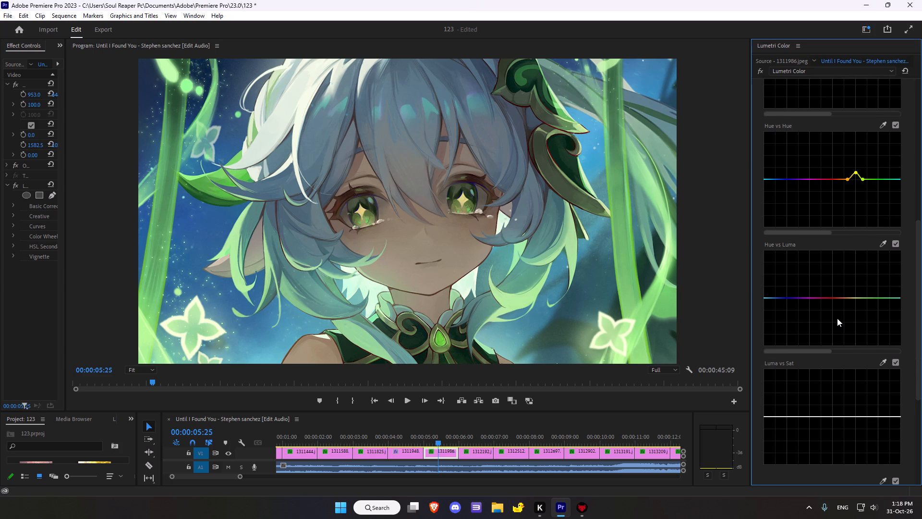
scroll(837, 318, down, 11)
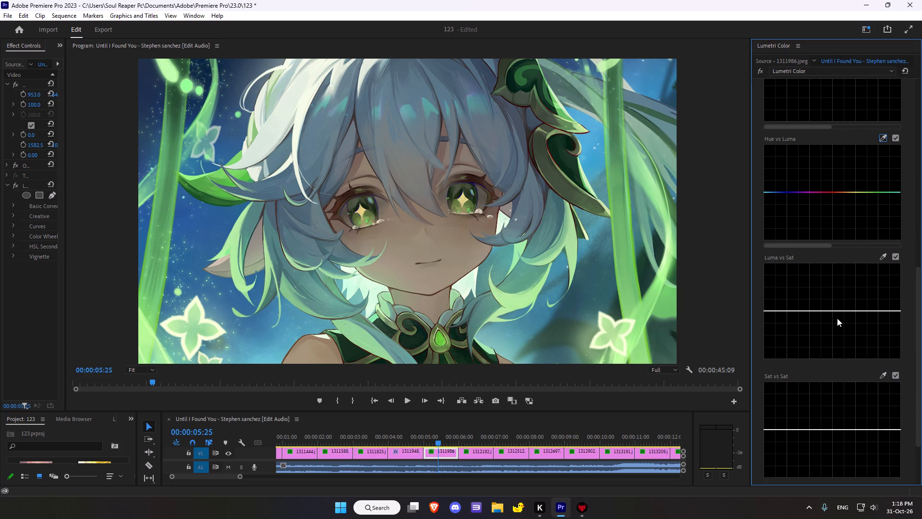
scroll(837, 318, down, 5)
scroll(837, 318, up, 7)
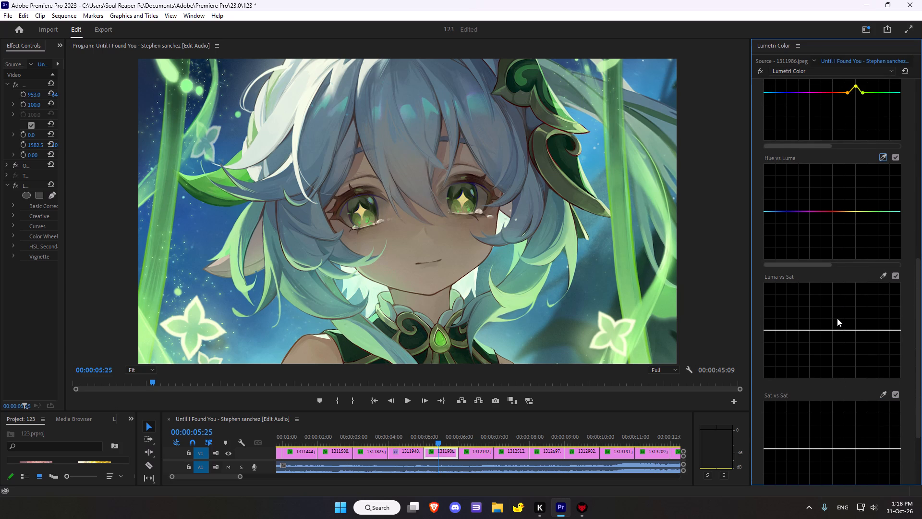
scroll(837, 318, down, 5)
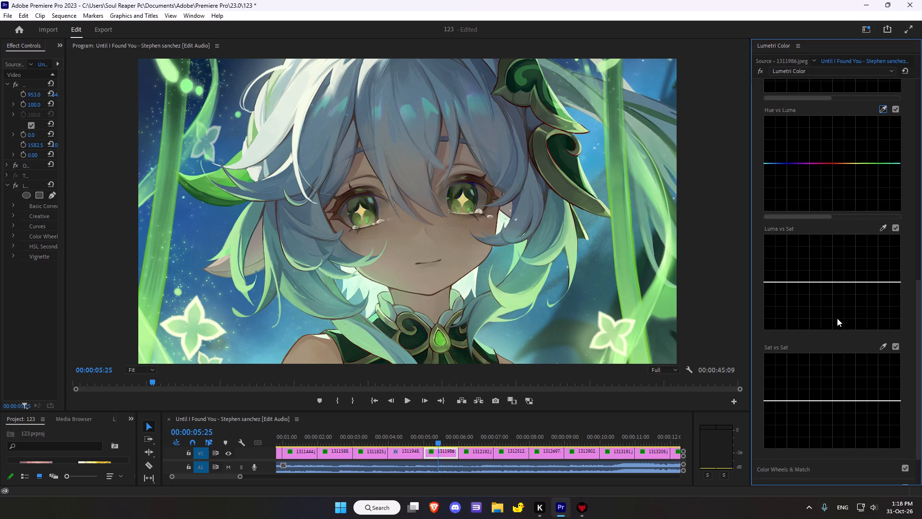
scroll(837, 318, down, 6)
scroll(837, 318, up, 1)
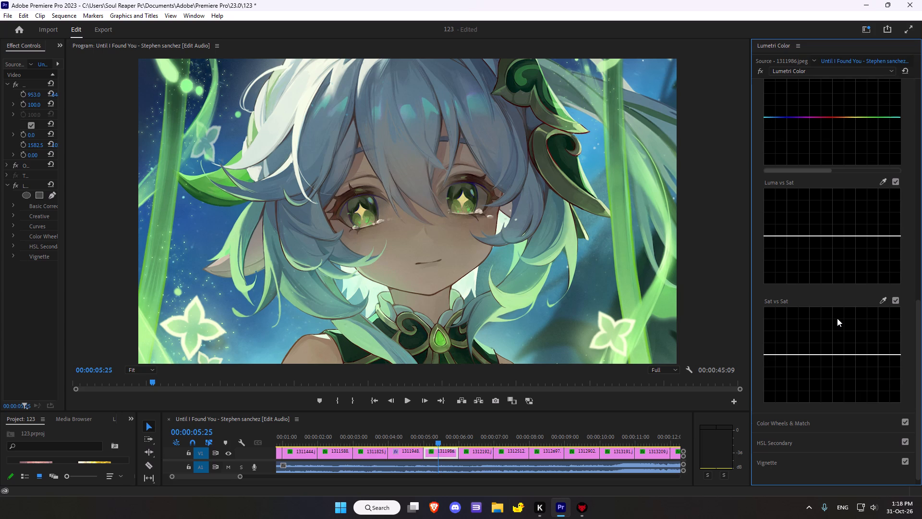
scroll(837, 318, down, 3)
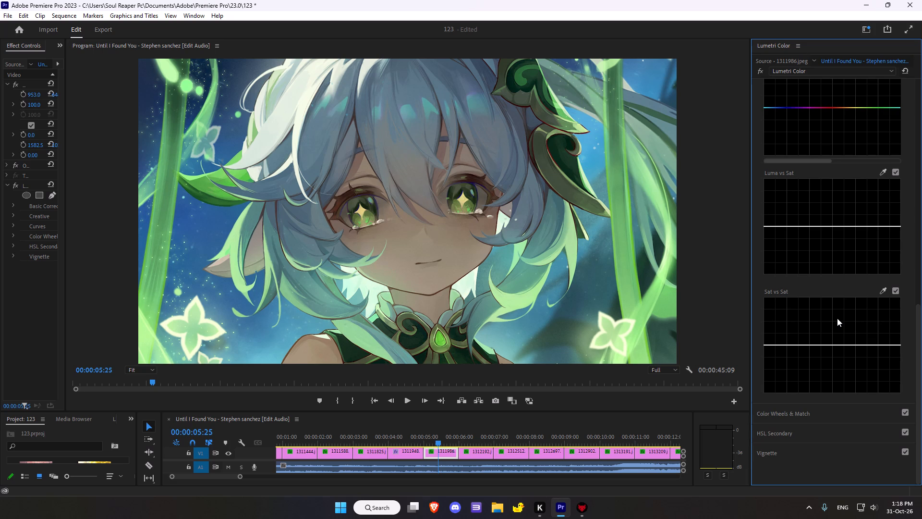
scroll(837, 318, down, 4)
In Color Wheels & Match, shift the Midtones wheel slightly off centre towards magenta.
click(785, 409)
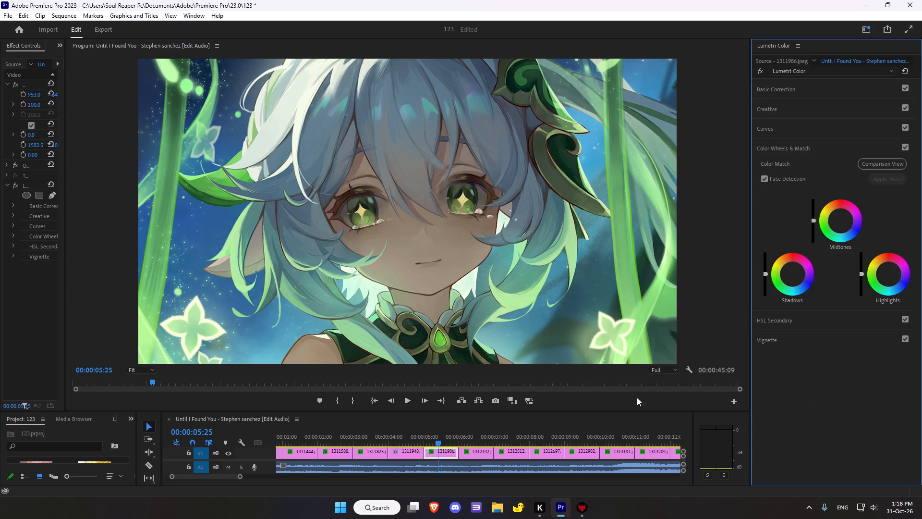
click(836, 415)
drag(841, 222, 872, 216)
drag(872, 216, 876, 197)
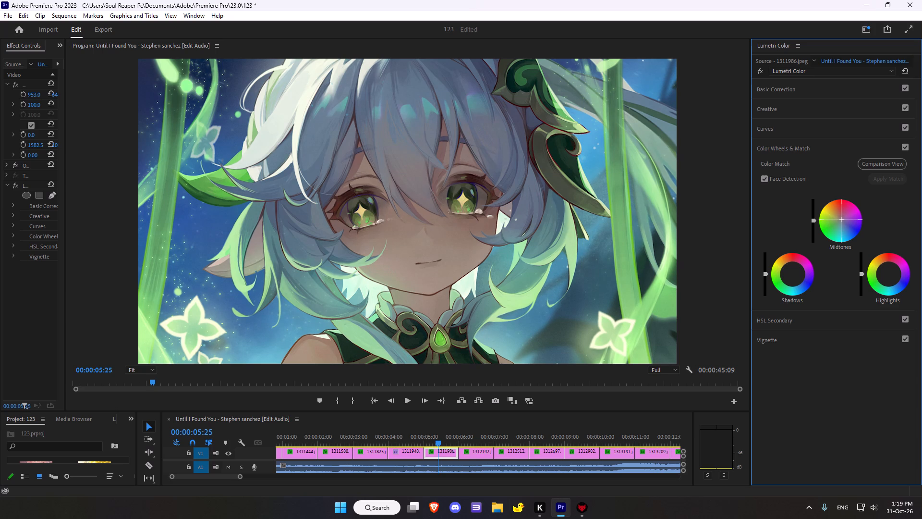
drag(876, 197, 906, 244)
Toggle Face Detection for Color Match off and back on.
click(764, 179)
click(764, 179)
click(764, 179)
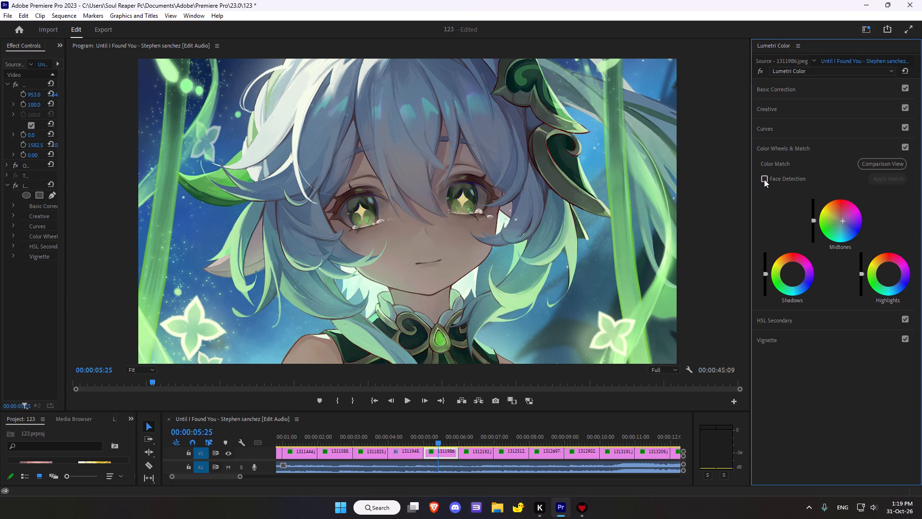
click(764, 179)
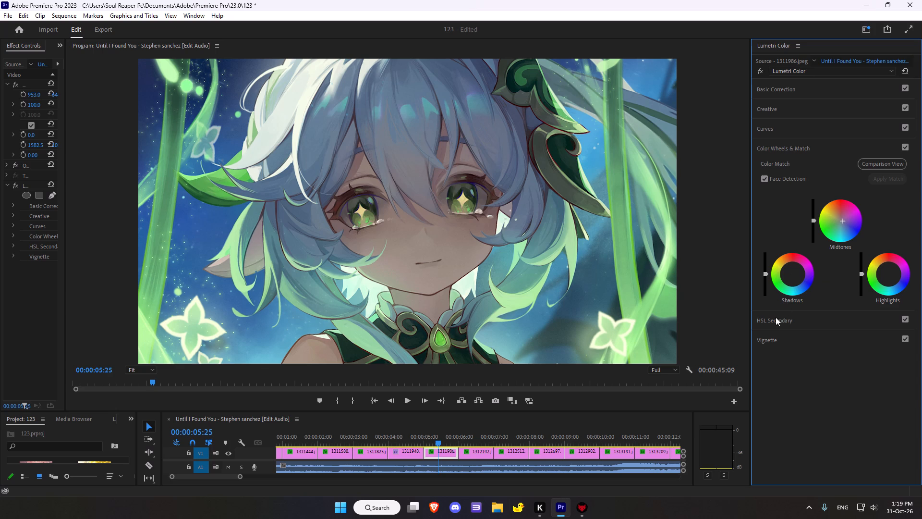
In HSL Secondary, set the Correction Temperature to -2.2.
click(772, 326)
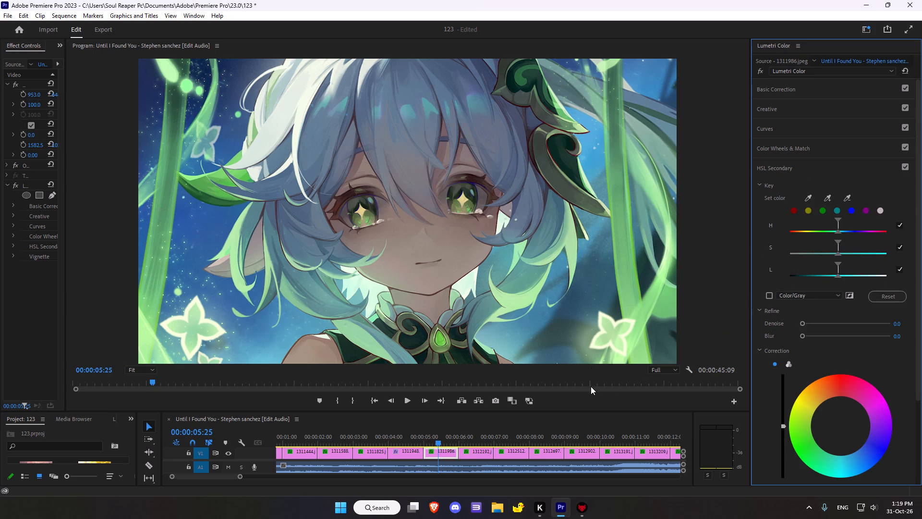
scroll(730, 376, down, 6)
scroll(836, 373, down, 11)
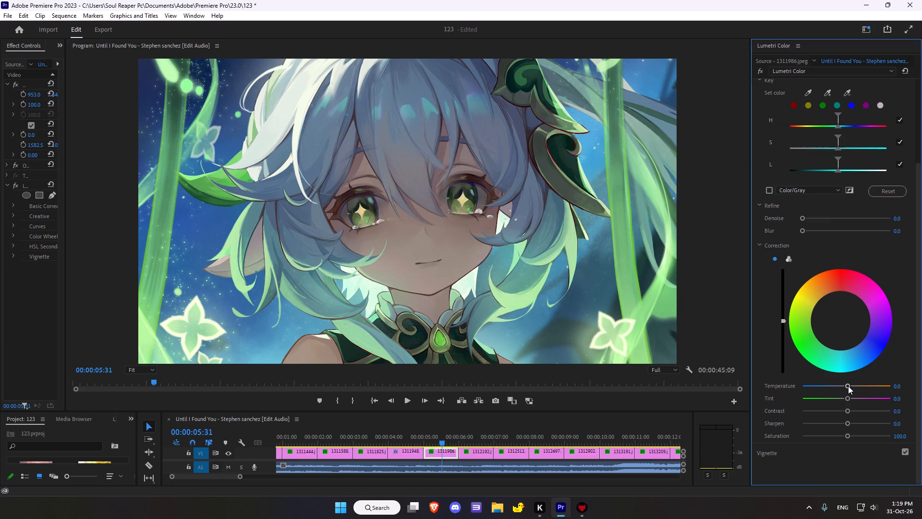
click(848, 386)
scroll(845, 387, down, 5)
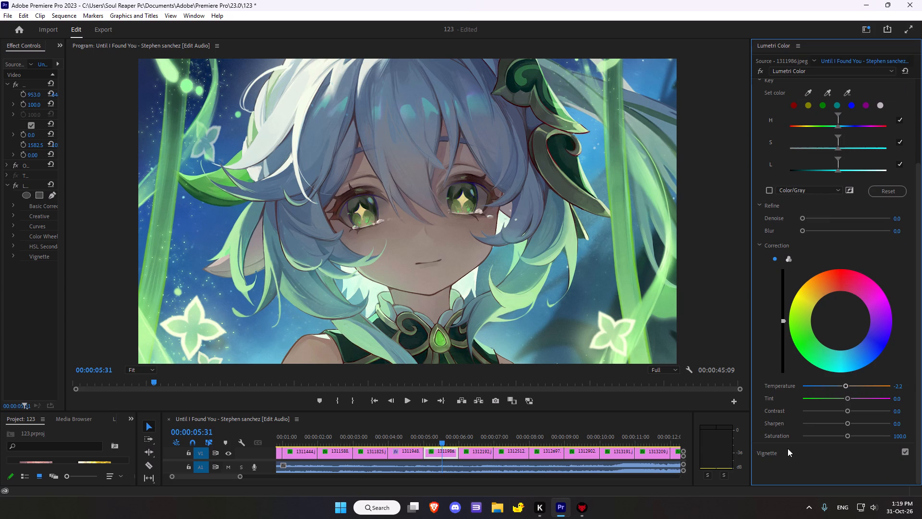
Raise the HSL Secondary Correction Sharpen to 63.0.
drag(847, 422, 873, 422)
Set the clip's Vignette to Amount -1.4, Midpoint 27.7, Roundness -14.1 and Feather 56.0.
click(787, 465)
click(784, 457)
click(766, 194)
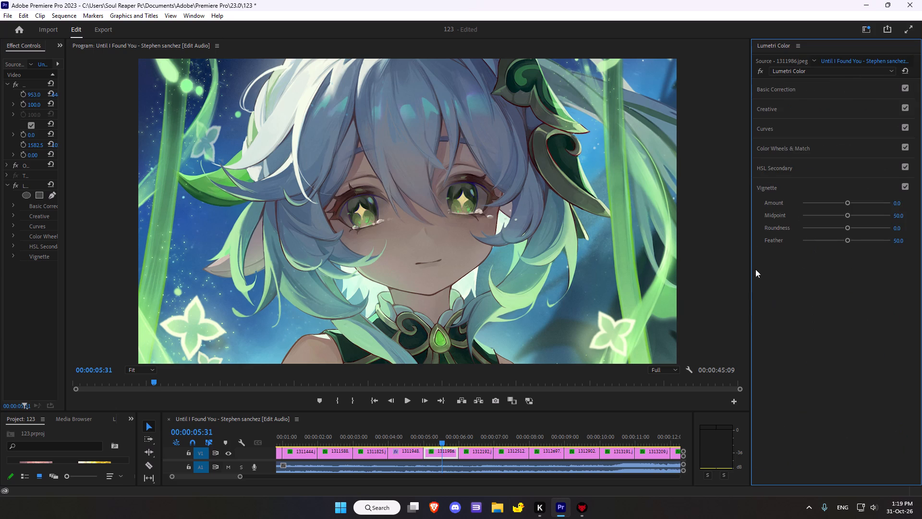
drag(848, 202, 823, 205)
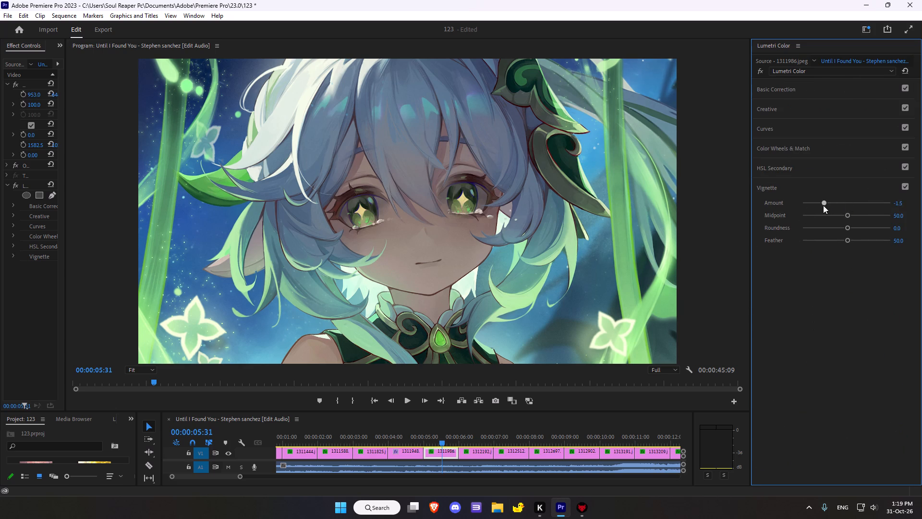
drag(823, 205, 810, 202)
drag(810, 202, 825, 201)
drag(848, 218, 826, 219)
drag(826, 219, 826, 216)
drag(845, 228, 845, 230)
drag(845, 230, 839, 228)
click(848, 241)
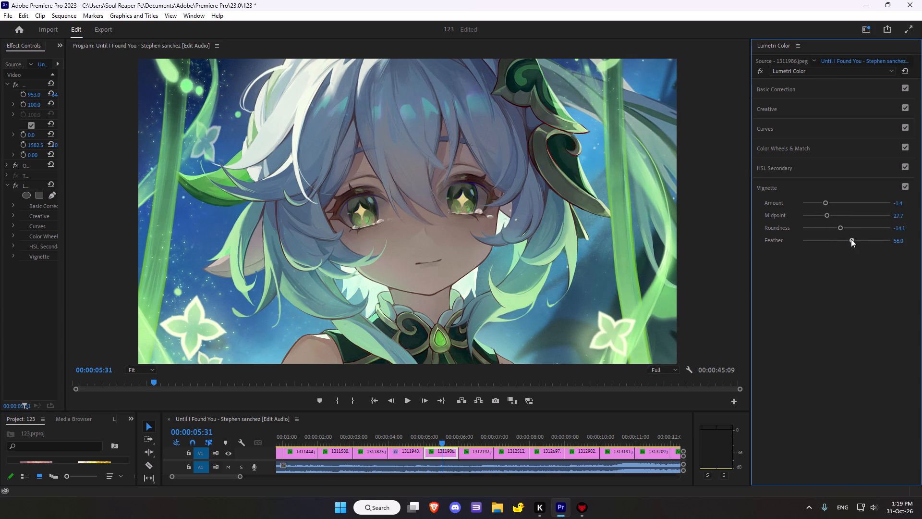
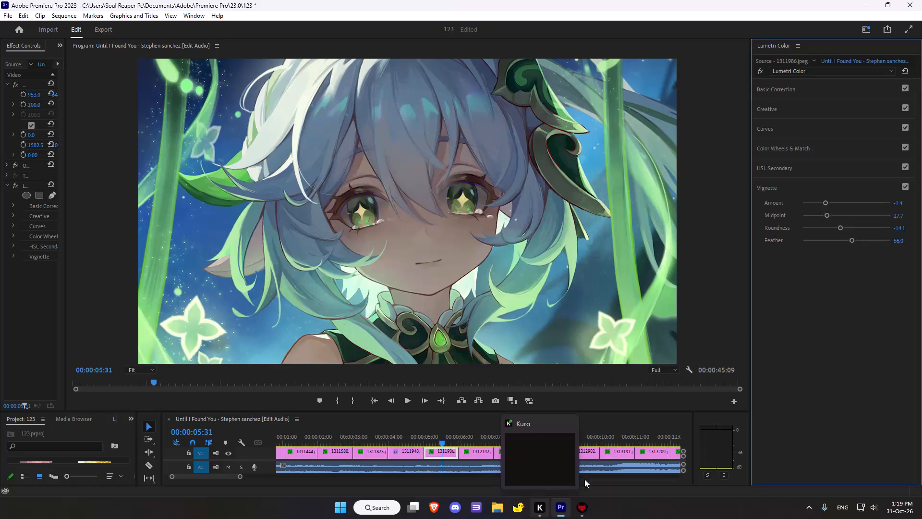
Set the Vignette Amount on 1311986.jpeg to -1.3.
click(630, 407)
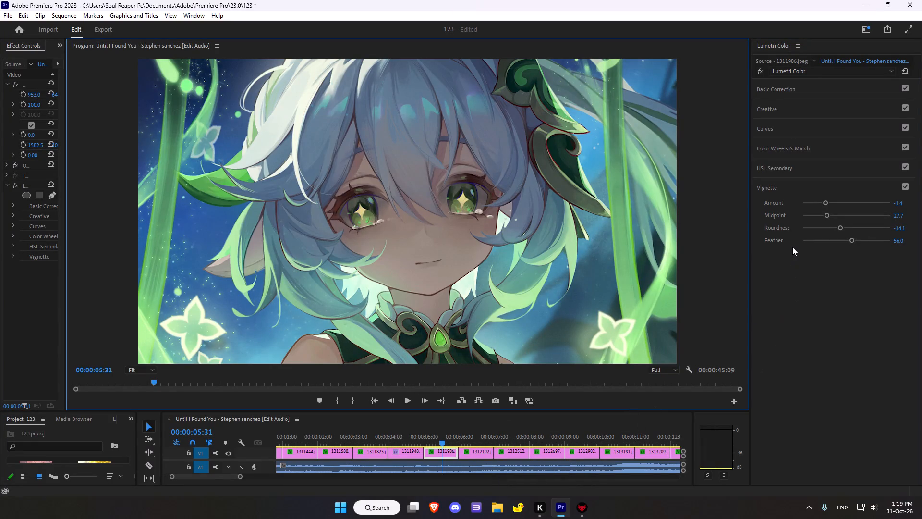
scroll(792, 247, down, 5)
scroll(792, 247, up, 1)
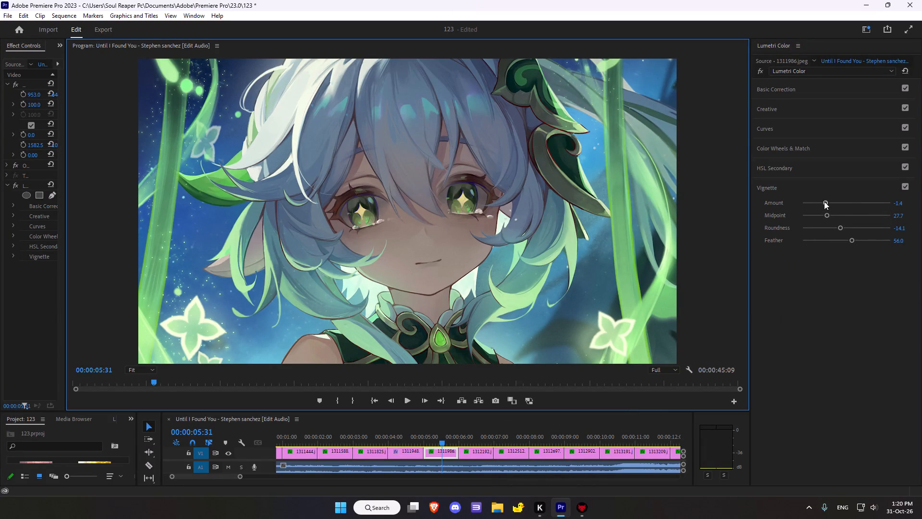
click(824, 201)
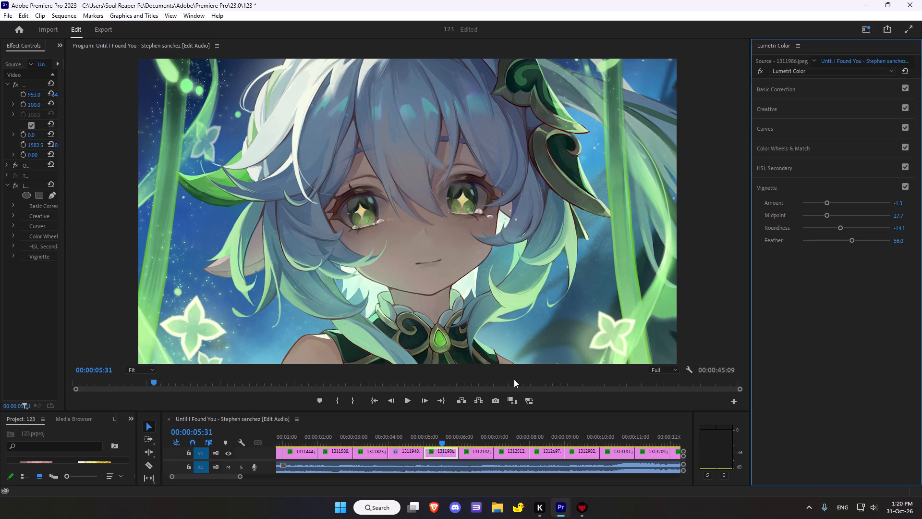
Move the playhead to clip 1312192.jpg and compare the image with its Lumetri Color effect off and on.
scroll(516, 377, down, 20)
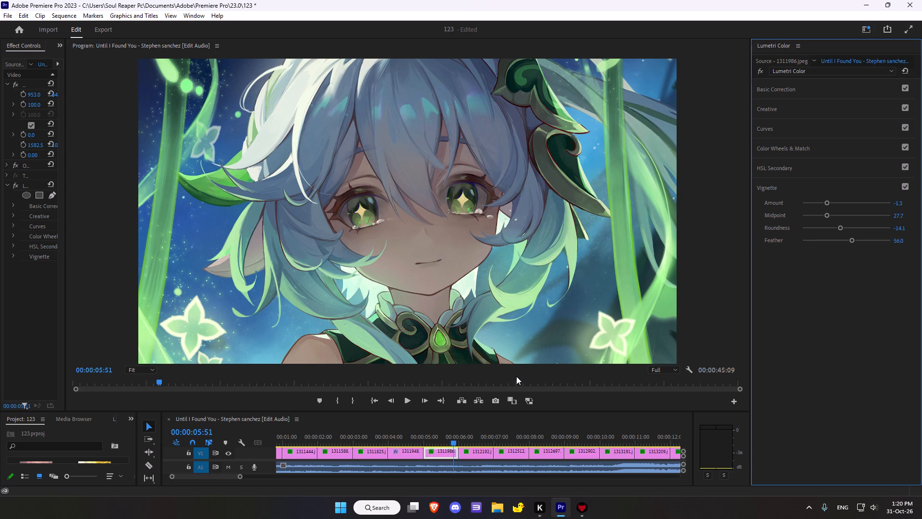
scroll(516, 376, down, 20)
scroll(516, 376, down, 10)
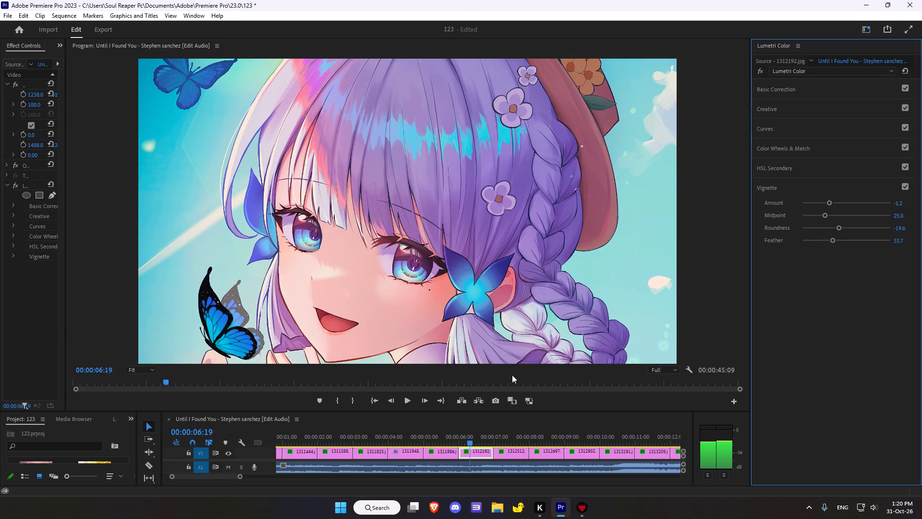
click(760, 70)
click(760, 70)
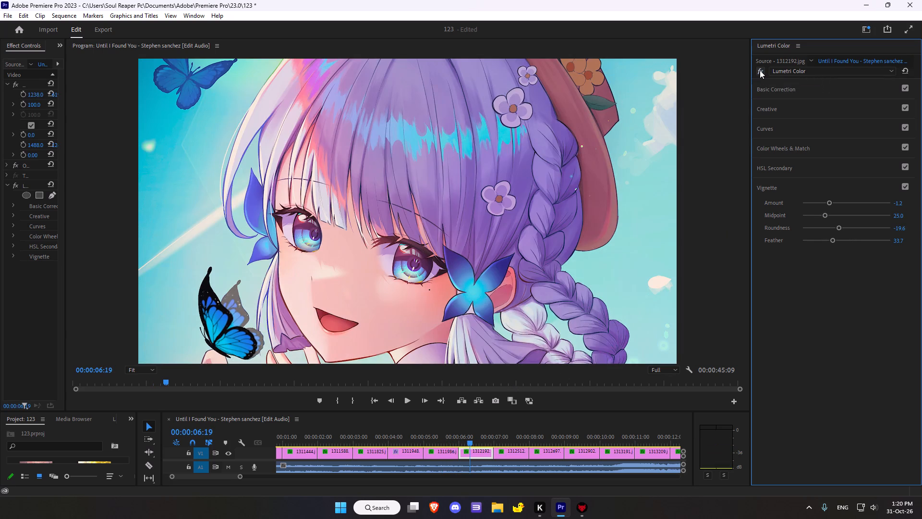
click(760, 70)
click(760, 70)
click(760, 70)
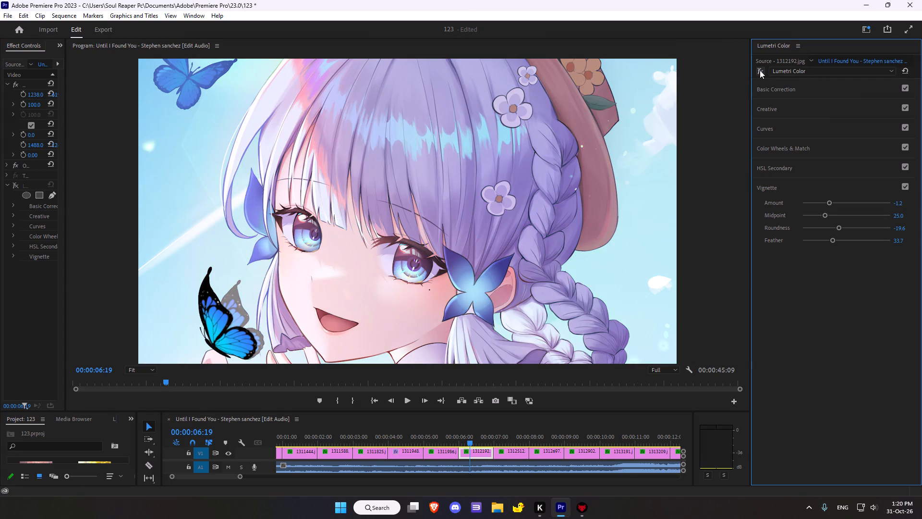
click(760, 70)
click(760, 70)
click(760, 70)
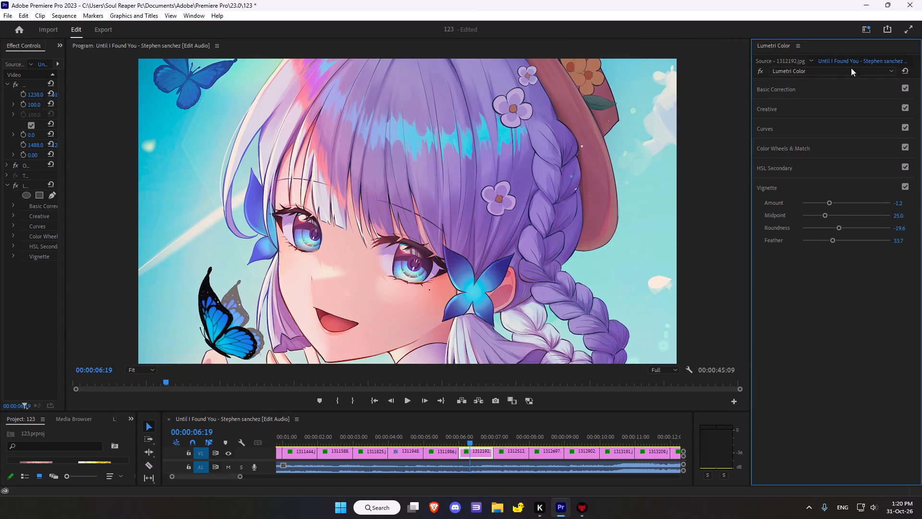
Reset the Lumetri Color effect on 1312192.jpg.
click(906, 67)
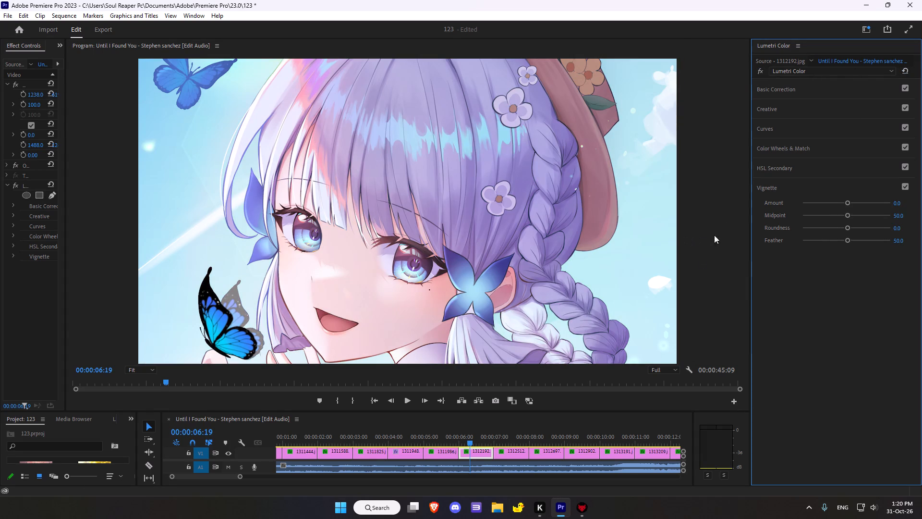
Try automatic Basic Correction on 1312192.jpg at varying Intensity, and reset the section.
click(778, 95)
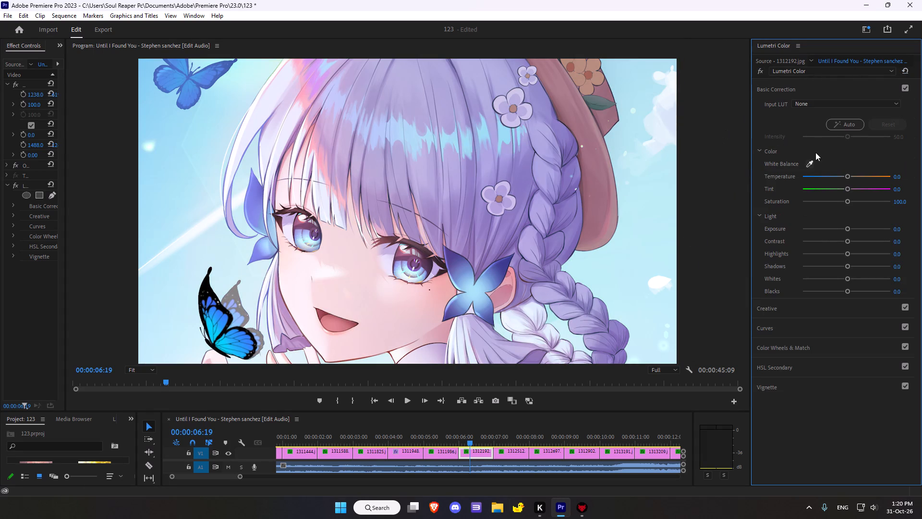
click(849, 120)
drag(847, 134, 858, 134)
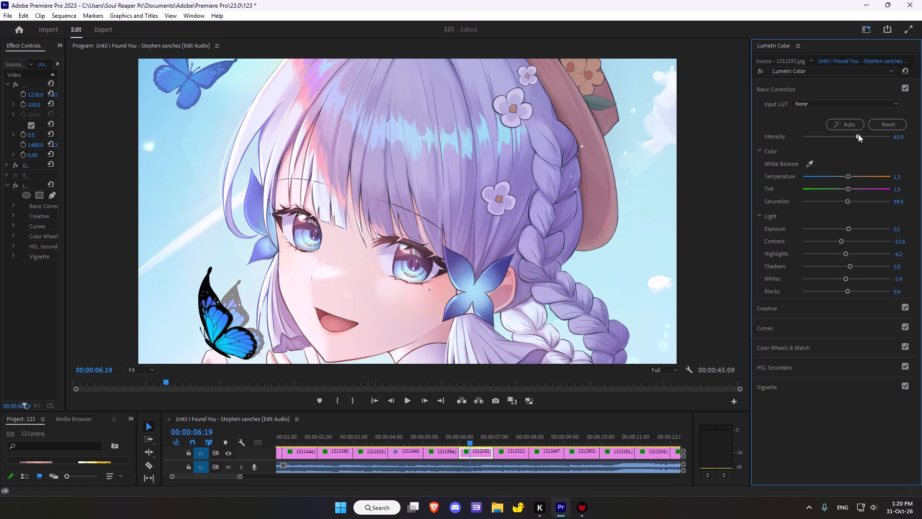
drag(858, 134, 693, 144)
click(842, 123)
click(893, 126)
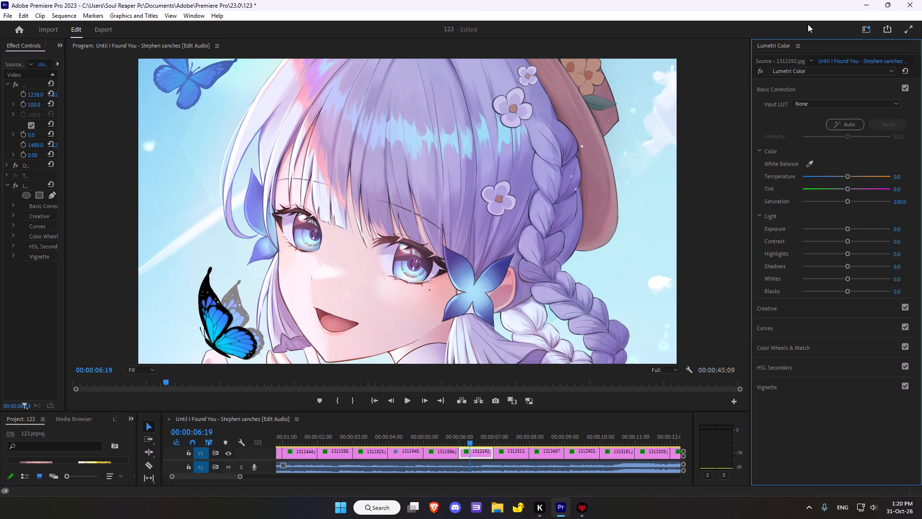
In Basic Correction for 1312192.jpg, keep Temperature at 0.0 and set Tint to 12.0 and Saturation to 115.2.
click(847, 178)
drag(847, 191, 855, 185)
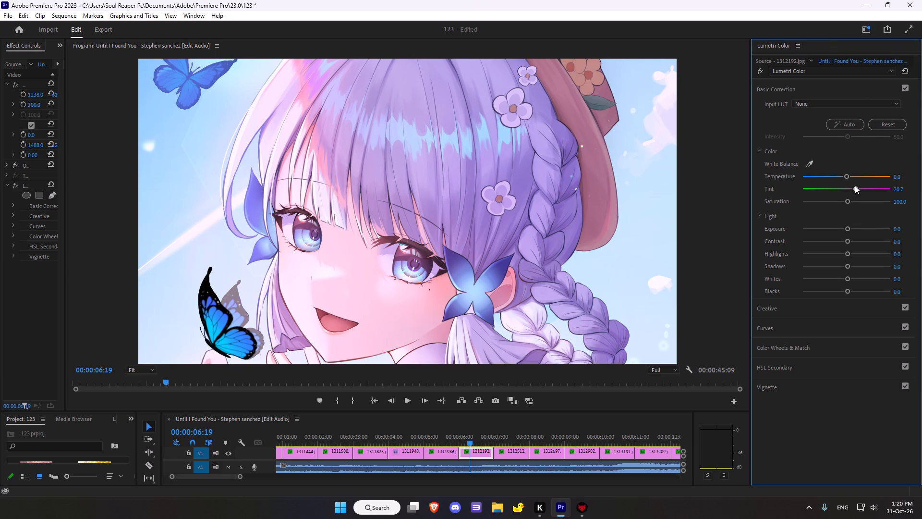
drag(855, 185, 851, 186)
click(849, 200)
Set the Light values to Exposure -0.1, Contrast 10.9, Highlights 1.1, Shadows 7.6, Whites 3.3 and Blacks -43.5.
click(848, 230)
drag(847, 243, 847, 245)
drag(847, 245, 848, 246)
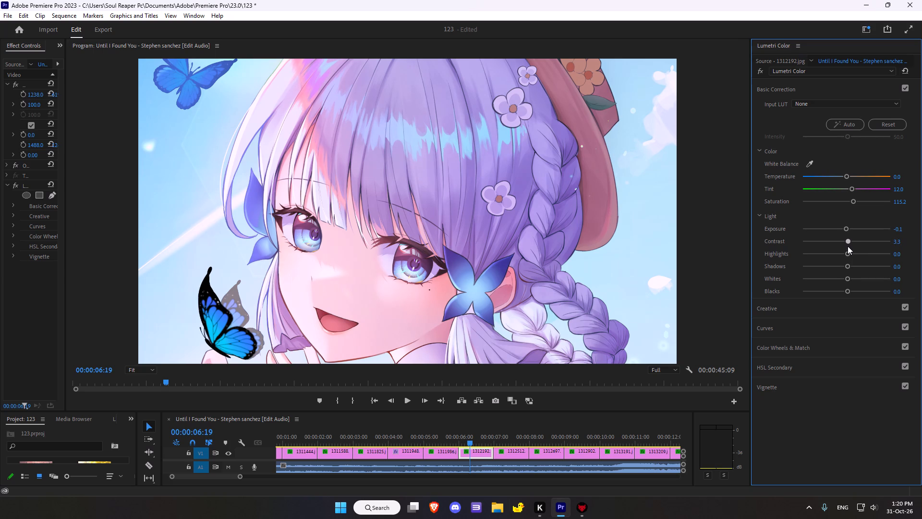
drag(848, 246, 849, 247)
drag(849, 247, 850, 247)
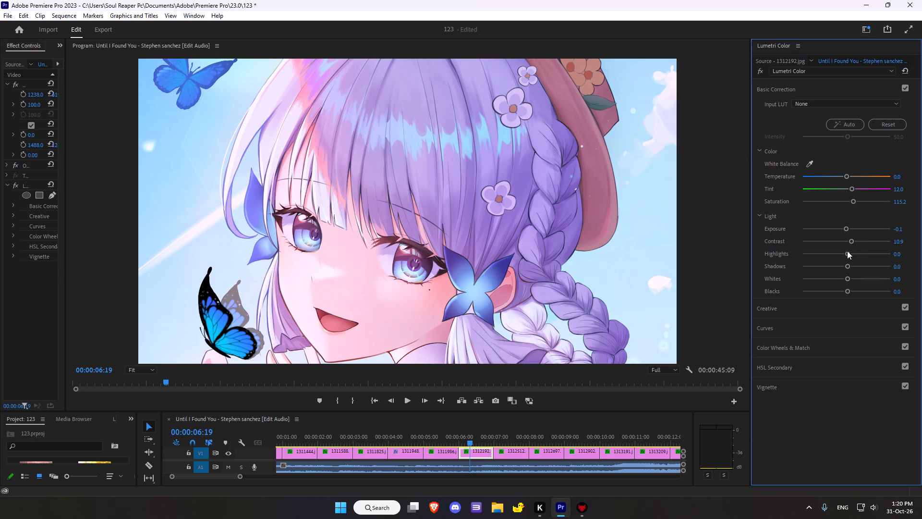
click(847, 251)
click(846, 265)
click(848, 278)
drag(849, 289, 829, 294)
drag(829, 294, 826, 294)
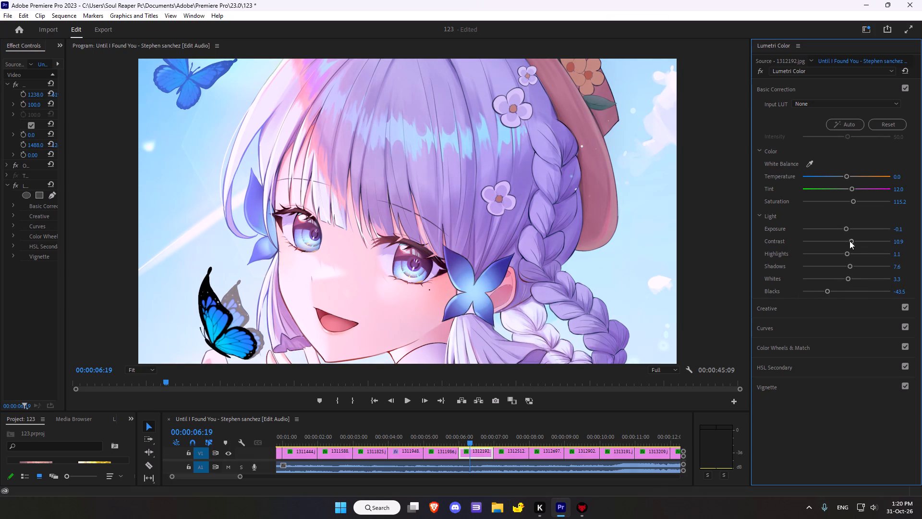
Refine Basic Correction to Contrast 6.5, Exposure -0.2 and Tint 5.4, and compare the grade with the effect off and on.
drag(850, 241, 849, 249)
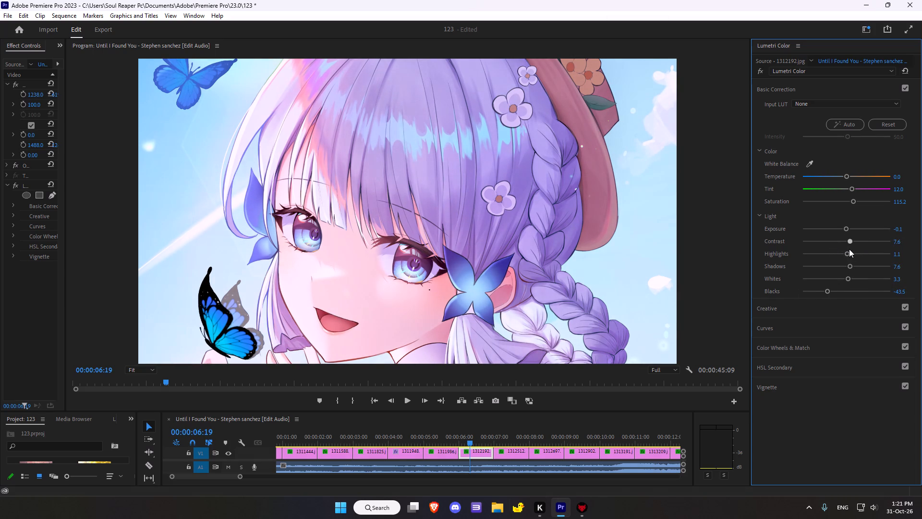
drag(849, 249, 849, 249)
drag(846, 226, 842, 230)
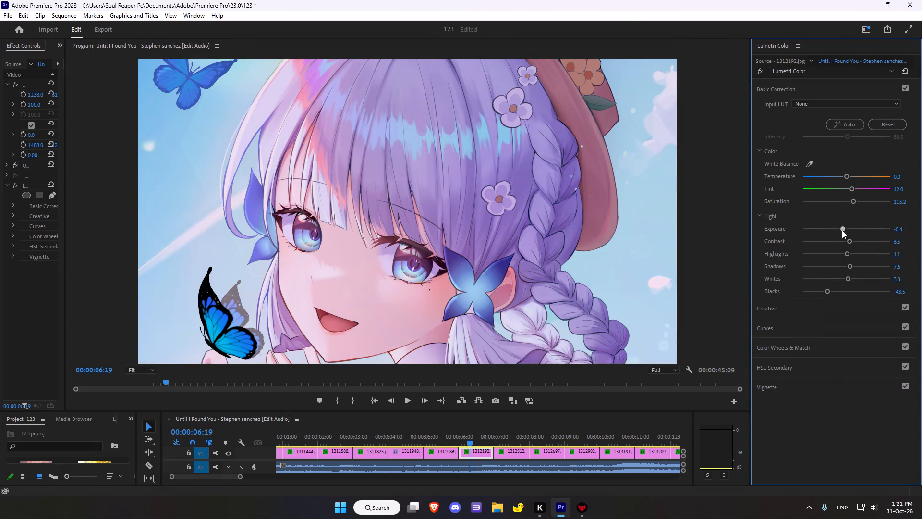
drag(842, 230, 844, 231)
click(852, 189)
click(760, 69)
click(760, 69)
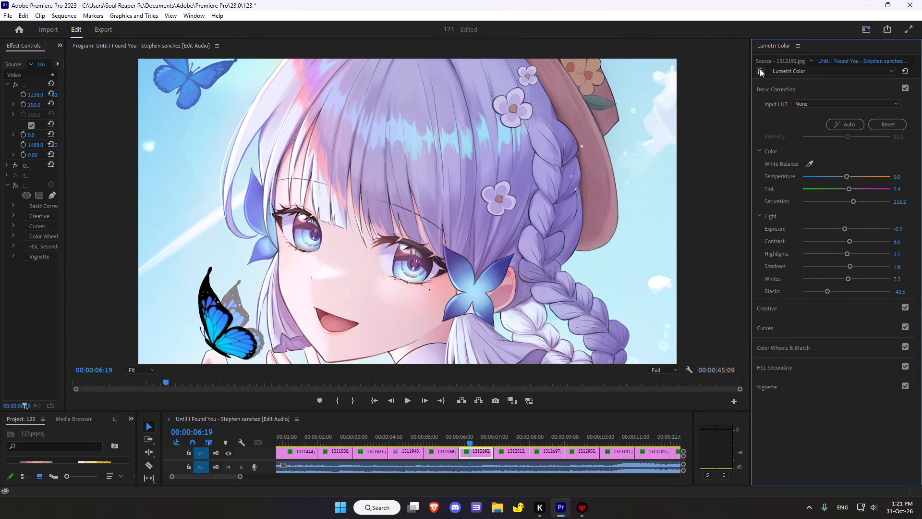
In the Creative adjustments for 1312192.jpg, set Sharpen to 72.8, Vibrance to 34.8 and Saturation to 108.7.
click(789, 312)
drag(851, 258, 874, 255)
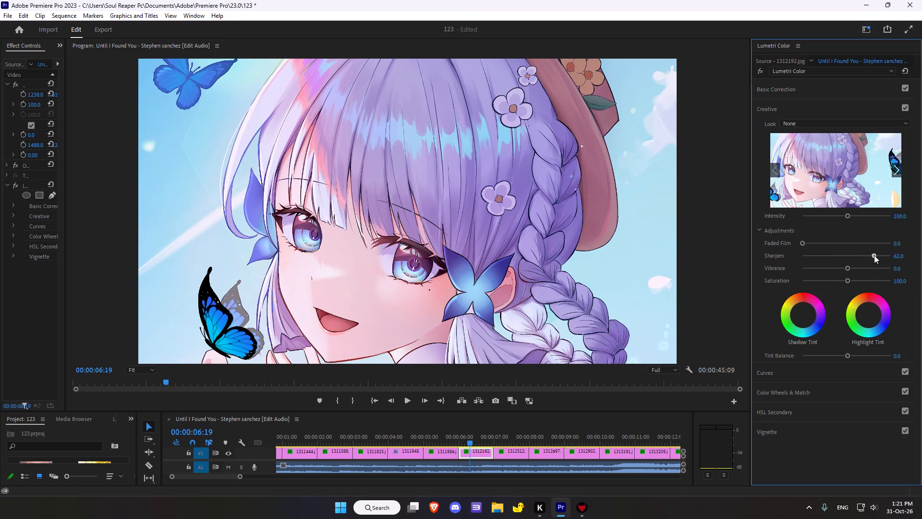
drag(874, 255, 878, 252)
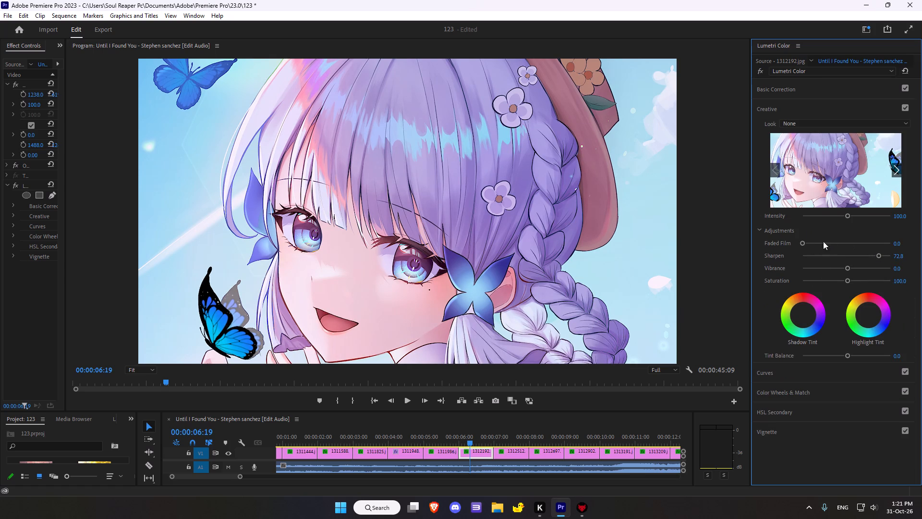
drag(849, 267, 861, 269)
click(849, 282)
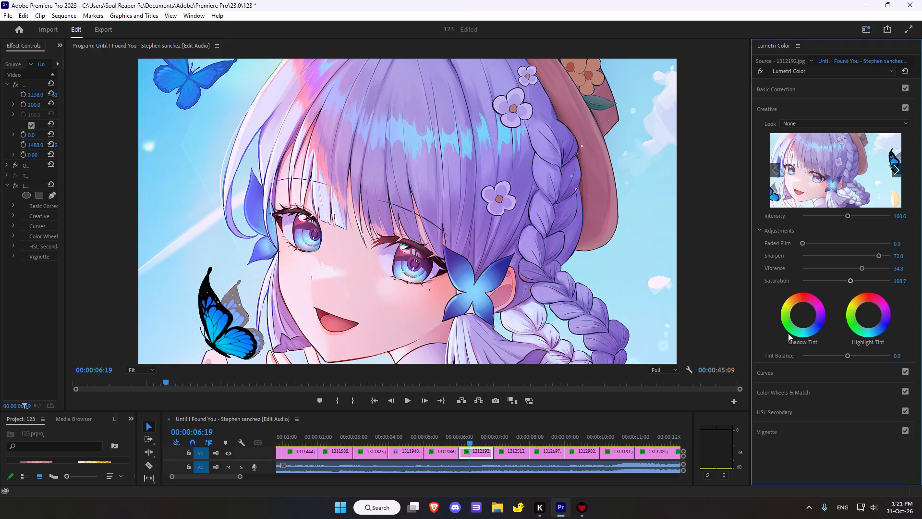
Adjust the Creative Shadow Tint and Highlight Tint wheels, leaving both close to their neutral centres.
drag(801, 315, 807, 323)
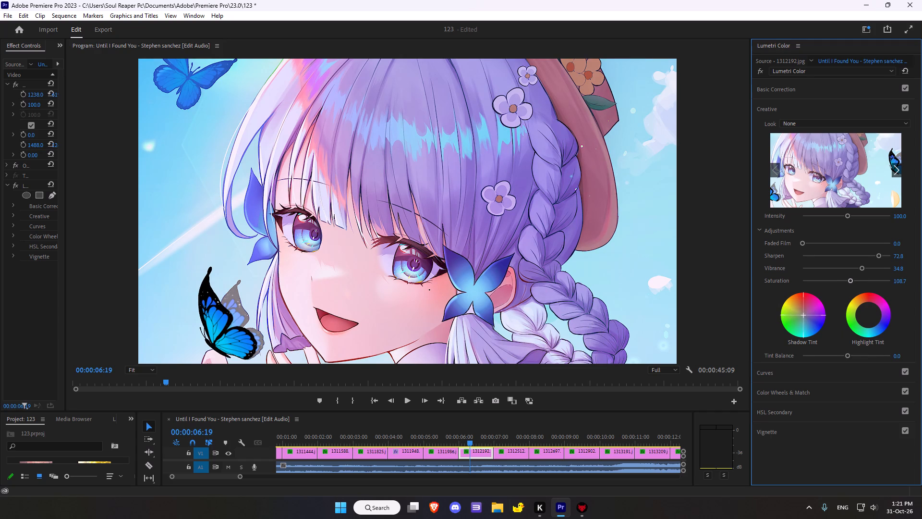
drag(807, 323, 791, 319)
drag(869, 313, 863, 324)
Pull the midpoint of the white RGB curve slightly down in Curves for 1312192.jpg, and compare the grade with the effect off and on.
scroll(825, 385, down, 2)
click(787, 373)
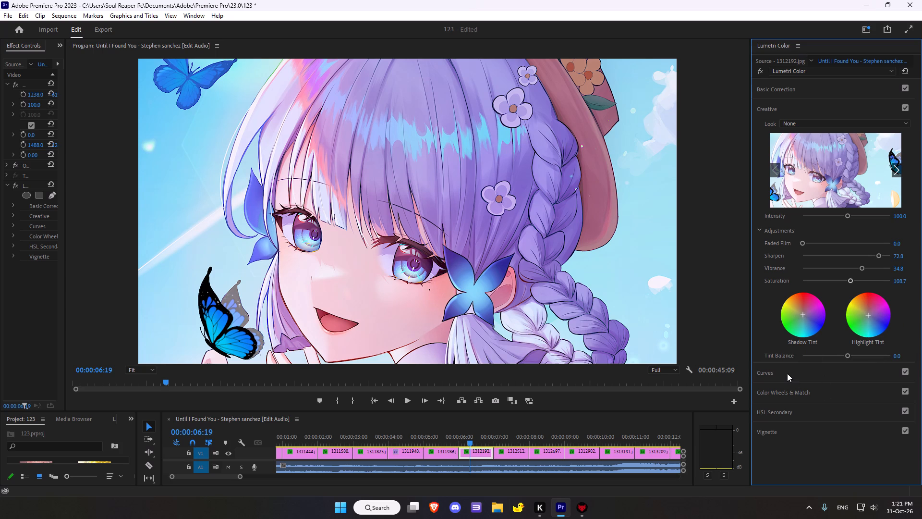
click(768, 372)
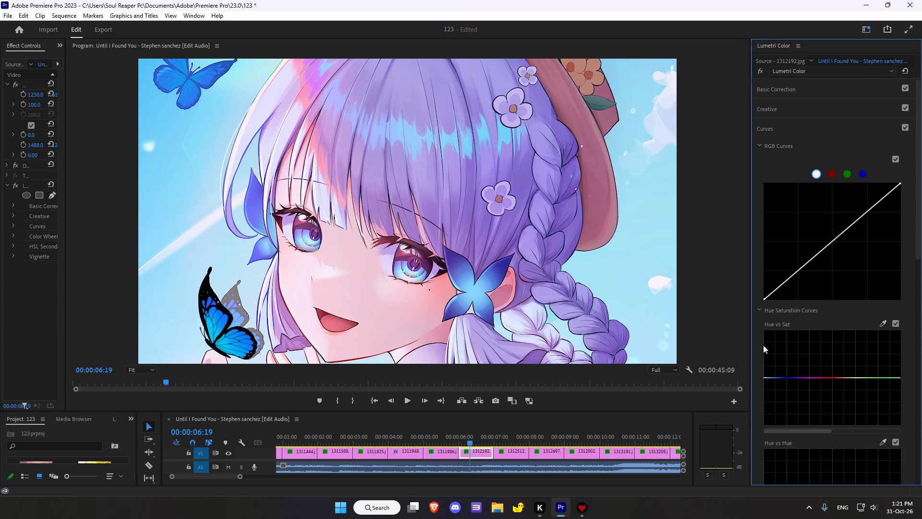
click(831, 243)
drag(831, 243, 835, 249)
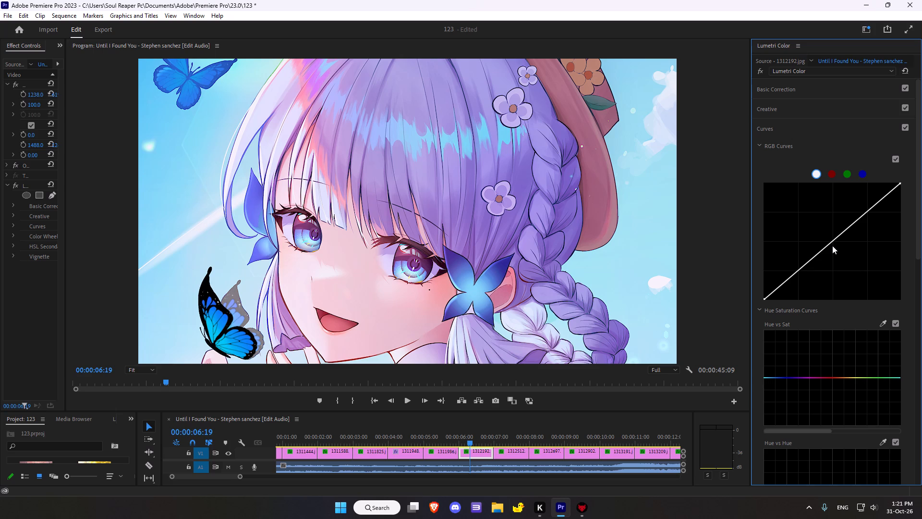
click(830, 242)
drag(831, 243, 835, 244)
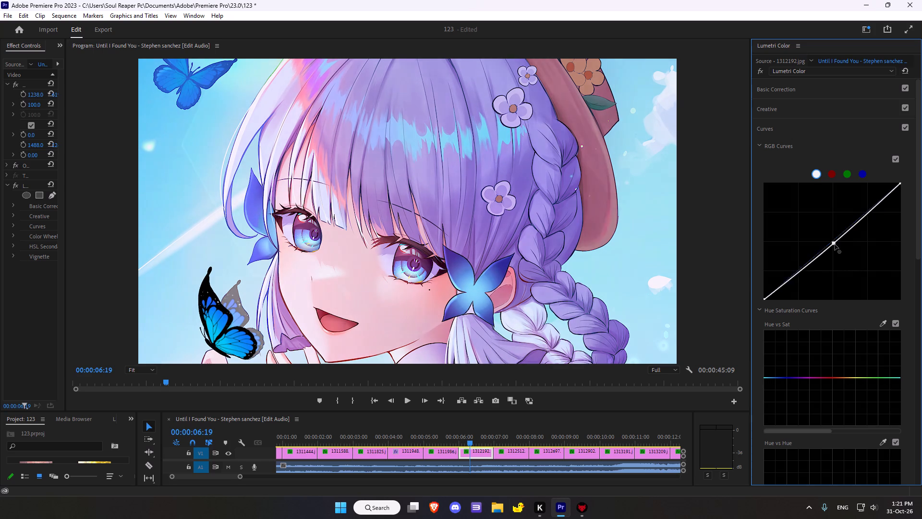
drag(835, 244, 836, 244)
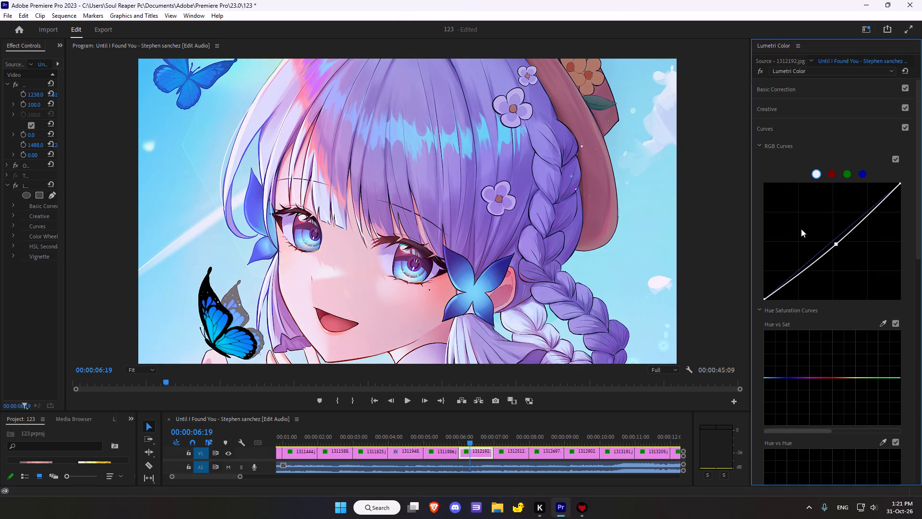
double_click(762, 71)
click(759, 74)
click(759, 74)
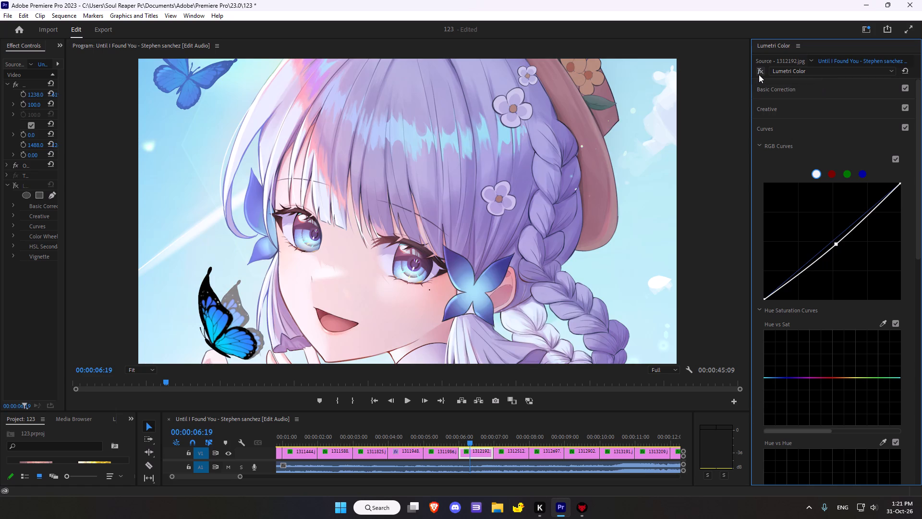
triple_click(759, 74)
click(758, 75)
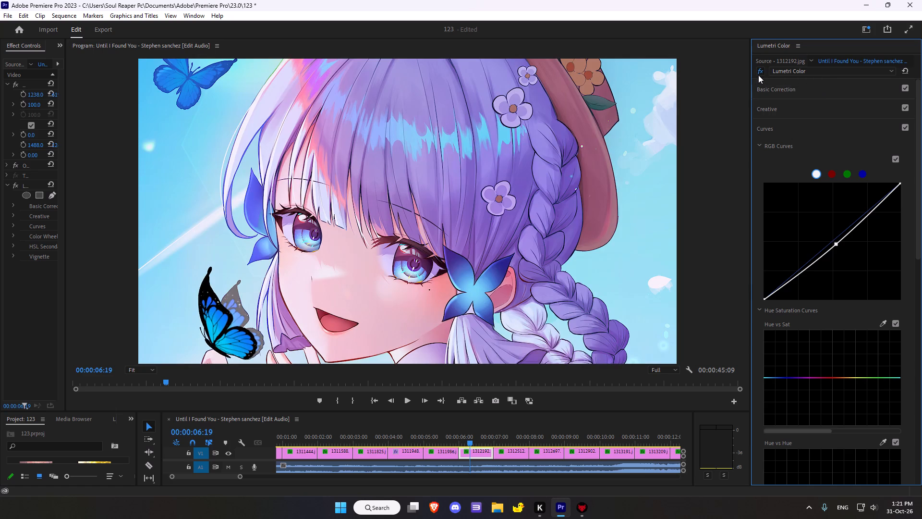
double_click(758, 75)
Sample the red of the character's mouth for the Hue vs Sat curve and raise that hue's saturation slightly.
scroll(861, 263, down, 7)
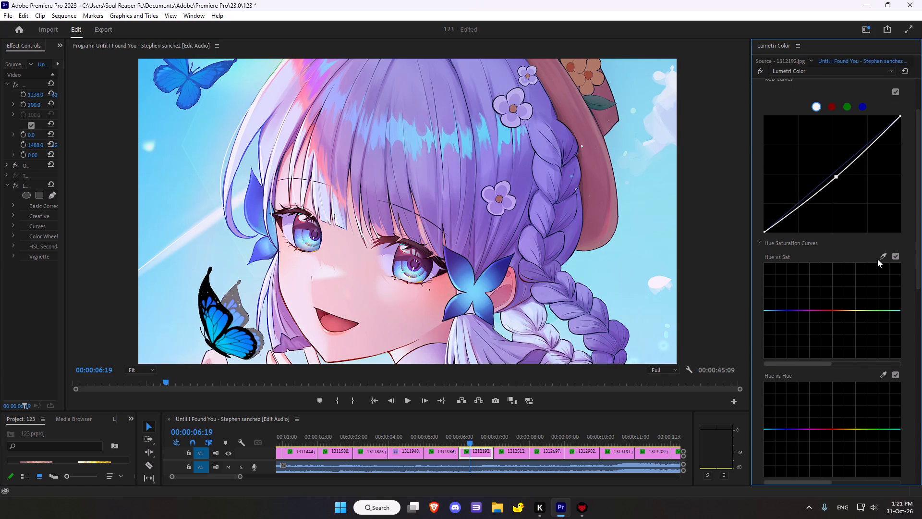
click(879, 258)
click(880, 257)
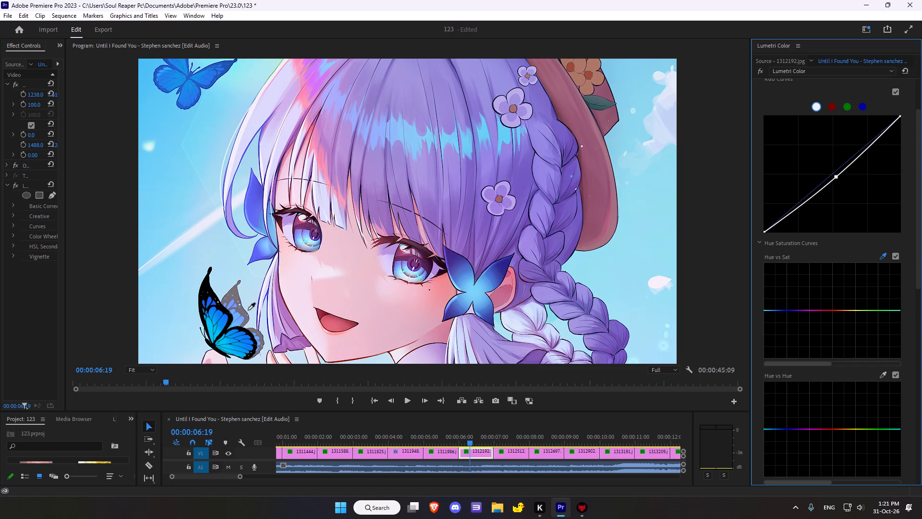
click(335, 326)
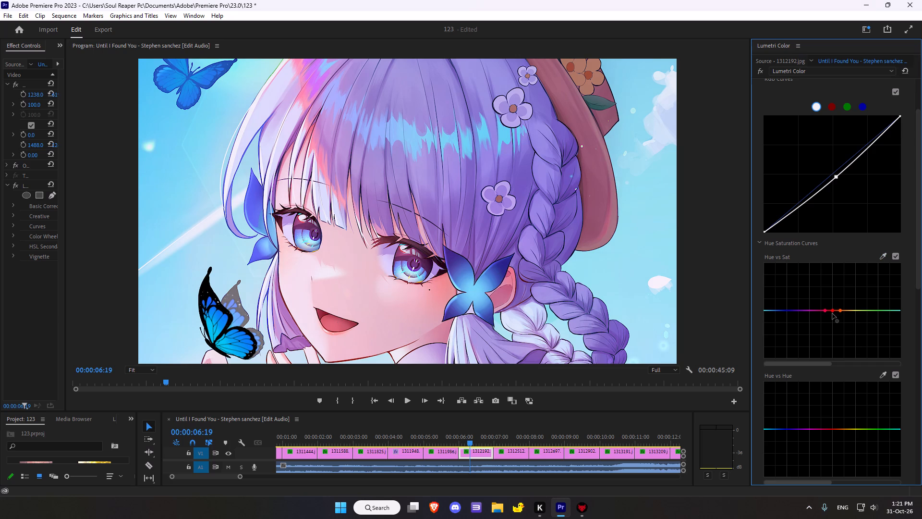
drag(833, 312, 829, 287)
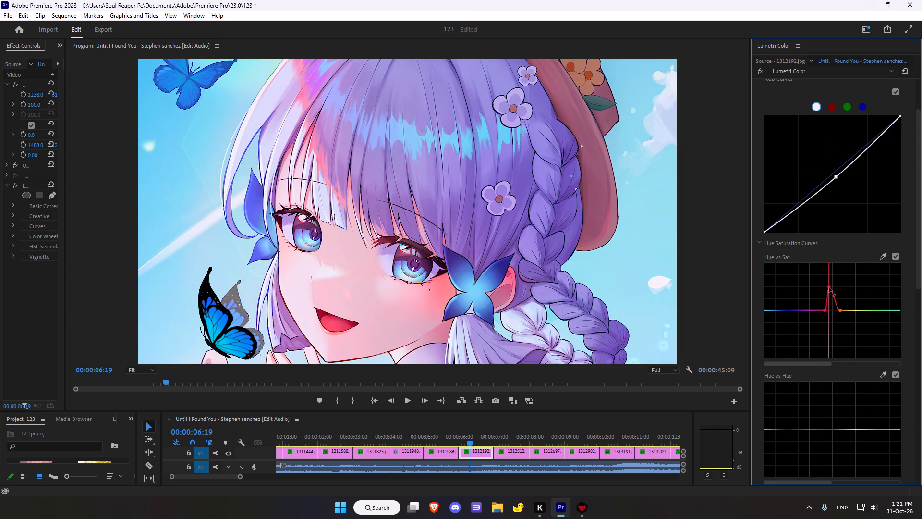
drag(829, 287, 826, 310)
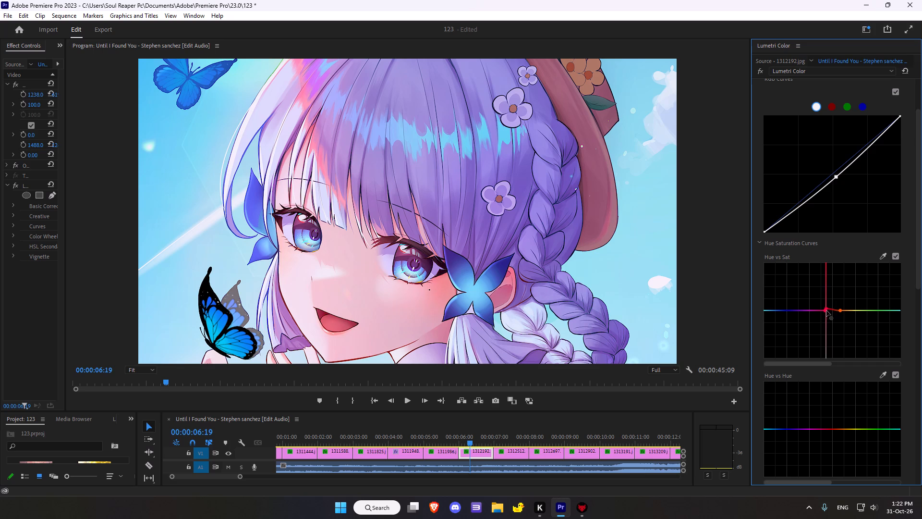
drag(826, 310, 828, 320)
drag(828, 320, 826, 309)
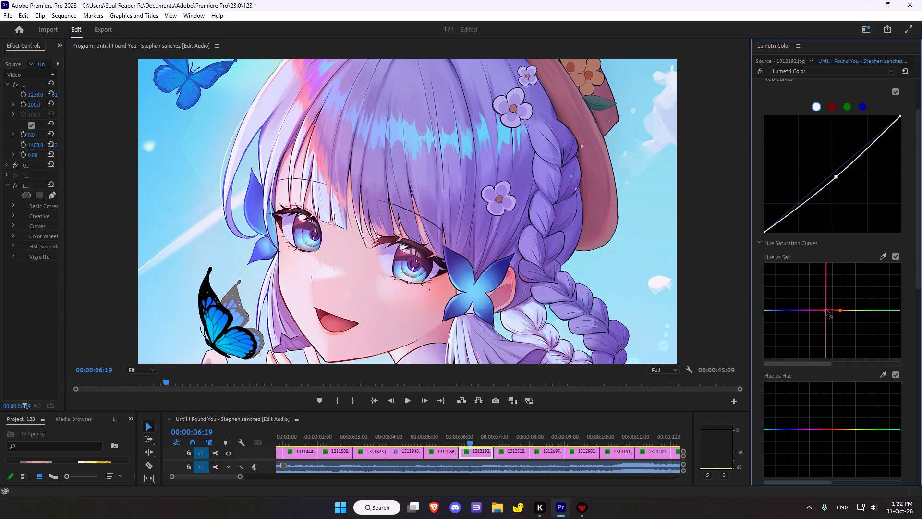
drag(826, 309, 821, 293)
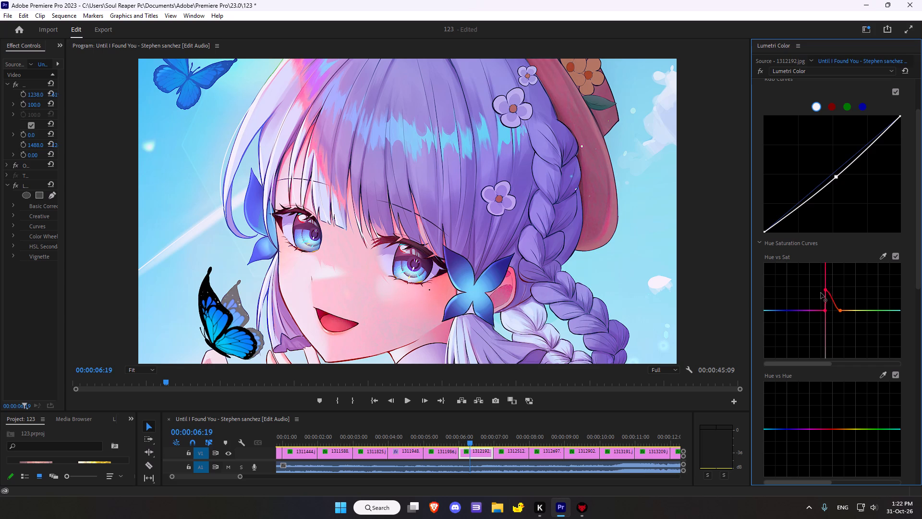
drag(821, 293, 834, 312)
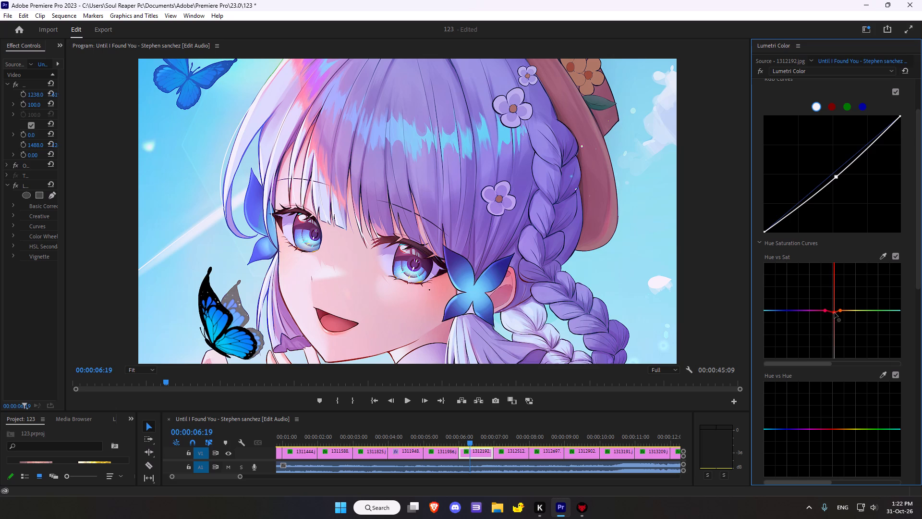
drag(834, 312, 834, 324)
drag(834, 324, 831, 308)
drag(831, 308, 833, 301)
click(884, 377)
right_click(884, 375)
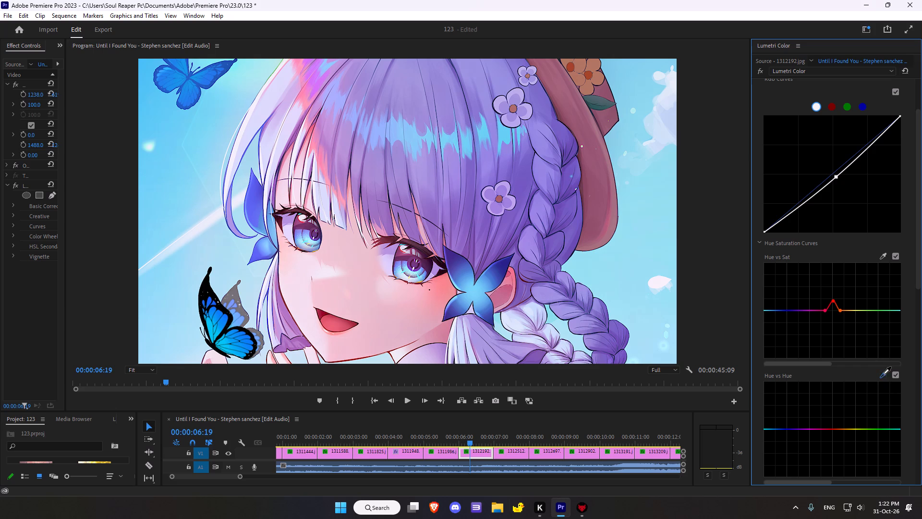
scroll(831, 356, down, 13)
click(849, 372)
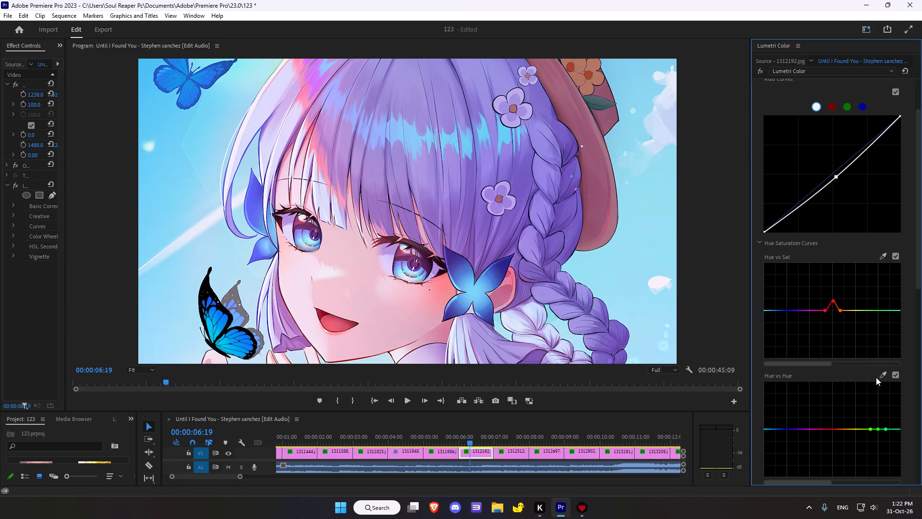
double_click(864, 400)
Look through the remaining Hue vs Hue, Hue vs Luma, Luma vs Sat and Sat vs Sat curves.
scroll(860, 380, down, 7)
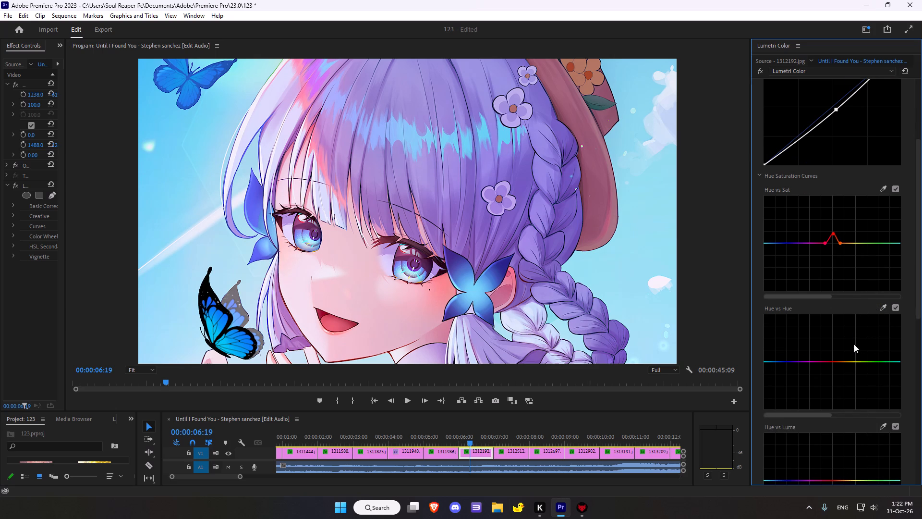
scroll(854, 344, down, 14)
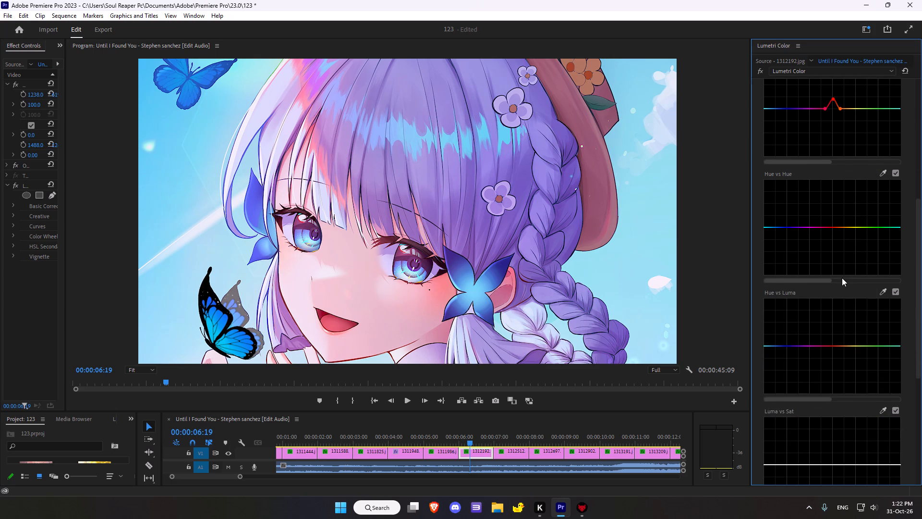
scroll(842, 278, down, 1)
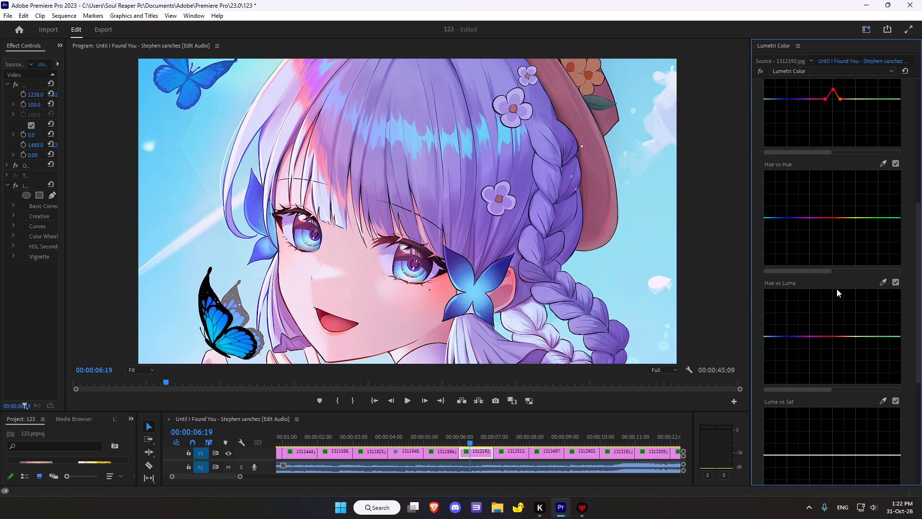
scroll(837, 289, down, 11)
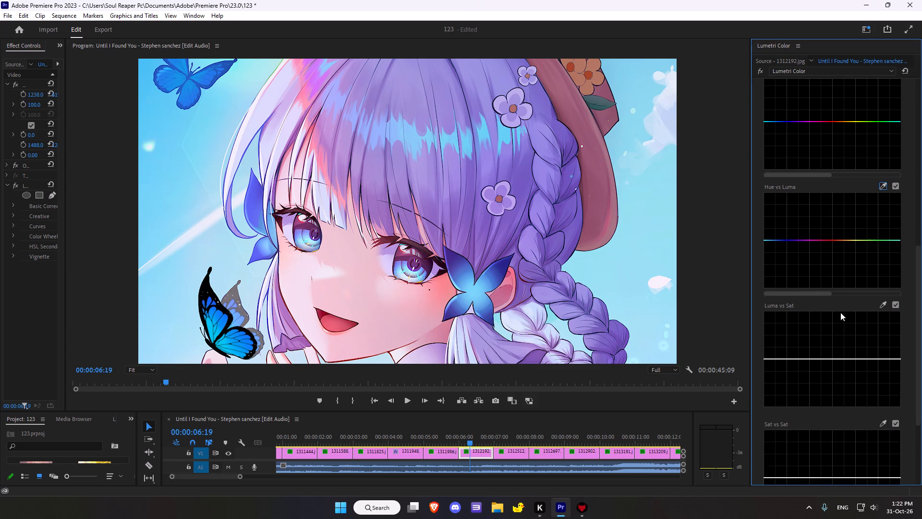
scroll(839, 311, down, 7)
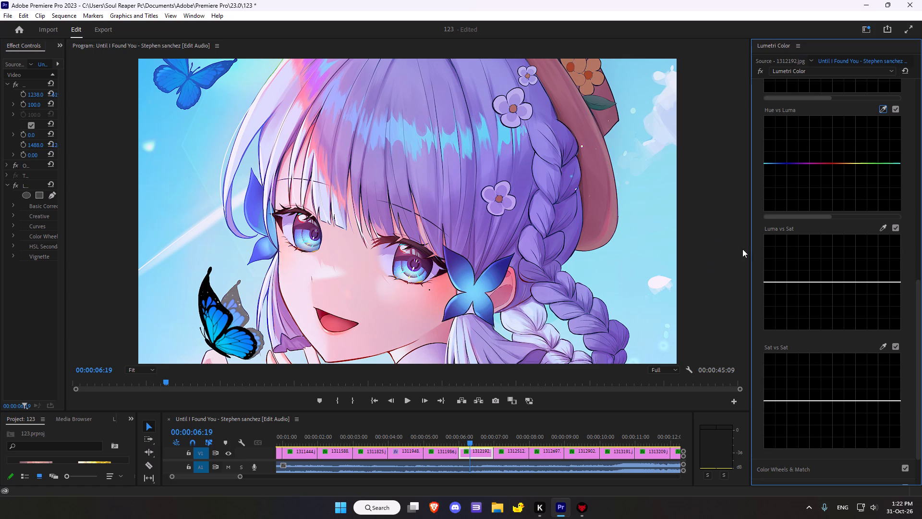
scroll(809, 242, down, 1)
click(881, 220)
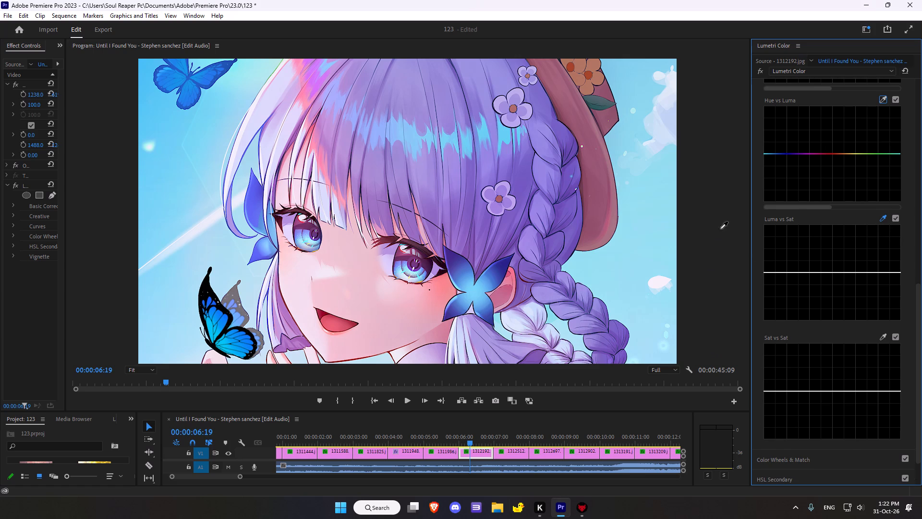
scroll(861, 218, down, 5)
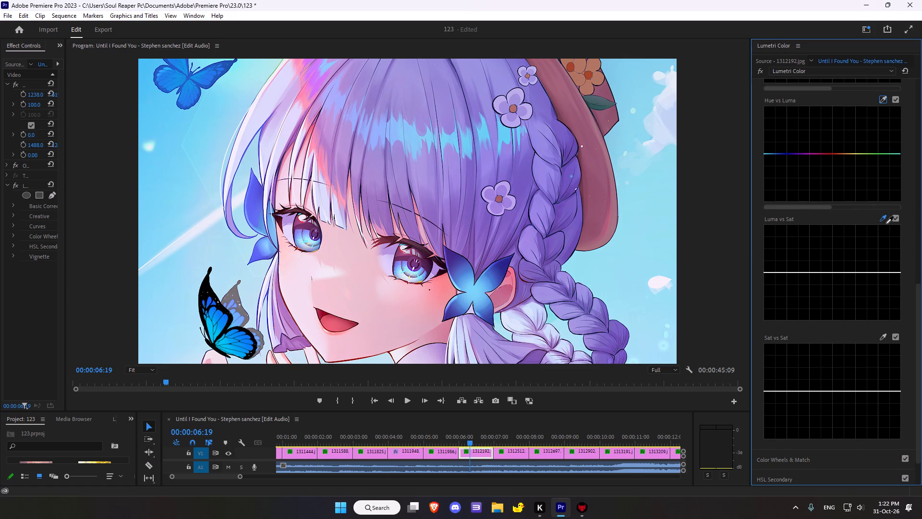
click(885, 222)
double_click(840, 261)
scroll(846, 242, down, 12)
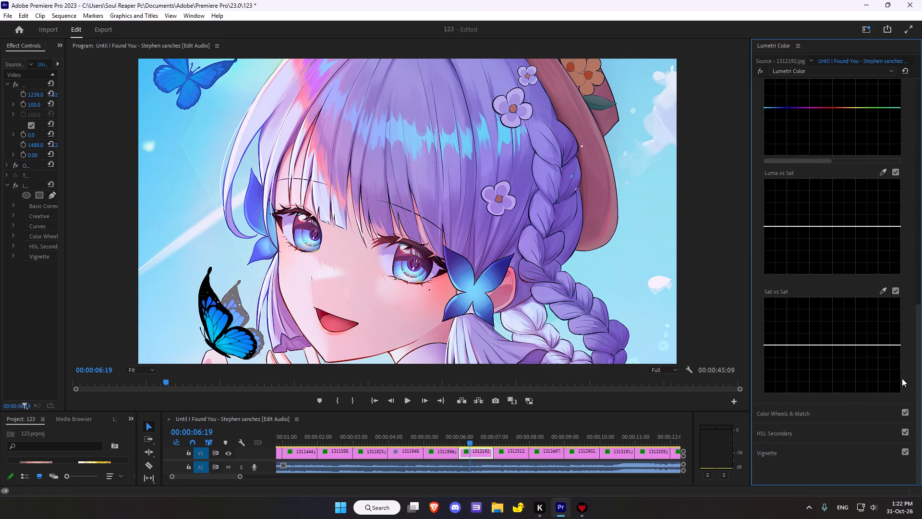
Review the Vignette and Basic Correction settings, and compare the 1312192.jpg grade with its ungraded version and with the next clip, 1312512.png.
click(774, 449)
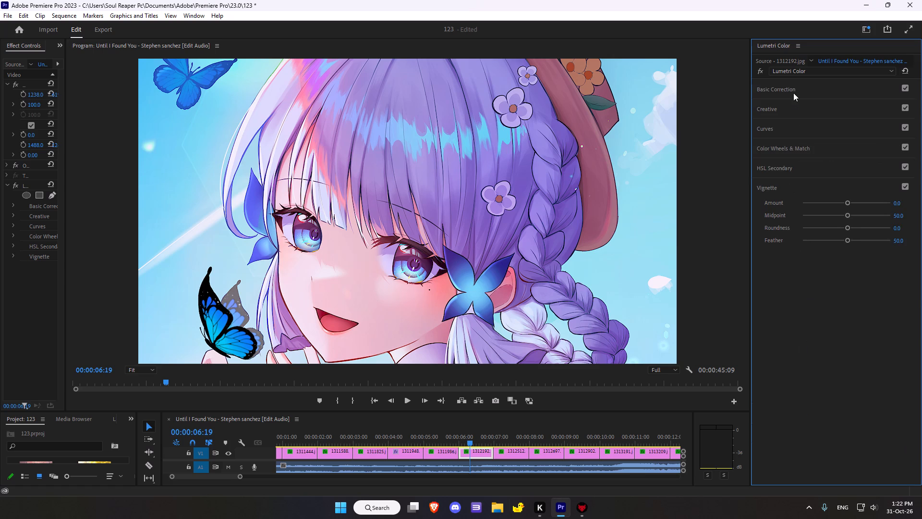
click(794, 89)
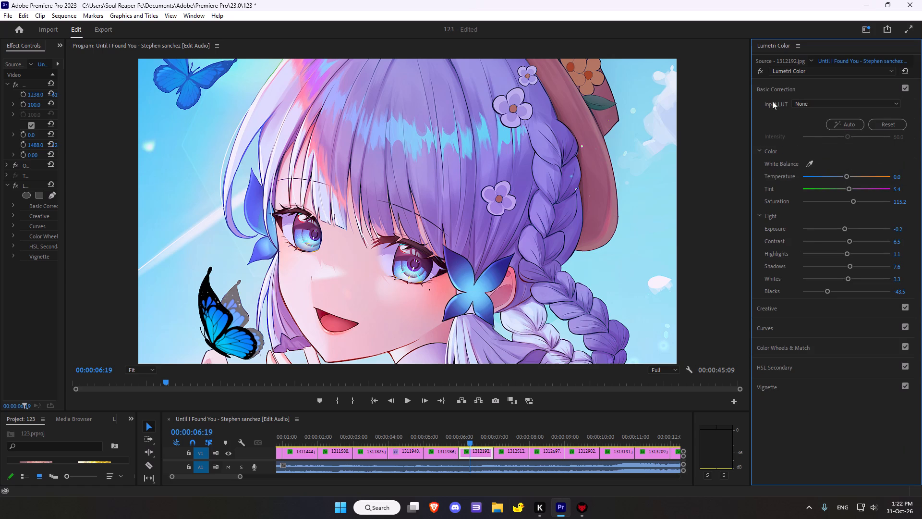
click(761, 72)
click(761, 72)
click(510, 429)
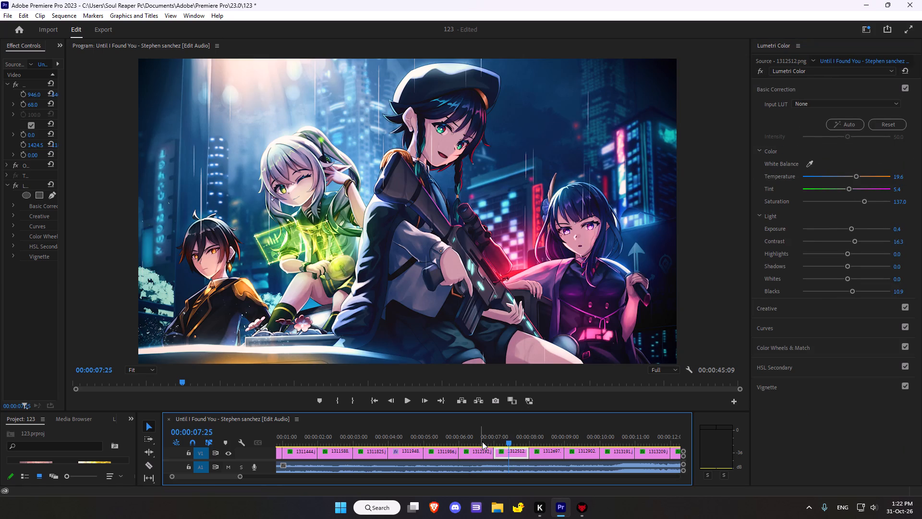
click(473, 439)
scroll(531, 379, down, 3)
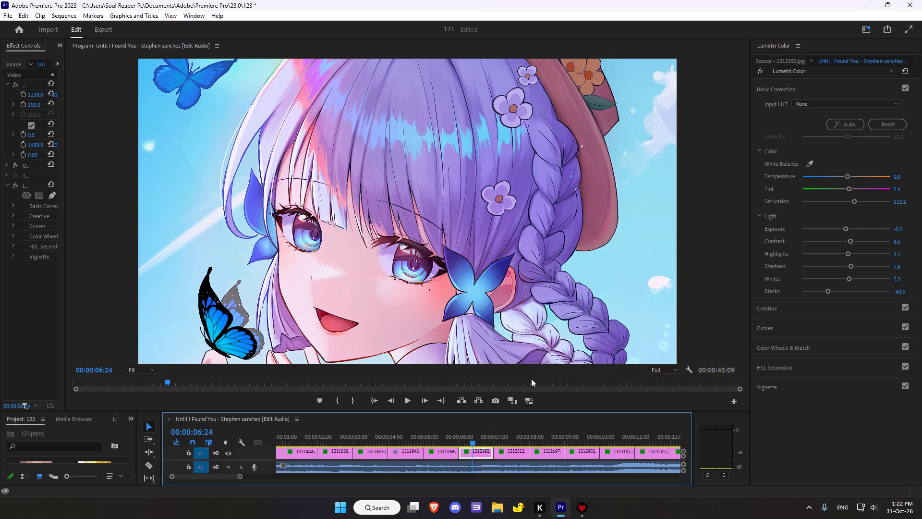
Move on to the 1312512.png clip in the sequence and compare its existing grade with the Lumetri effect off and on.
scroll(541, 386, down, 8)
scroll(538, 373, down, 20)
scroll(538, 373, down, 1)
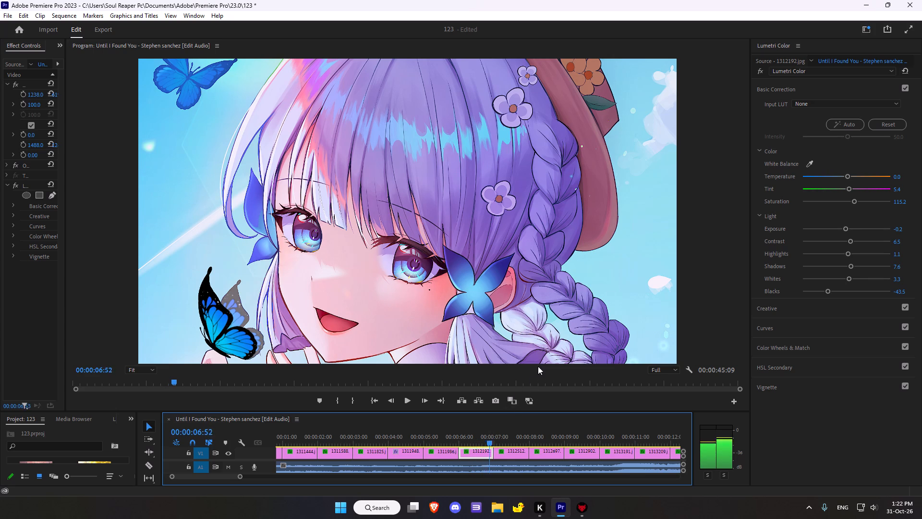
scroll(538, 366, down, 20)
scroll(538, 366, down, 6)
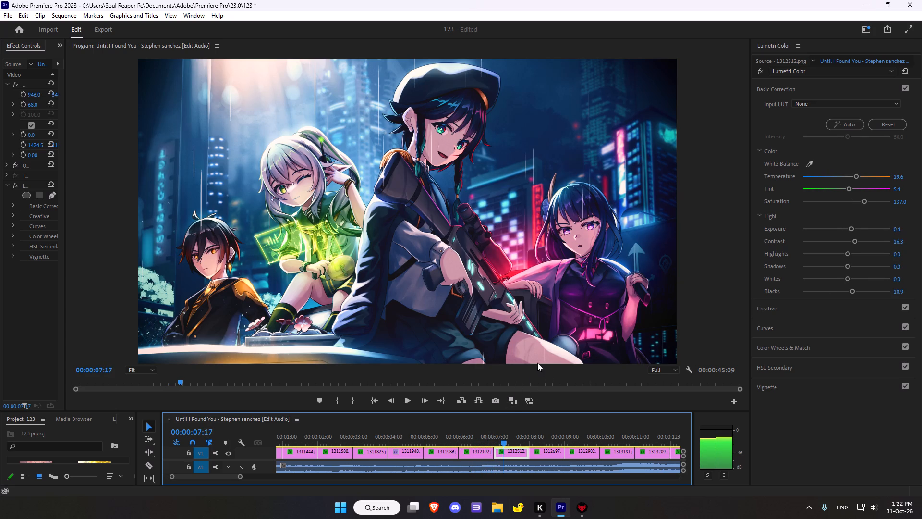
scroll(537, 363, down, 7)
scroll(537, 361, up, 1)
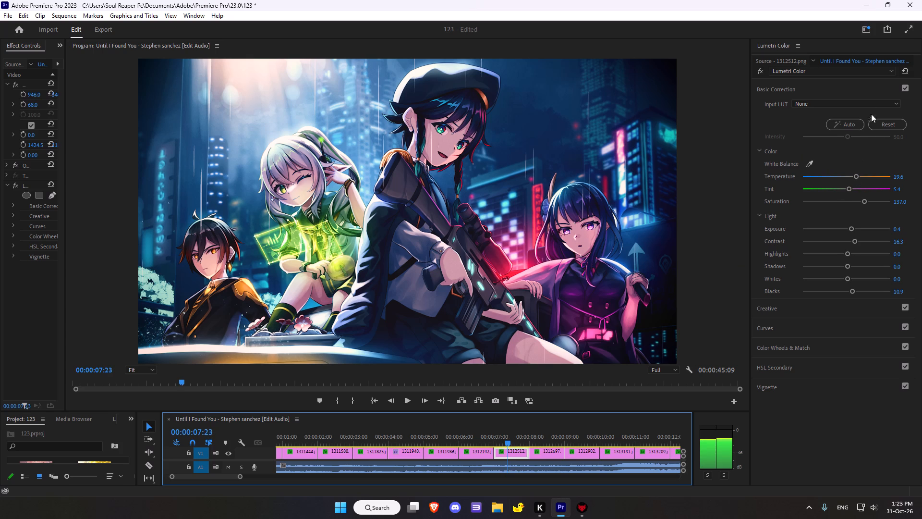
click(759, 68)
click(759, 68)
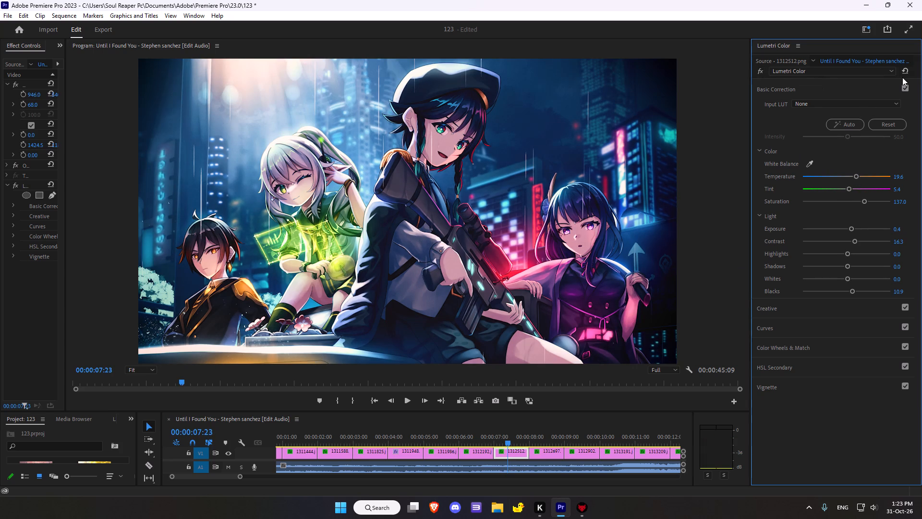
Reset the Lumetri grade on 1312512.png and set Temperature to -3.3, Tint to 17.4 and Saturation to 135.9.
click(903, 72)
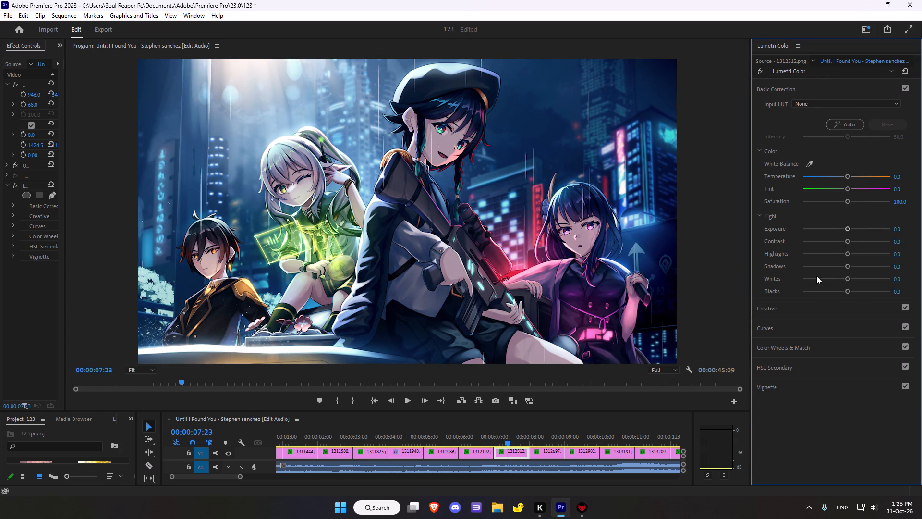
click(848, 177)
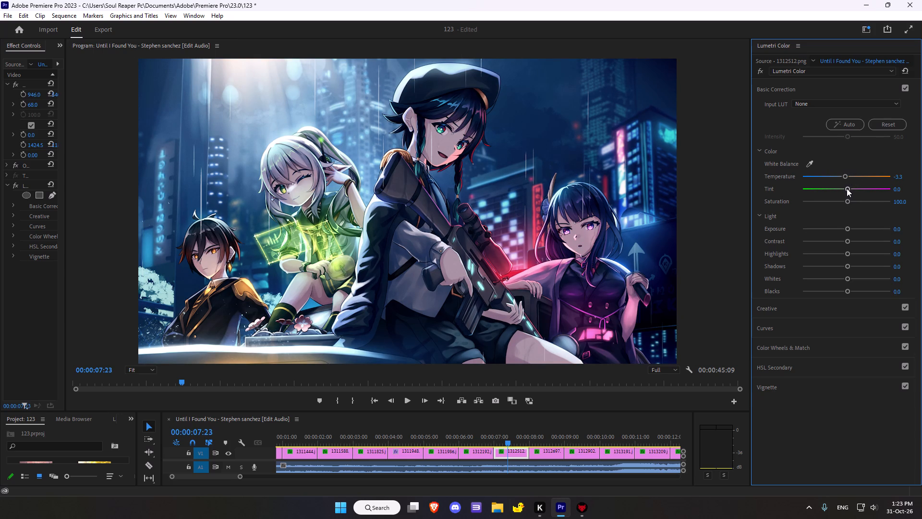
drag(847, 188, 853, 190)
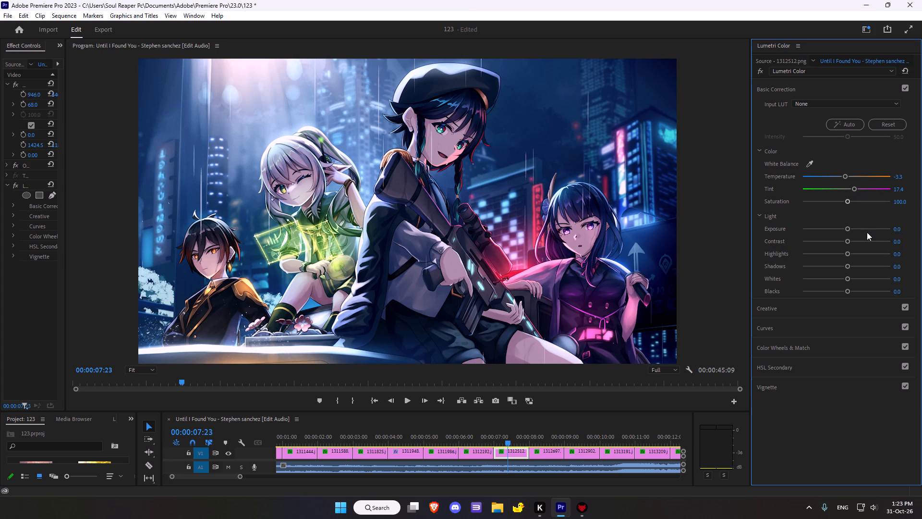
drag(849, 202, 861, 204)
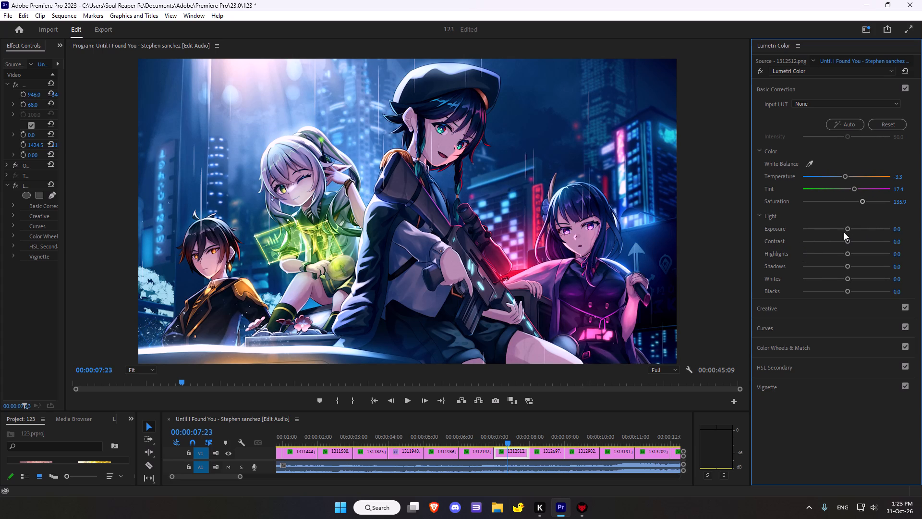
Adjust the Light settings of 1312512.png to Contrast 13.0, Highlights -6.5, Shadows 6.5, Whites -16.3 and Blacks 12.0, keeping Exposure at 0.0.
click(848, 230)
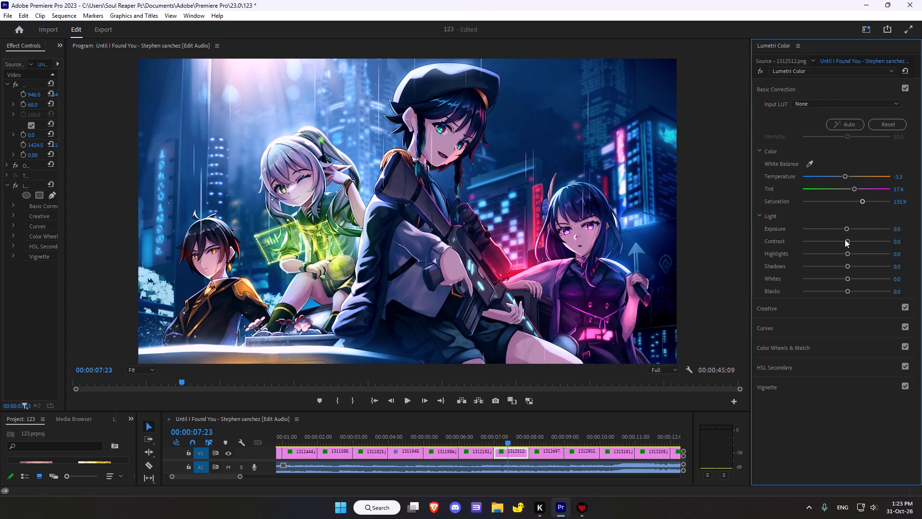
click(849, 241)
drag(848, 252, 839, 255)
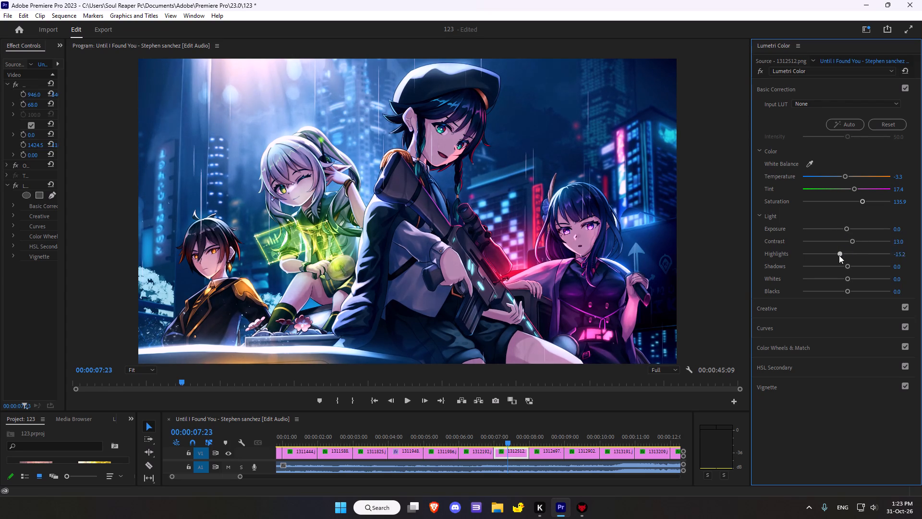
drag(839, 255, 843, 258)
click(849, 269)
drag(847, 278, 843, 280)
drag(843, 280, 838, 278)
drag(845, 292, 851, 286)
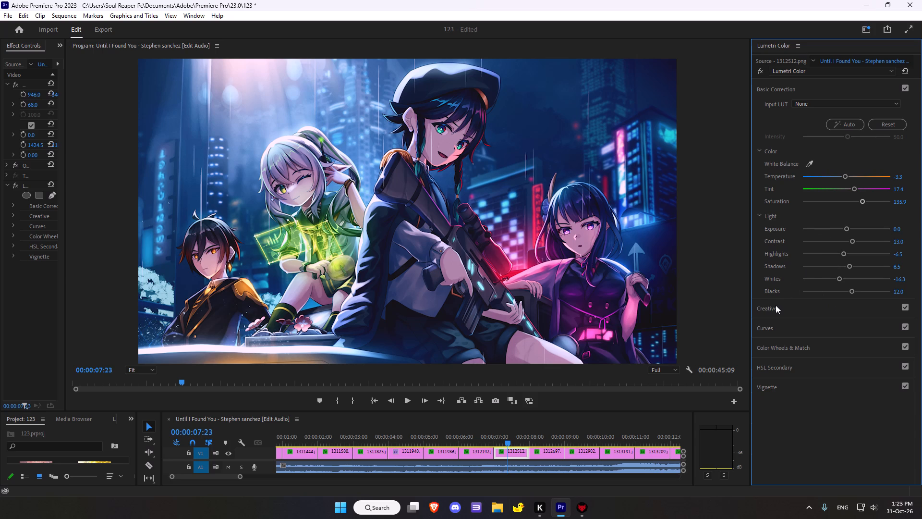
Set Sharpen to 65.2 in the Creative adjustments for 1312512.png.
click(775, 305)
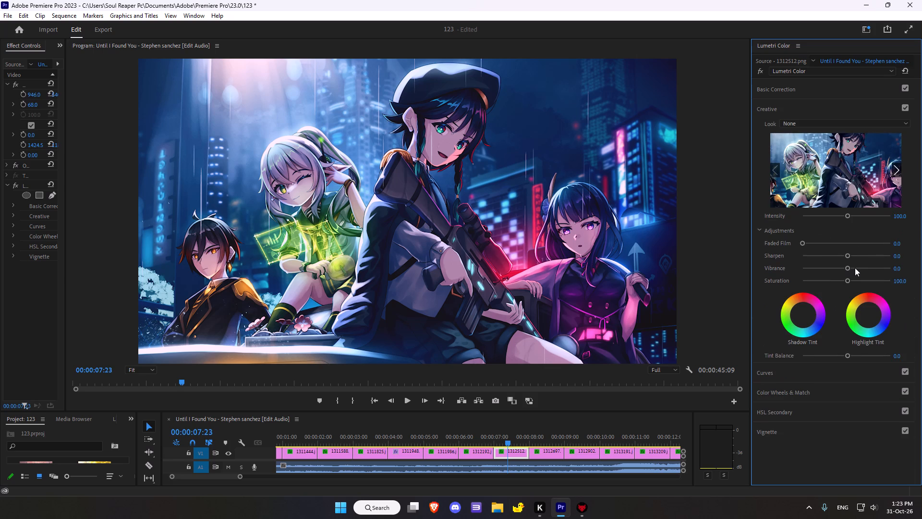
scroll(846, 262, down, 1)
drag(850, 256, 863, 254)
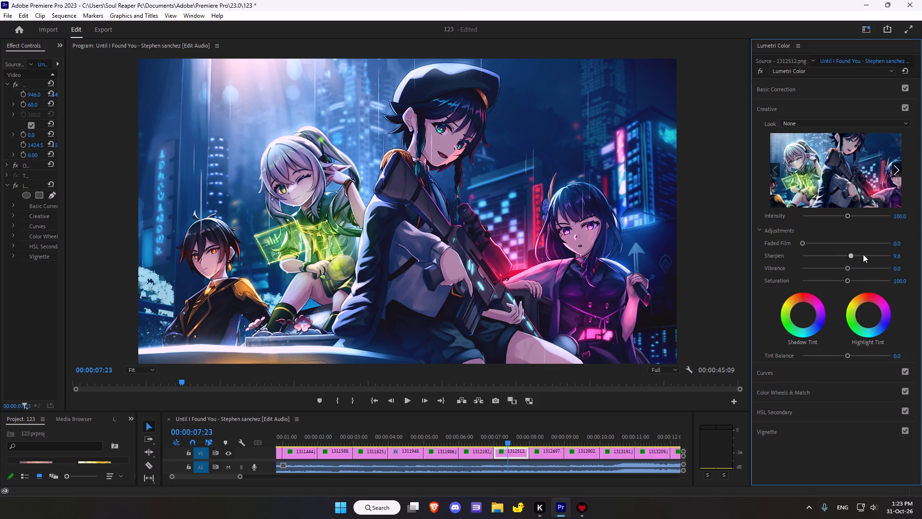
drag(863, 254, 876, 250)
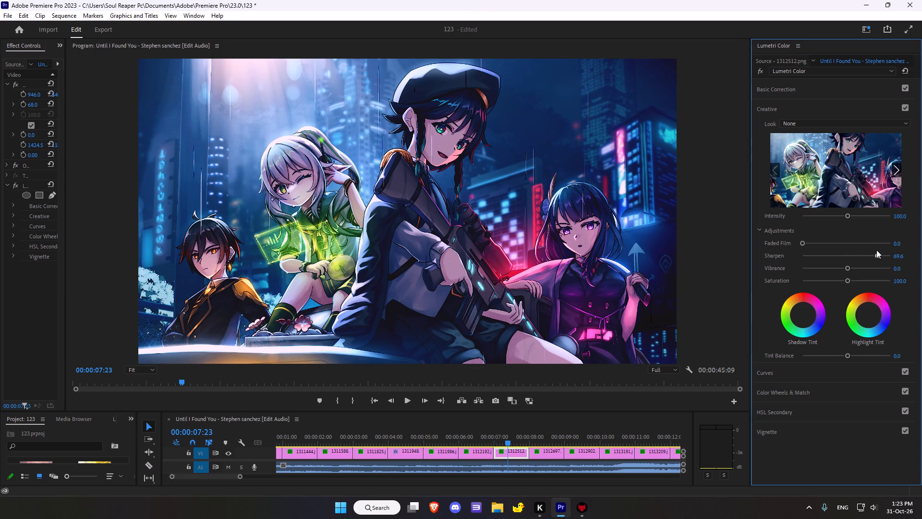
drag(876, 250, 874, 258)
Shift the Shadow Tint slightly towards yellow-green and the Highlight Tint slightly towards green.
drag(803, 316, 777, 315)
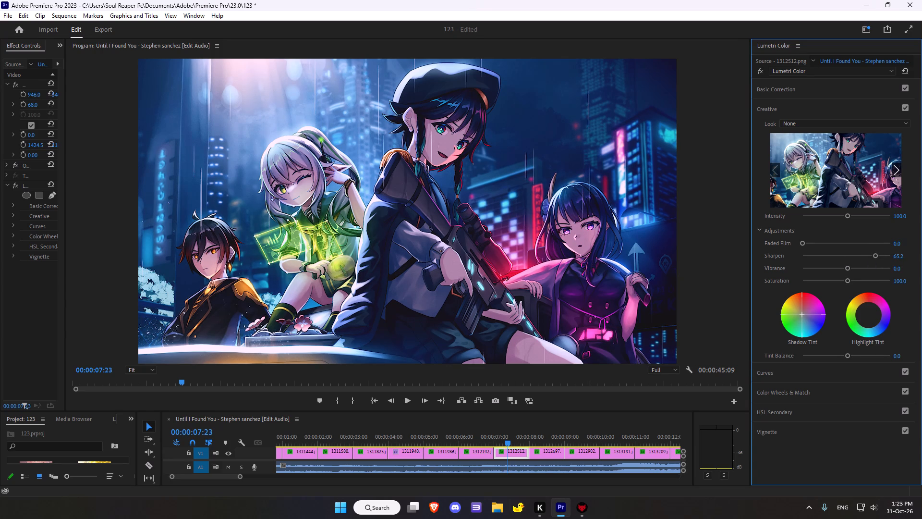
drag(777, 315, 772, 298)
drag(870, 311, 826, 332)
Add a midpoint to the white RGB curve in Curves for 1312512.png.
click(776, 371)
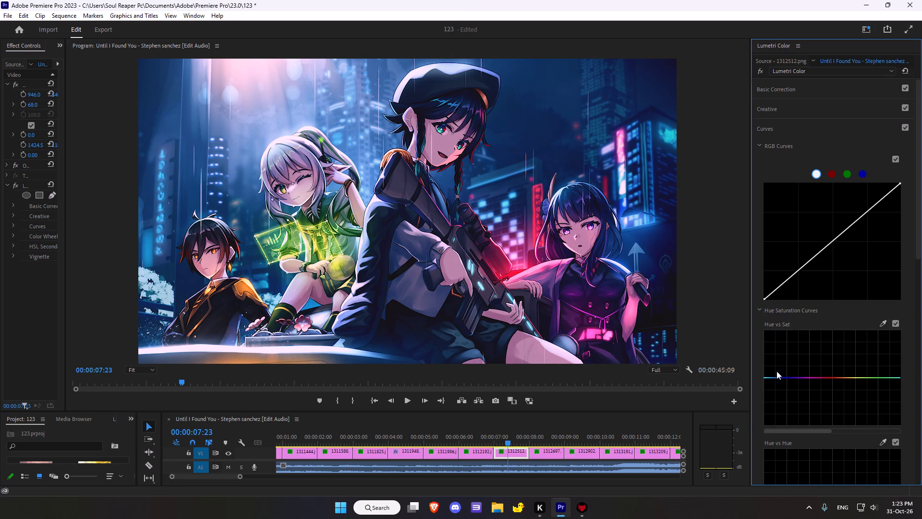
click(830, 243)
click(830, 243)
Sample the orange of the brown-haired character's jacket for the Hue vs Sat curve and raise that hue's saturation slightly.
scroll(831, 321, down, 7)
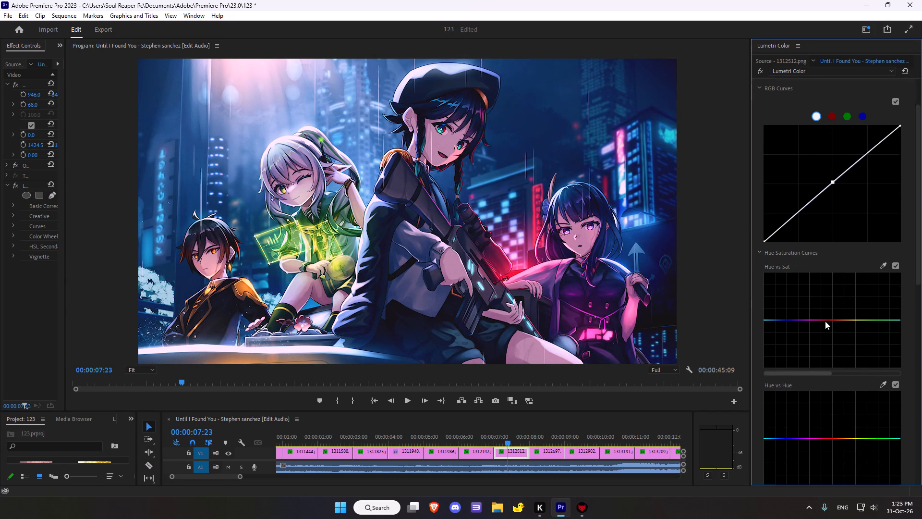
scroll(825, 308, down, 6)
click(880, 198)
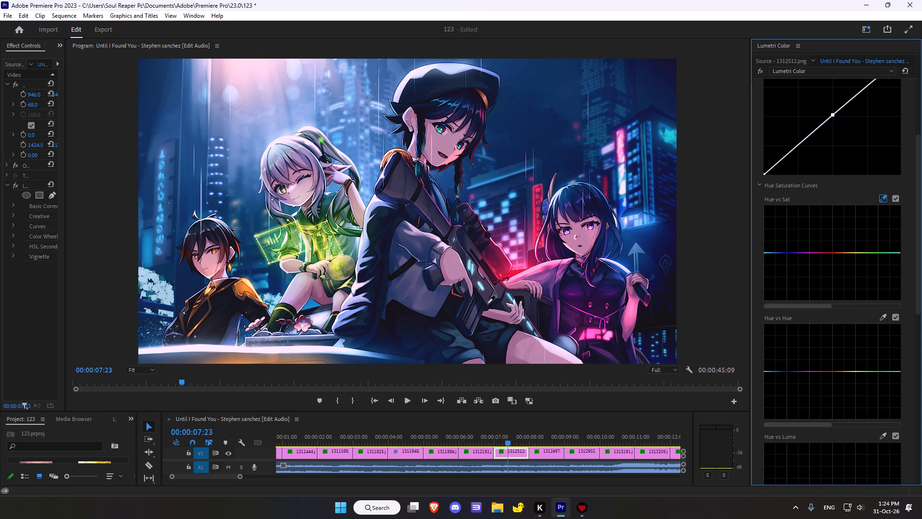
click(241, 288)
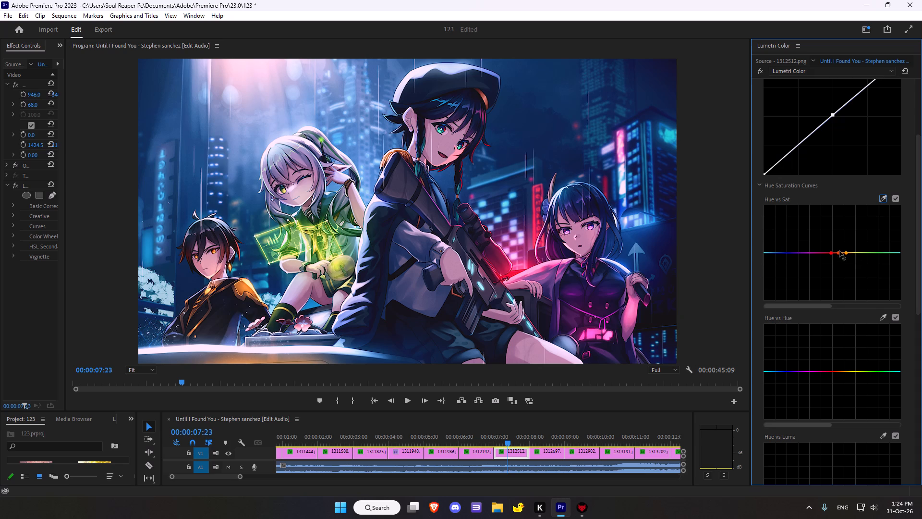
drag(840, 254, 836, 246)
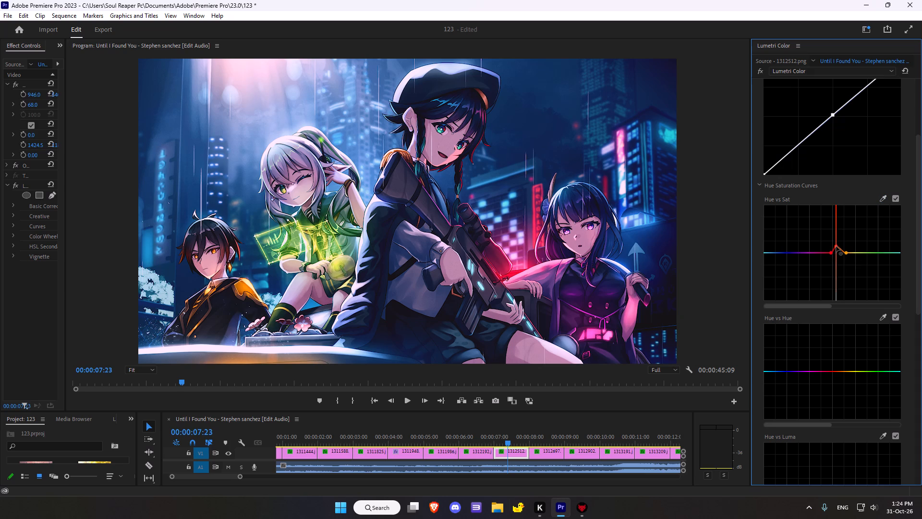
drag(836, 246, 838, 249)
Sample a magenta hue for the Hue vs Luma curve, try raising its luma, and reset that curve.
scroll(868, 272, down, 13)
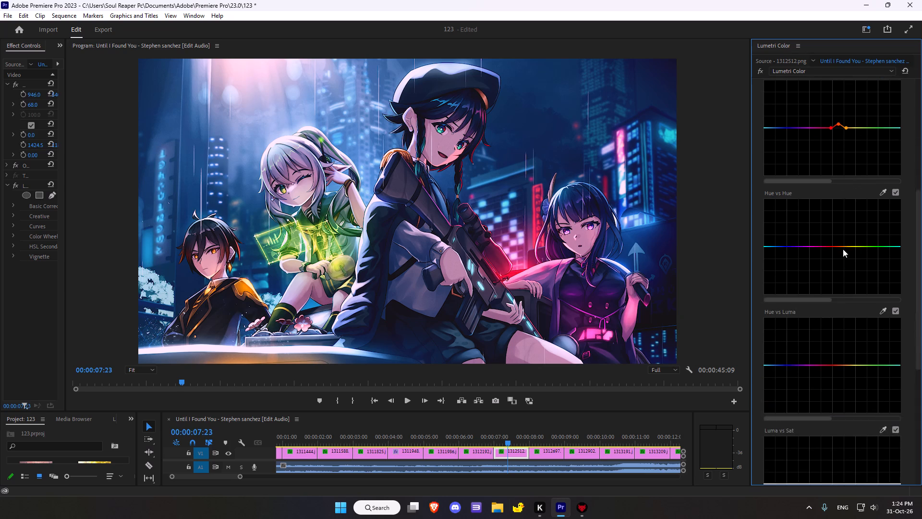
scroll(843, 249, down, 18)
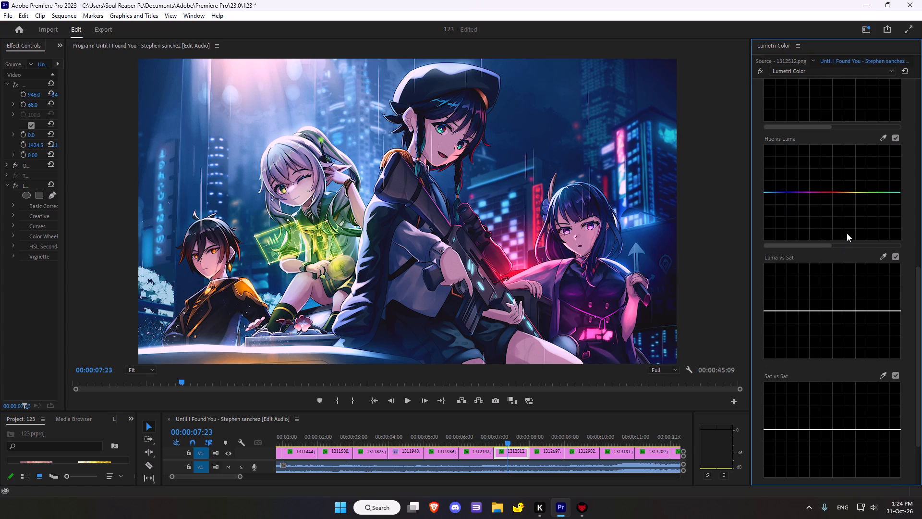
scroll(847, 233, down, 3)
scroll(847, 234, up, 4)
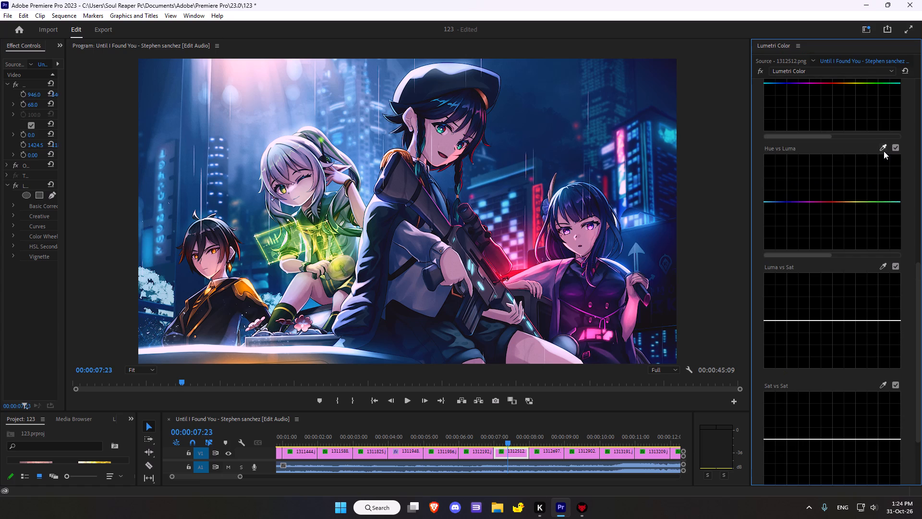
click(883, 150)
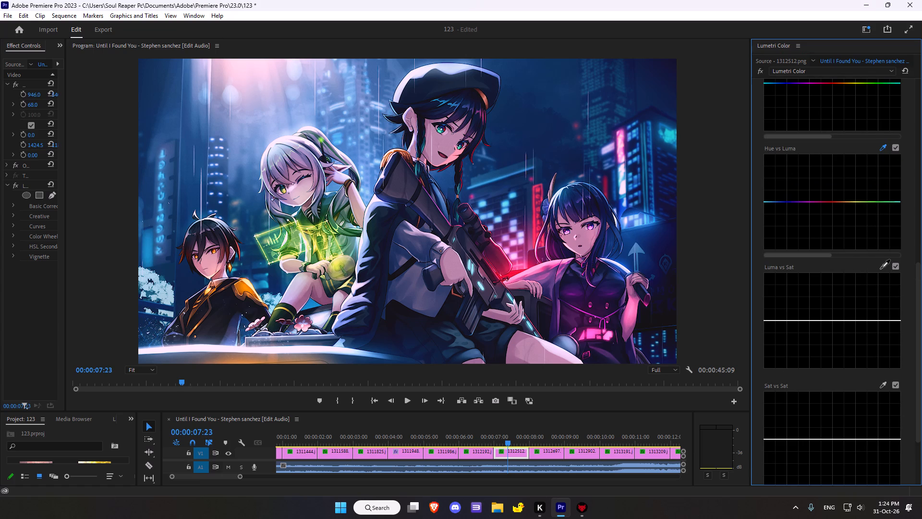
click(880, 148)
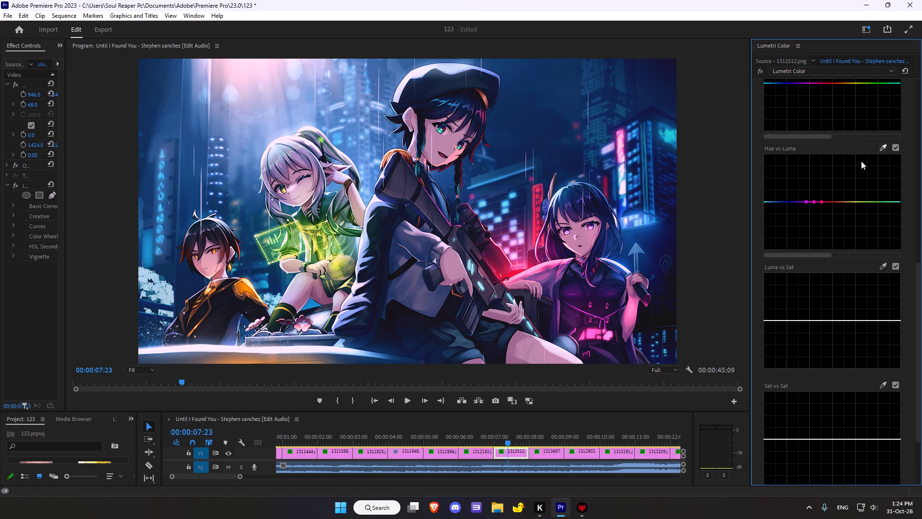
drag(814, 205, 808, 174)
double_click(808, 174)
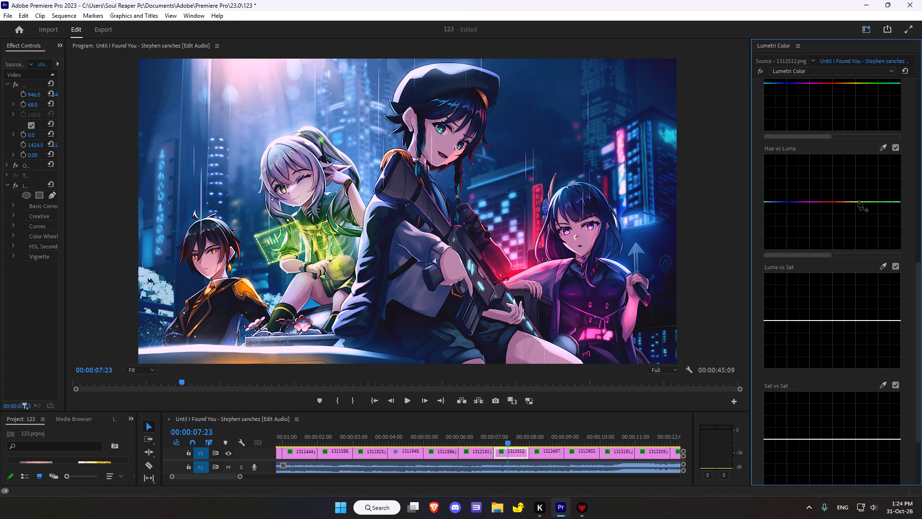
Move on to the Luma vs Sat and Sat vs Sat curves for 1312512.png.
scroll(823, 237, down, 7)
scroll(813, 178, down, 6)
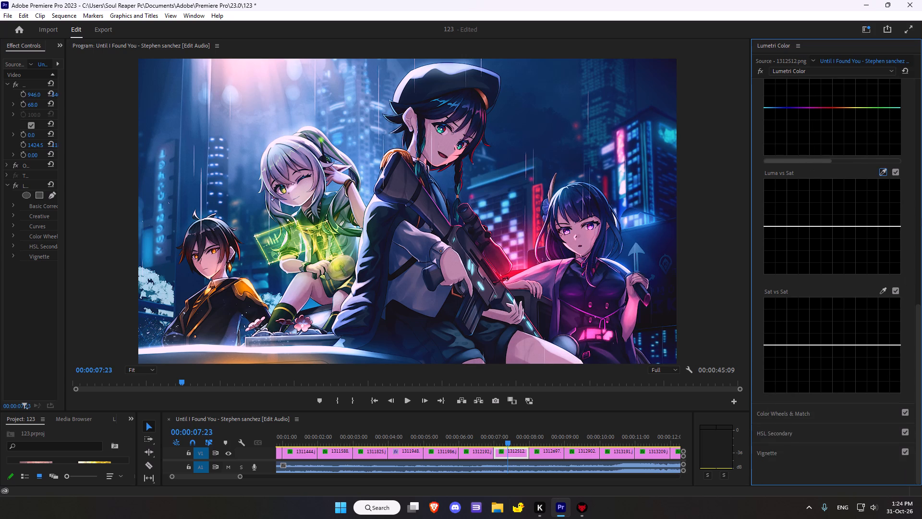
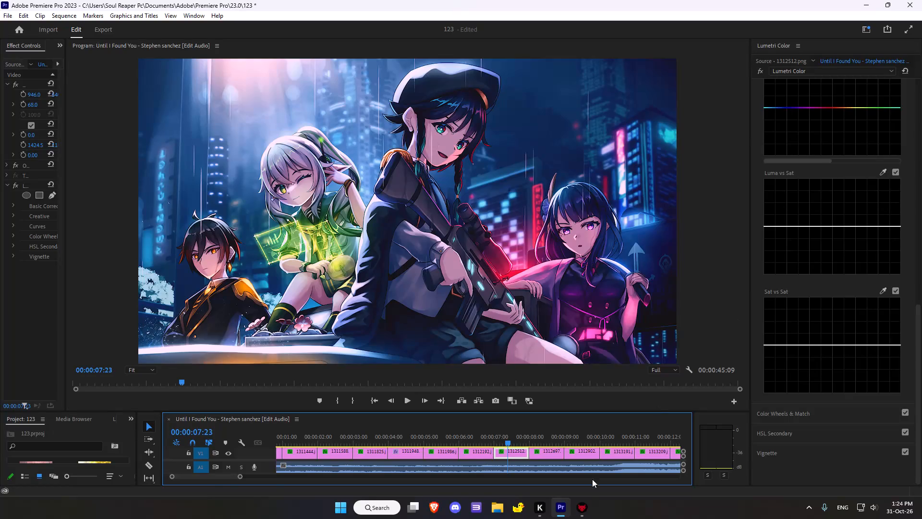
Give 1312512.png a vignette with Amount -0.7, Midpoint 42.4, Roundness -26.1 and Feather 56.5, and compare the grade with the original.
click(626, 406)
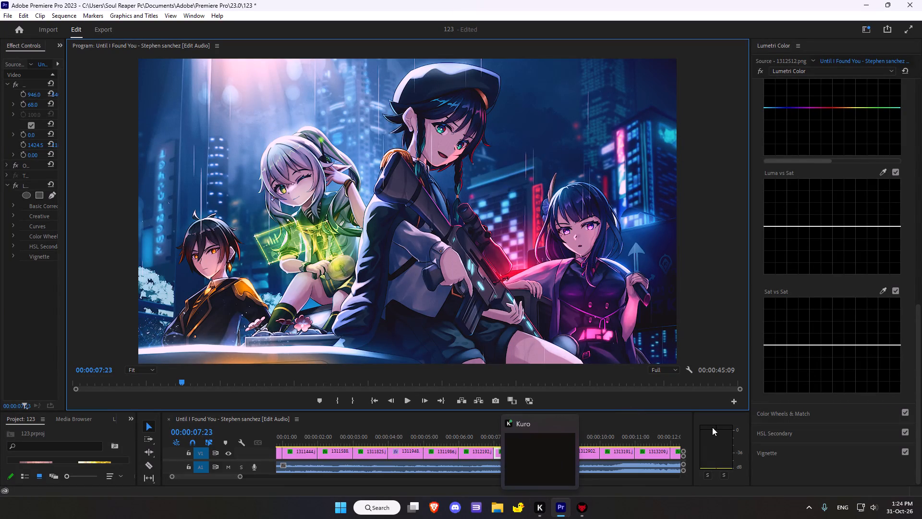
scroll(818, 275, down, 6)
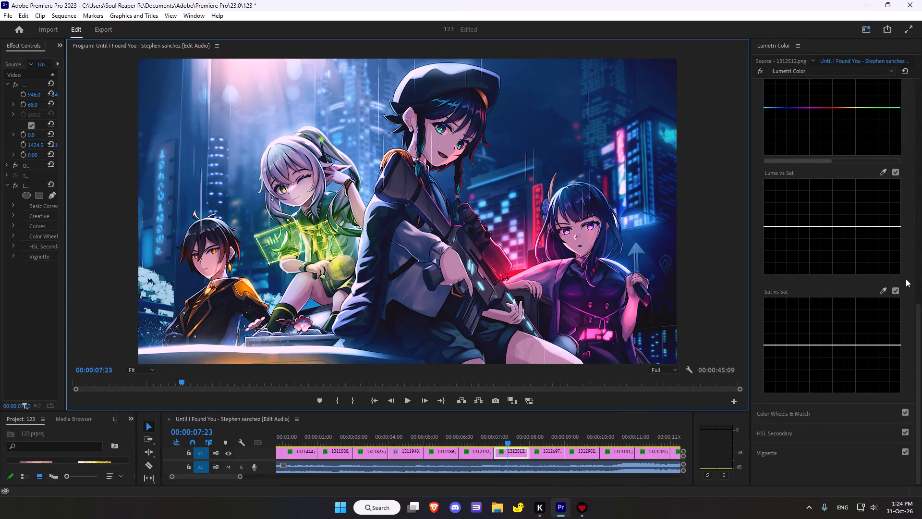
click(907, 278)
scroll(907, 278, down, 7)
scroll(823, 269, up, 5)
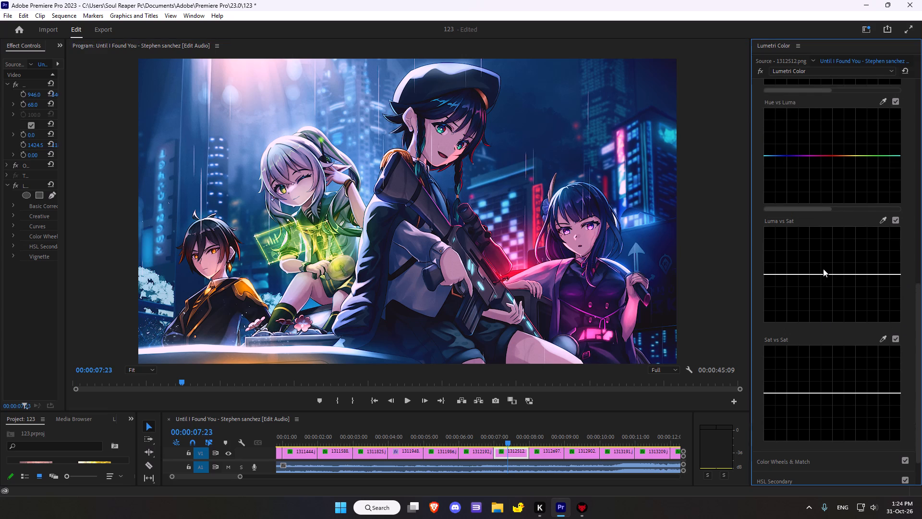
scroll(822, 263, down, 5)
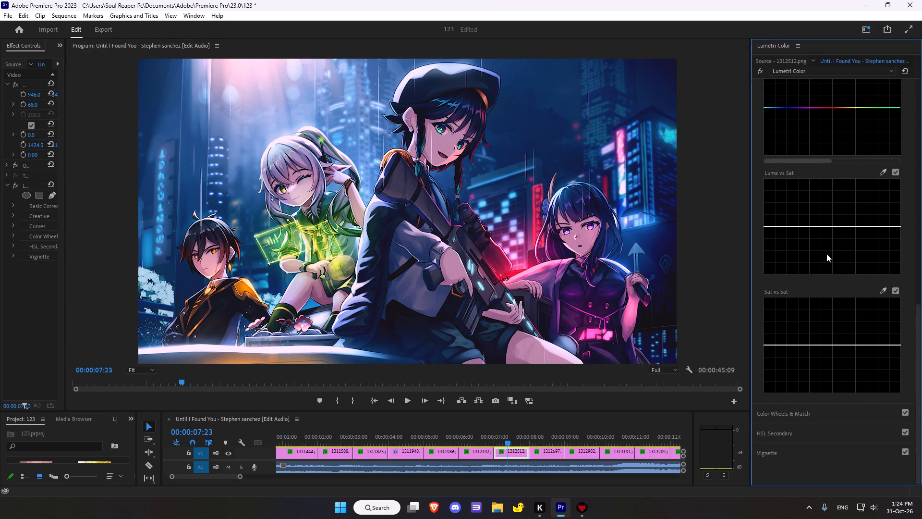
scroll(849, 230, down, 7)
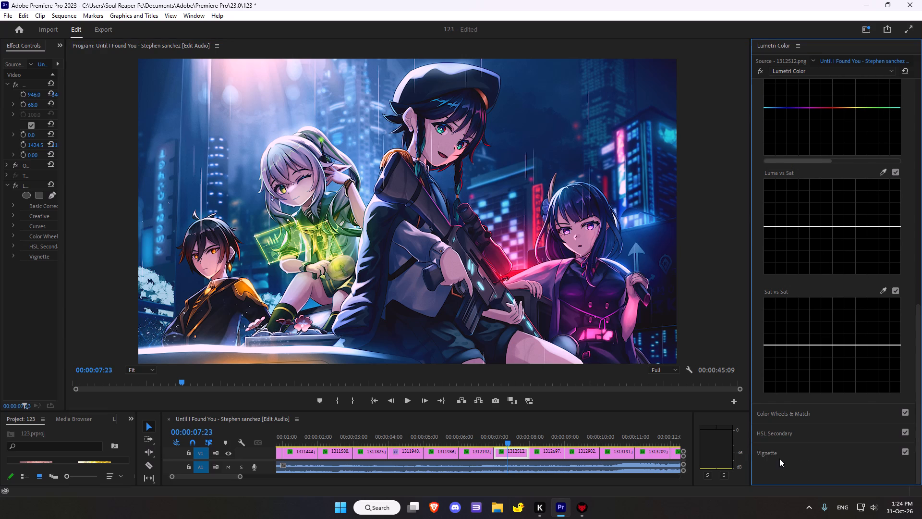
click(773, 454)
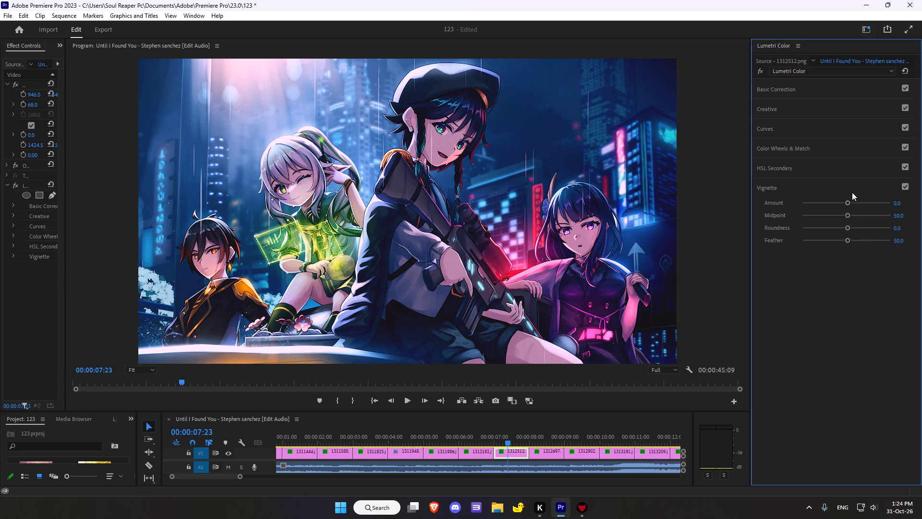
drag(845, 201, 836, 208)
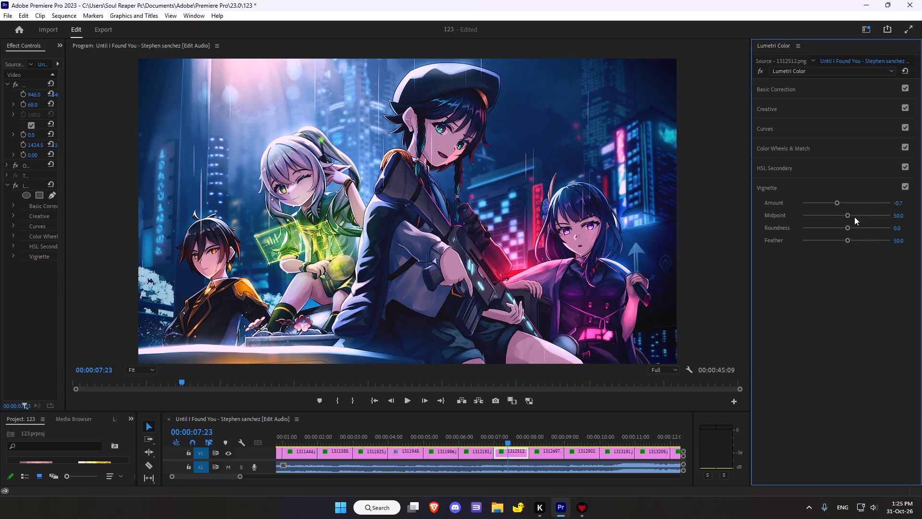
drag(846, 218, 839, 220)
drag(846, 229, 834, 229)
drag(847, 237, 851, 242)
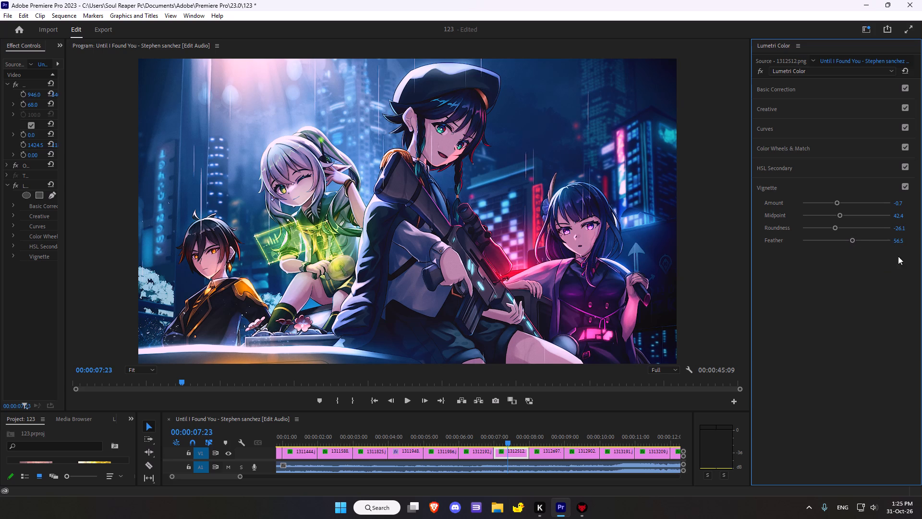
triple_click(760, 72)
click(760, 72)
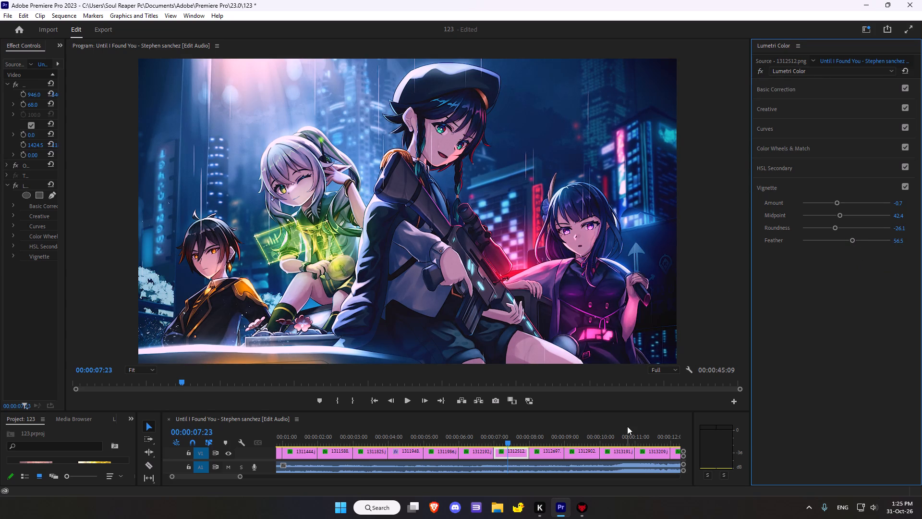
Move to the 1312697.png clip in the sequence and compare its existing Lumetri grade with the ungraded image.
scroll(521, 437, down, 5)
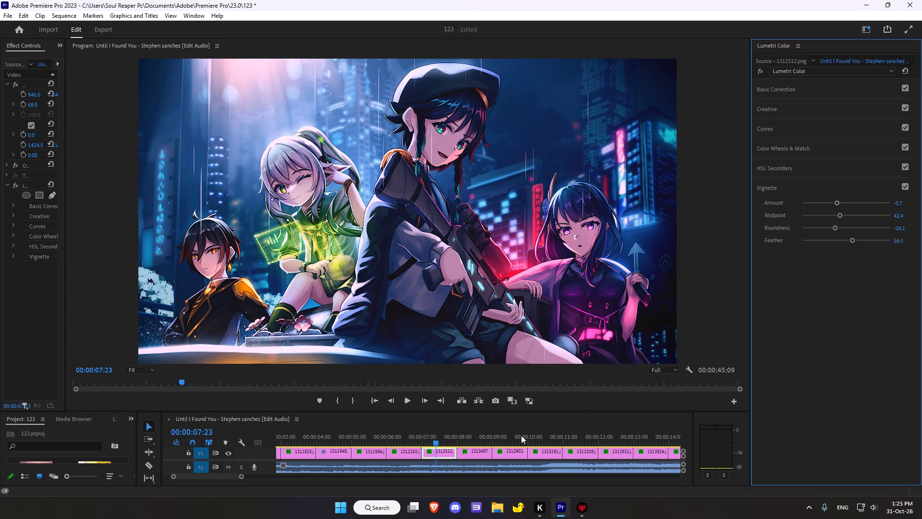
click(469, 438)
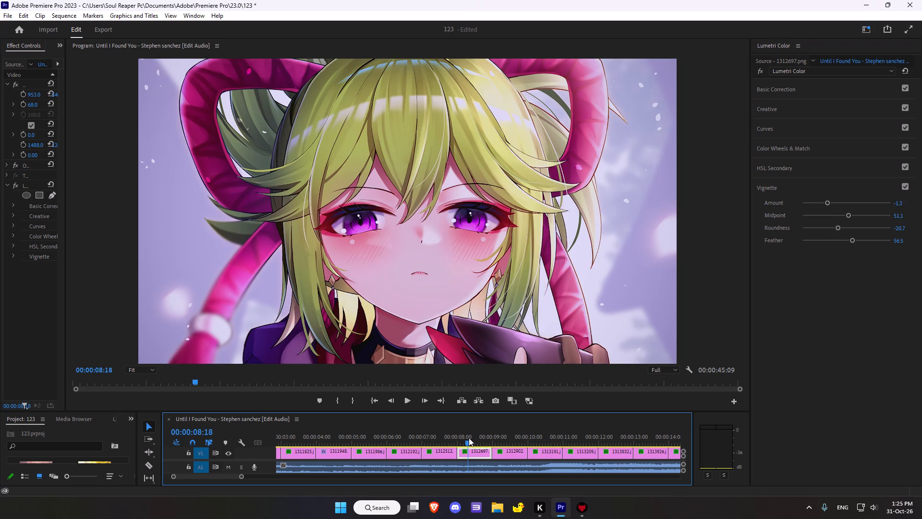
scroll(469, 438, down, 1)
drag(455, 442, 461, 439)
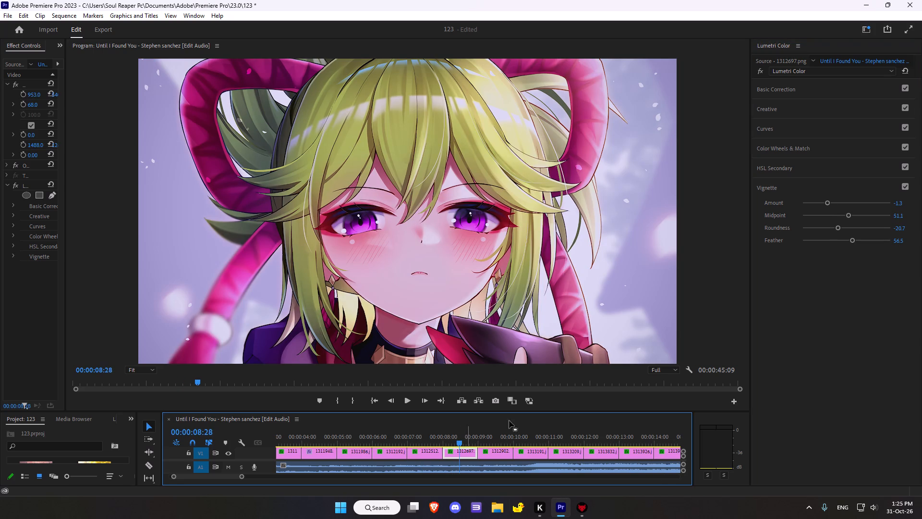
click(759, 68)
click(758, 68)
click(758, 68)
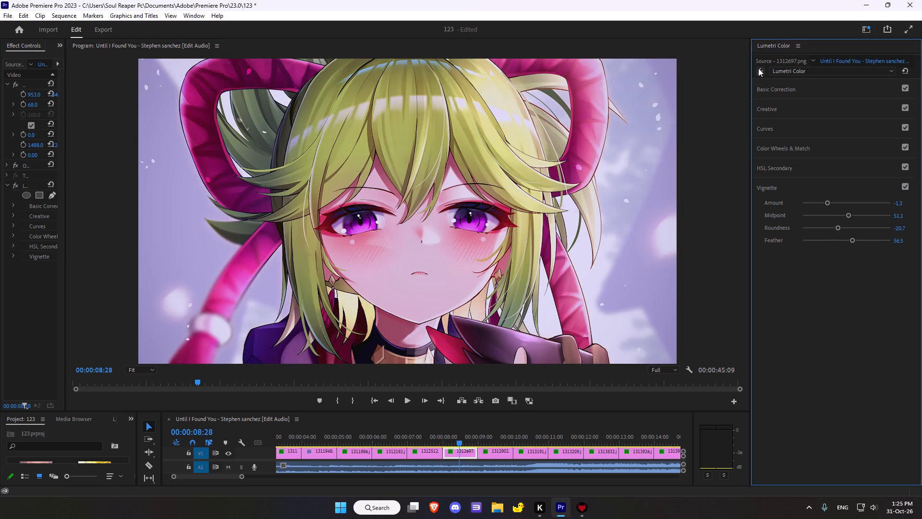
triple_click(758, 68)
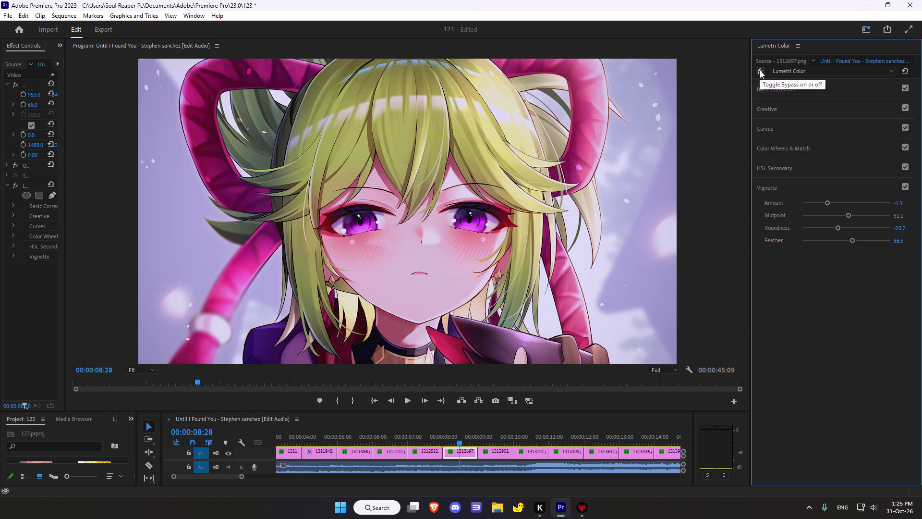
click(760, 70)
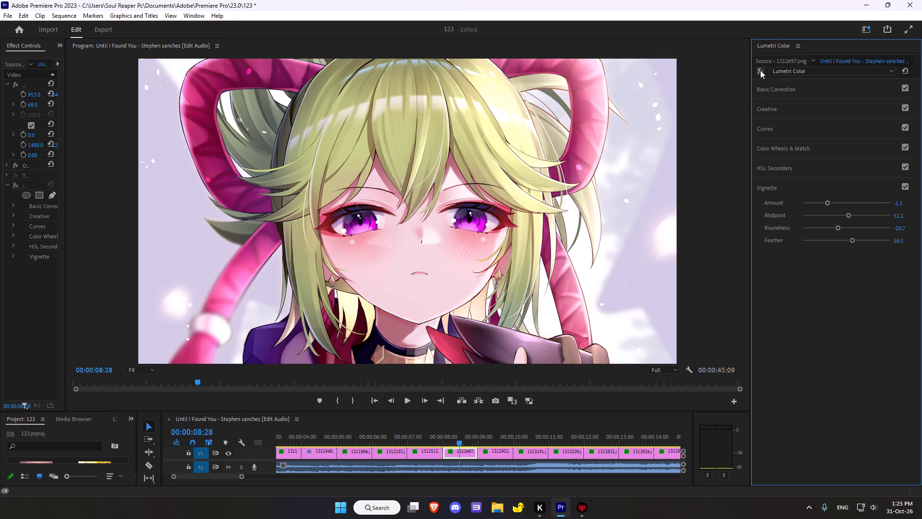
click(760, 70)
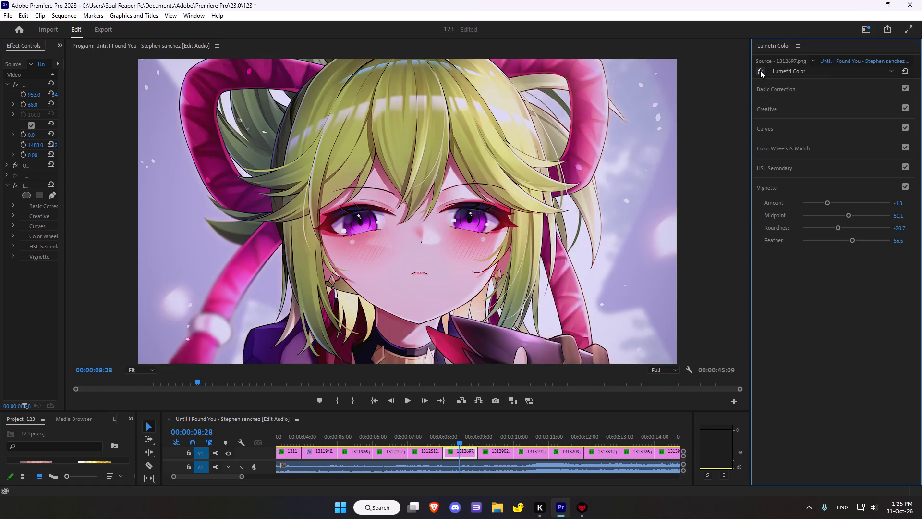
click(760, 70)
click(760, 70)
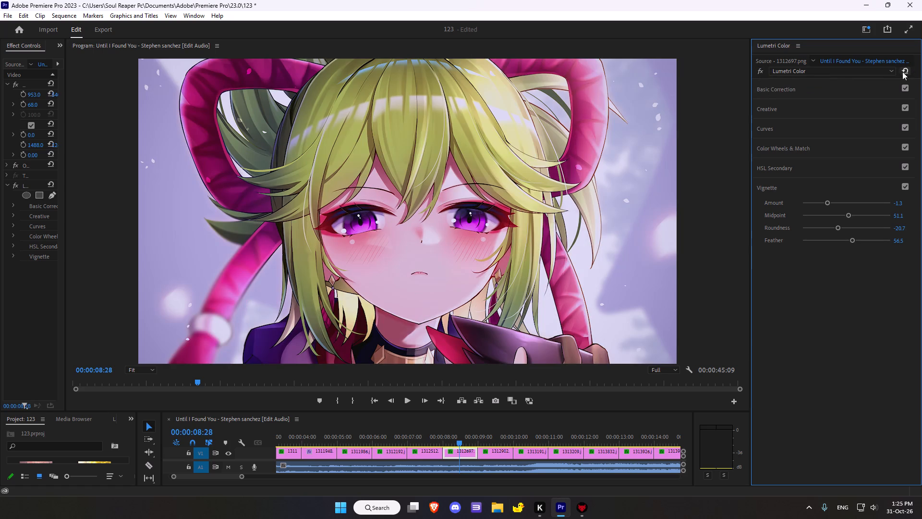
Reset the whole Lumetri Color effect on 1312697.png.
click(906, 70)
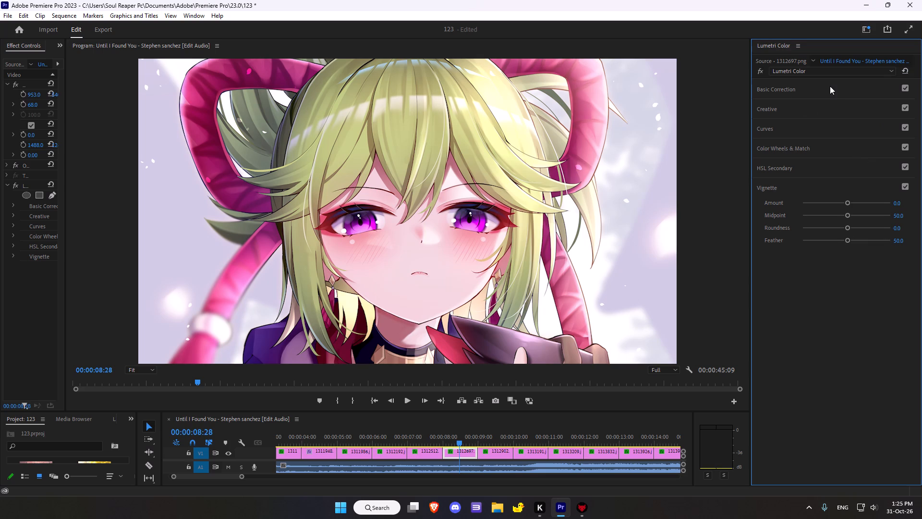
In Basic Correction for 1312697.png, set Temperature to 5.4, Tint to 12.0 and Saturation to 113.0.
click(777, 88)
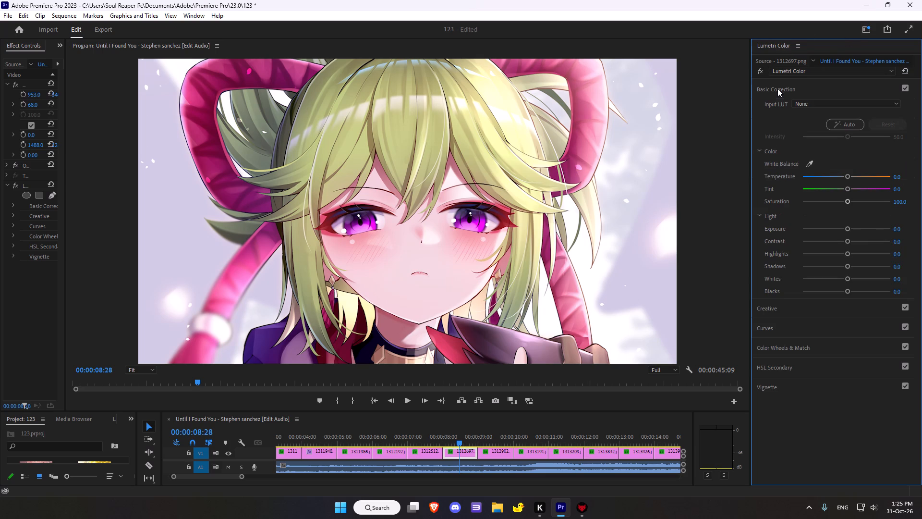
drag(847, 174, 827, 179)
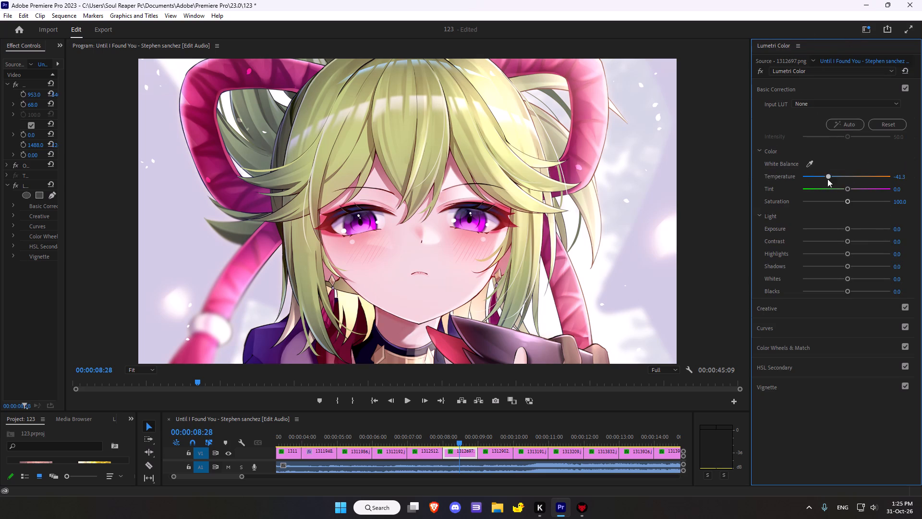
drag(827, 179, 850, 172)
drag(850, 172, 852, 169)
drag(852, 169, 848, 169)
click(848, 187)
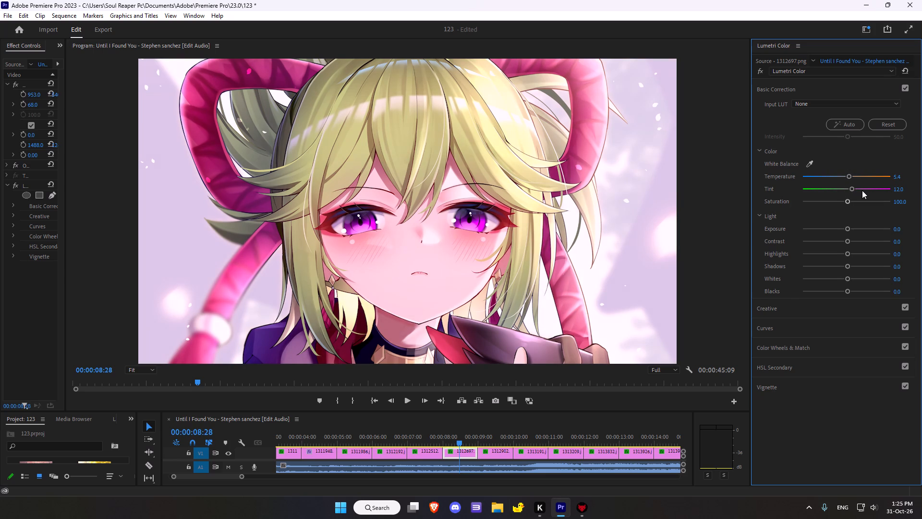
drag(846, 199, 850, 197)
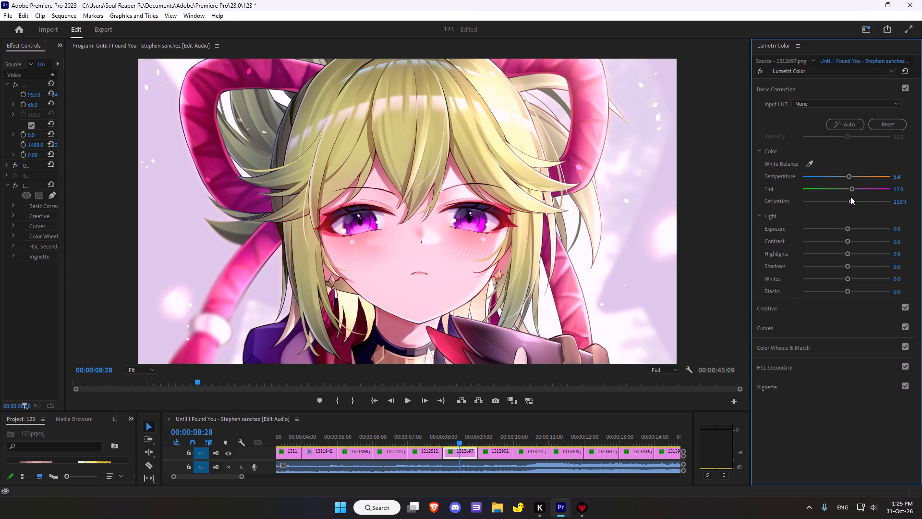
drag(850, 197, 851, 197)
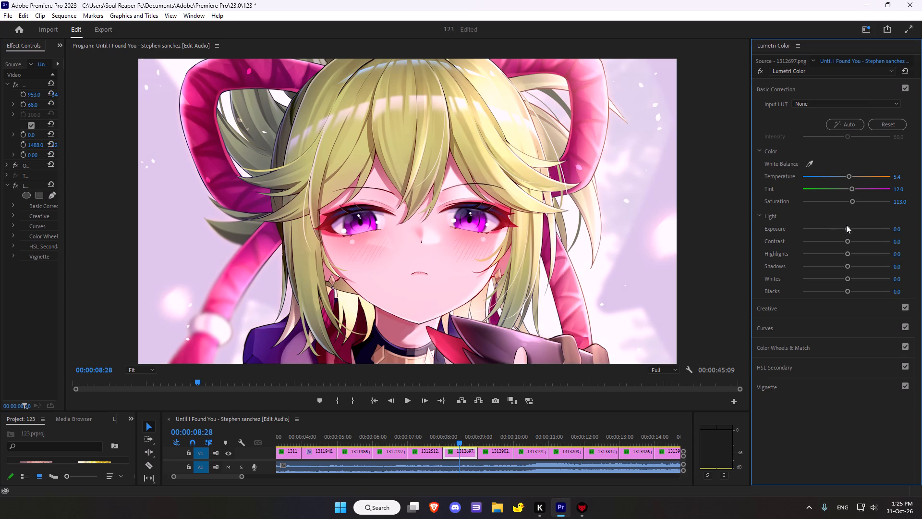
Adjust the Light values of 1312697.png to Exposure -0.4, Highlights -6.5 and Shadows -7.6.
drag(849, 229, 842, 226)
click(758, 70)
click(758, 70)
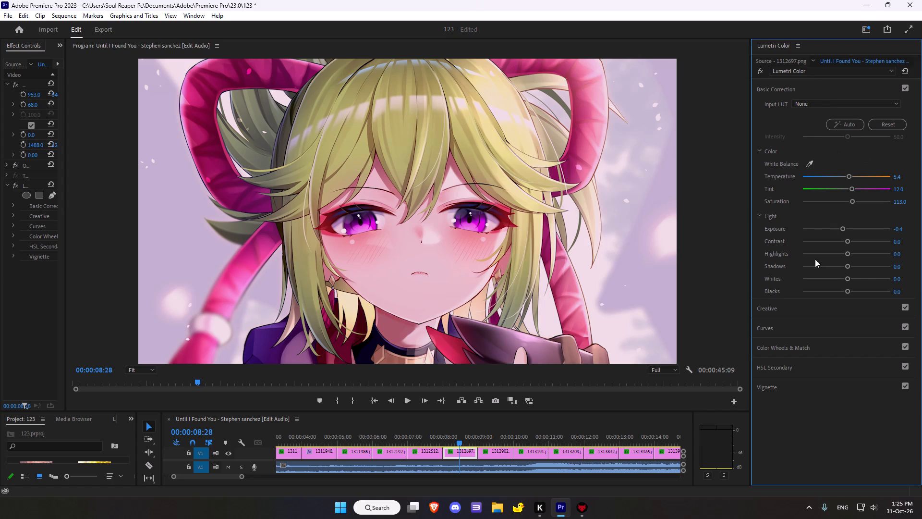
drag(847, 250, 844, 254)
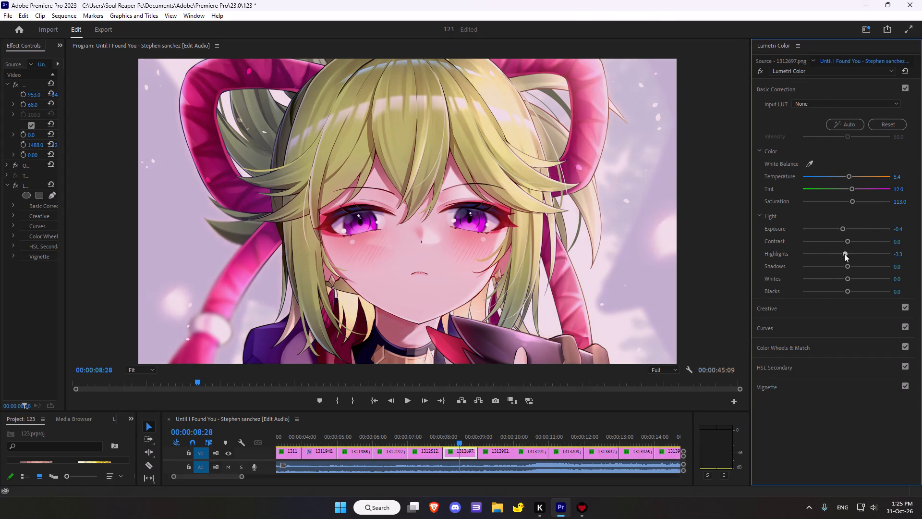
drag(844, 254, 843, 254)
click(853, 266)
drag(849, 267, 843, 266)
drag(843, 266, 842, 266)
click(848, 278)
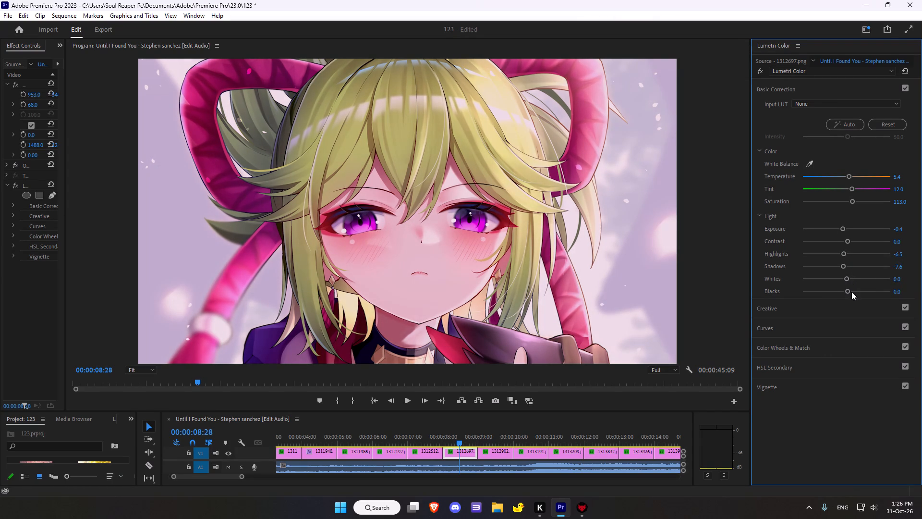
click(849, 291)
In the Creative adjustments for 1312697.png, set Sharpen to 42.4 and Vibrance to 22.8.
scroll(842, 284, down, 6)
click(762, 309)
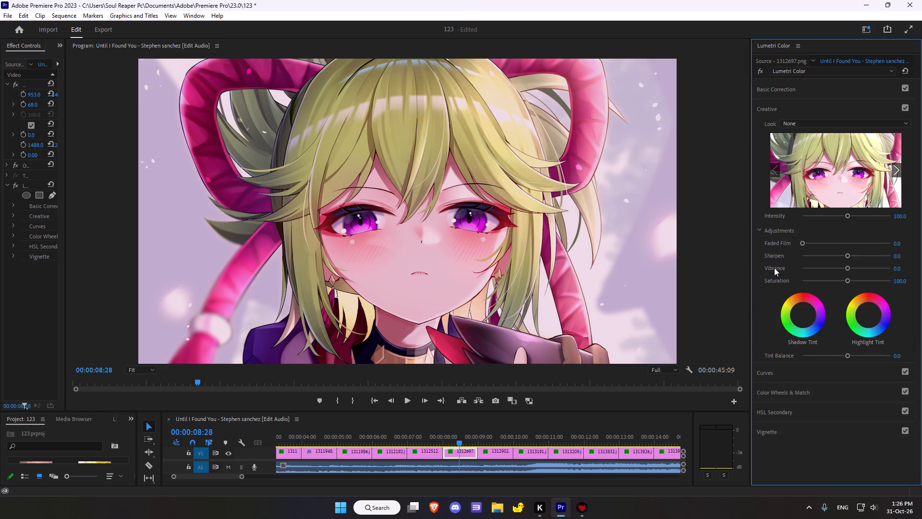
scroll(774, 267, down, 5)
drag(847, 255, 854, 253)
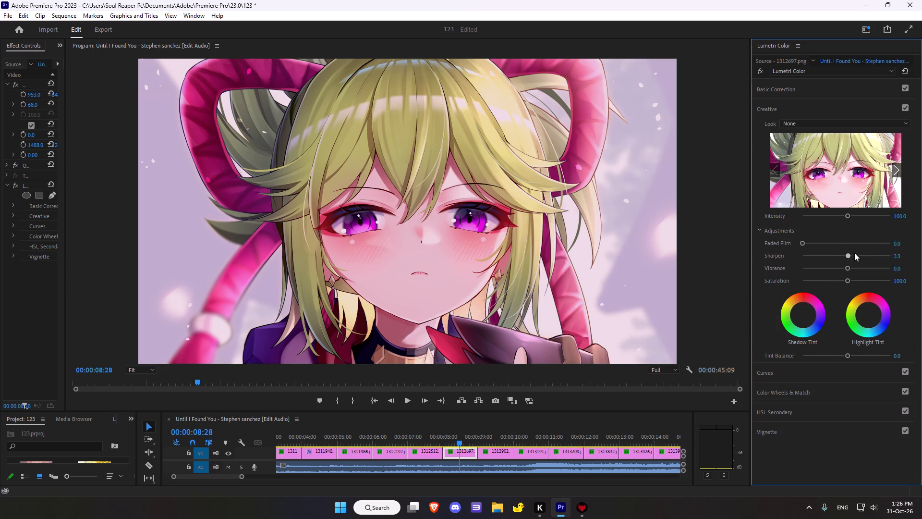
drag(854, 253, 864, 256)
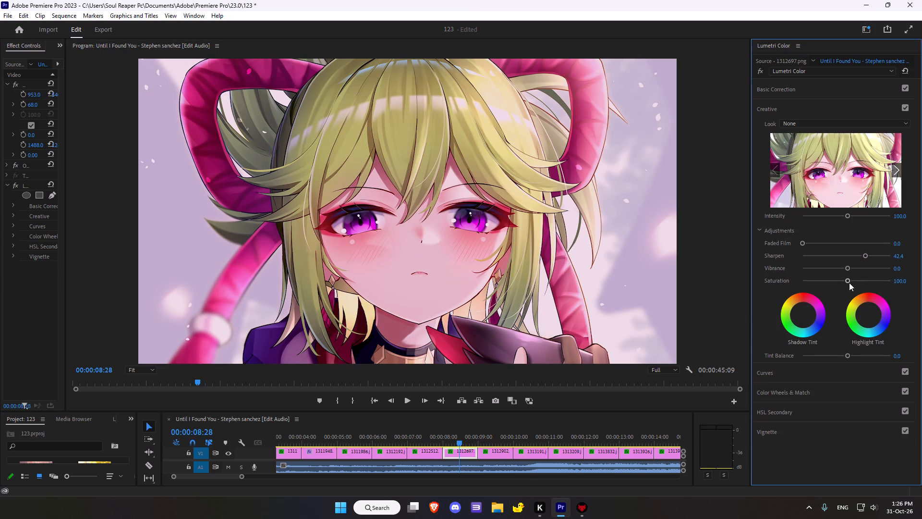
drag(849, 267, 856, 265)
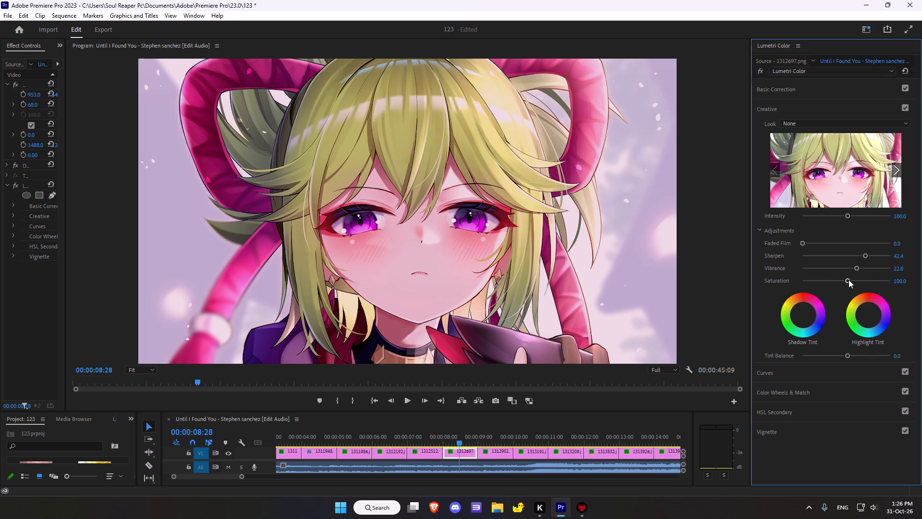
In the Creative adjustments for 1312697.png, set Saturation to 103.3 and try Shadow Tint shifts, settling close to neutral.
click(849, 280)
drag(804, 314, 812, 286)
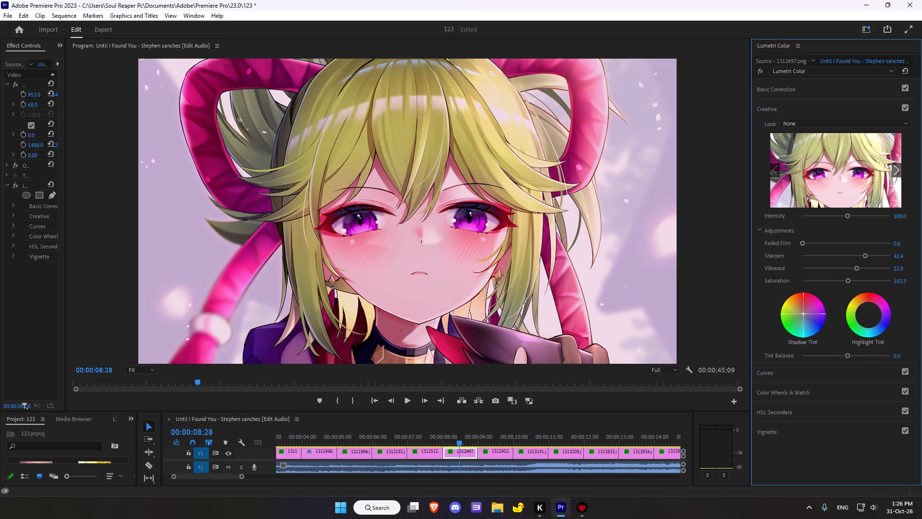
drag(812, 286, 792, 304)
Add a midpoint to the white RGB curve of 1312697.png and pull it slightly down to darken the midtones.
click(776, 377)
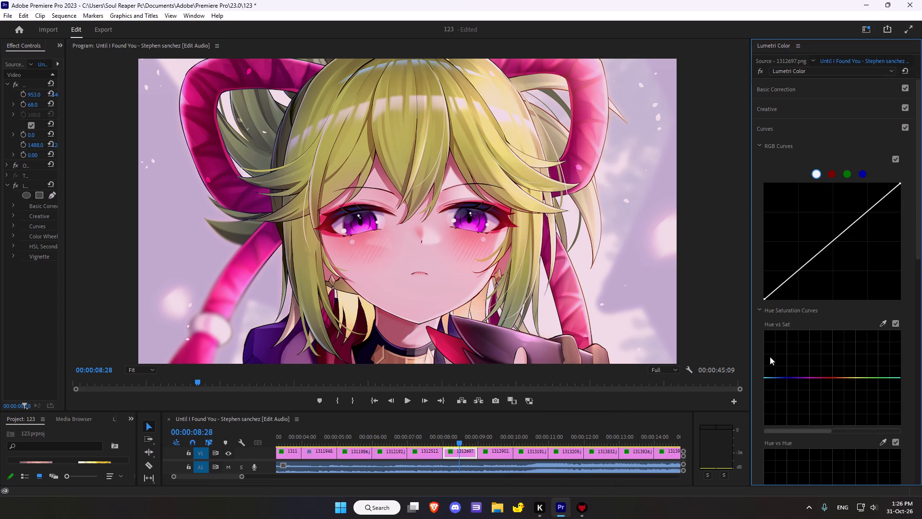
click(834, 241)
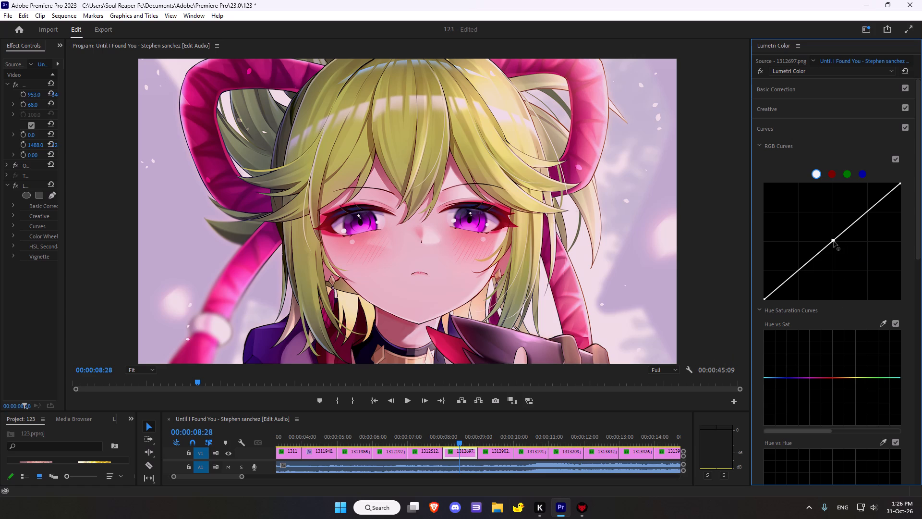
click(834, 241)
click(832, 242)
click(832, 242)
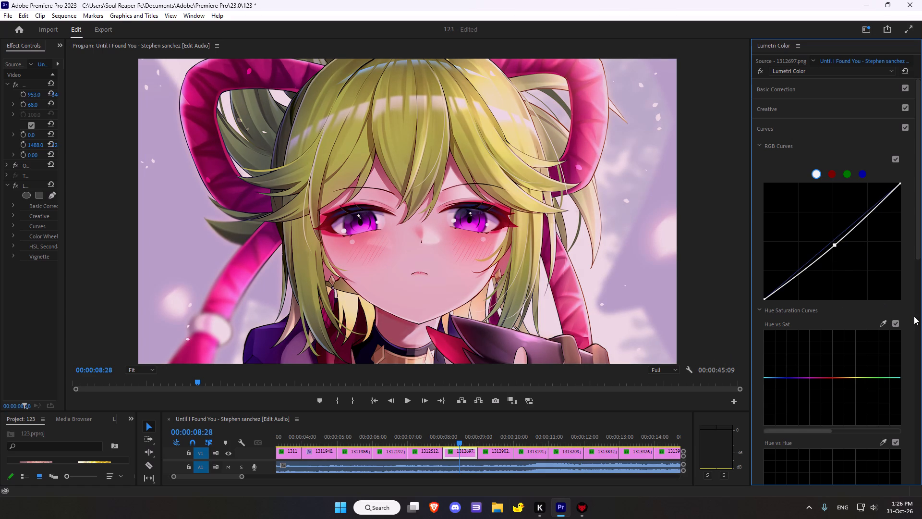
Sample the dark purple clothing for the Hue vs Sat curve and raise the sampled blue-violet point to a tall, narrow peak.
click(884, 319)
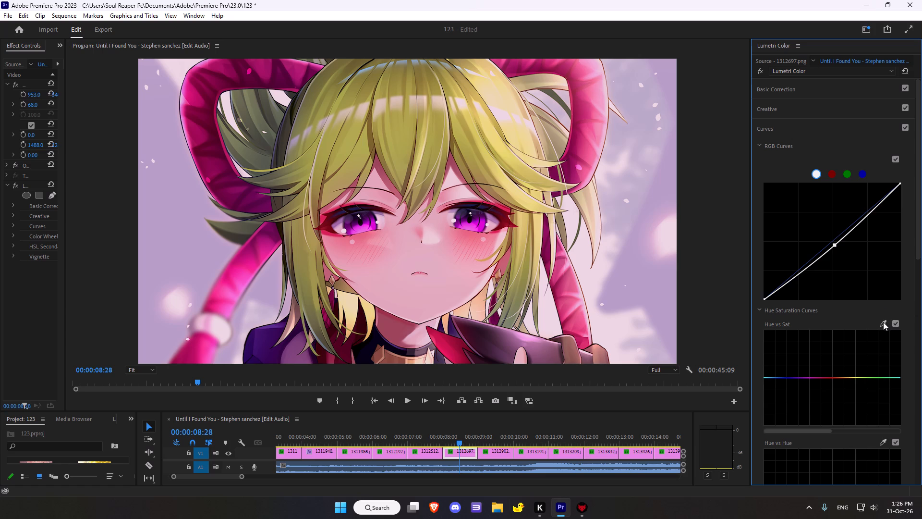
click(883, 322)
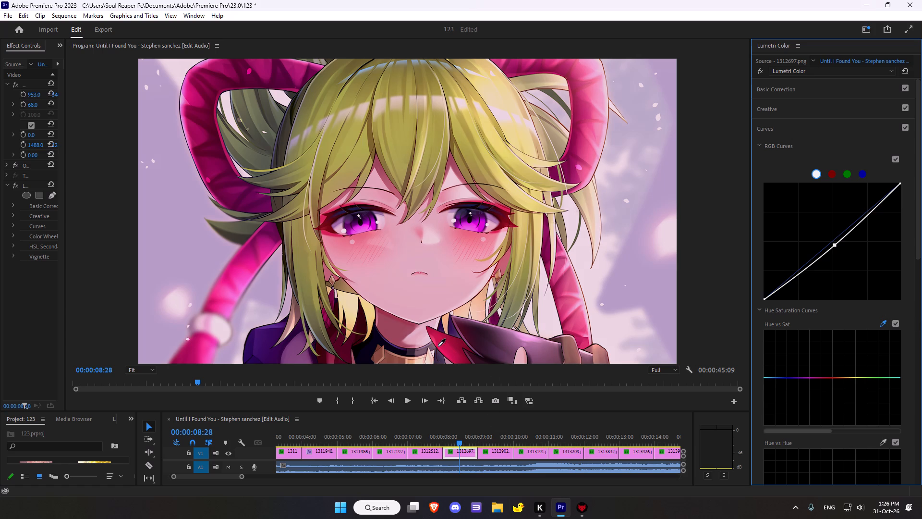
click(258, 340)
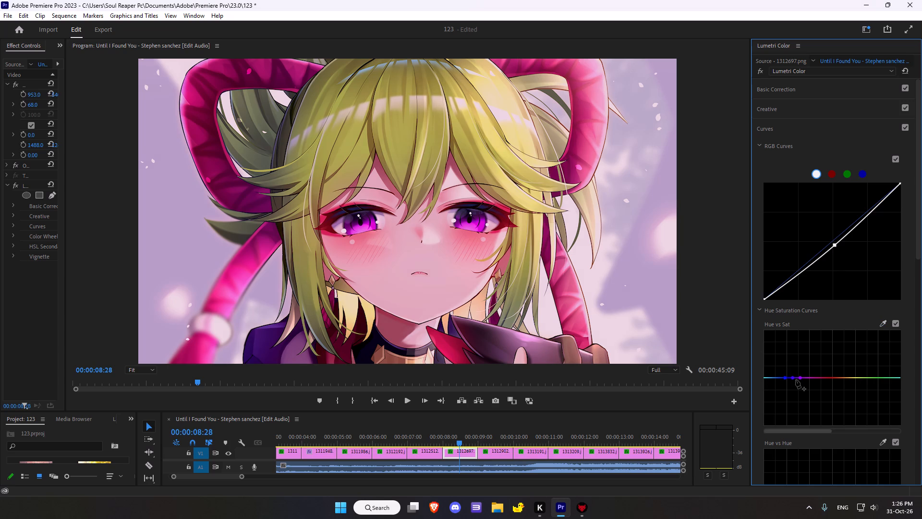
drag(793, 379, 791, 376)
drag(791, 376, 790, 385)
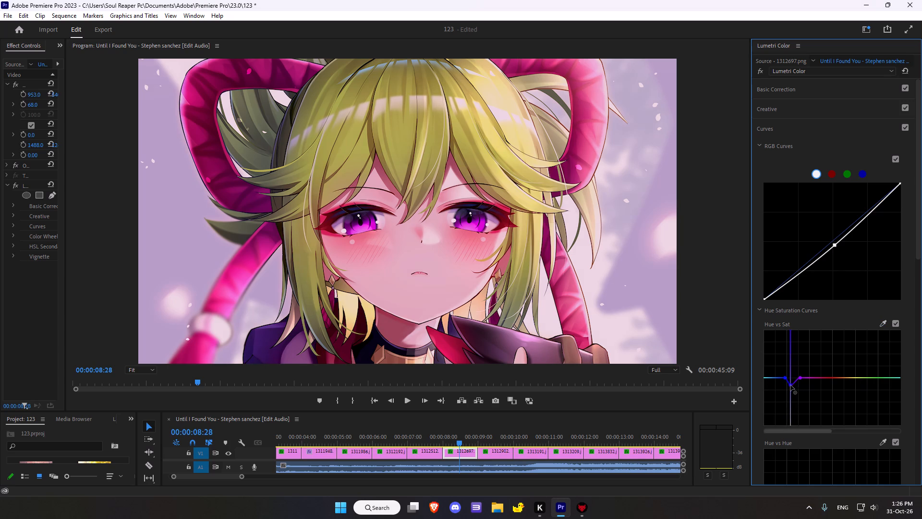
drag(790, 385, 769, 342)
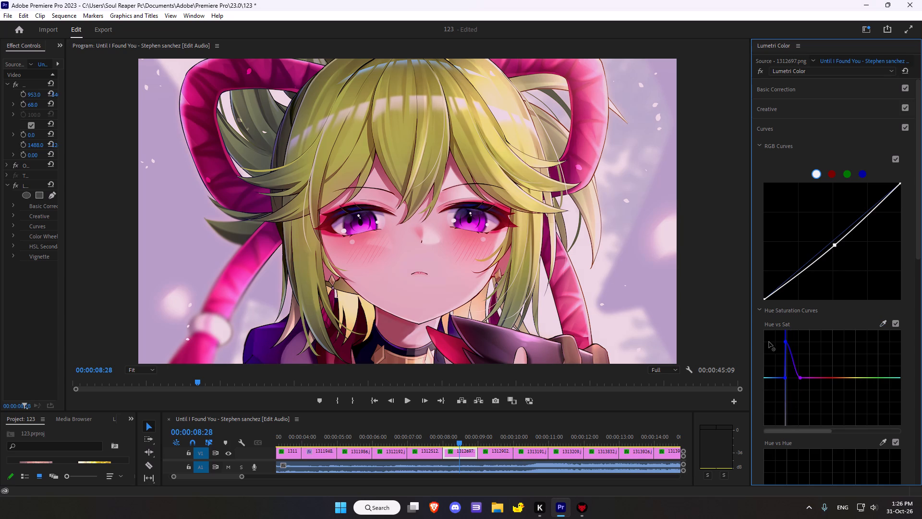
drag(769, 342, 797, 334)
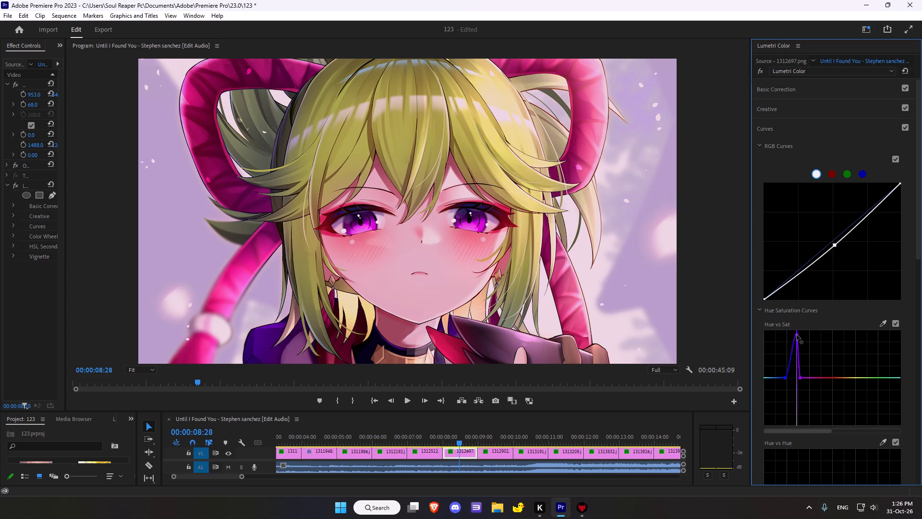
drag(797, 334, 796, 336)
Compare 1312697.png with and without its Lumetri Color grade by bypassing and restoring the effect.
scroll(856, 325, down, 9)
click(761, 71)
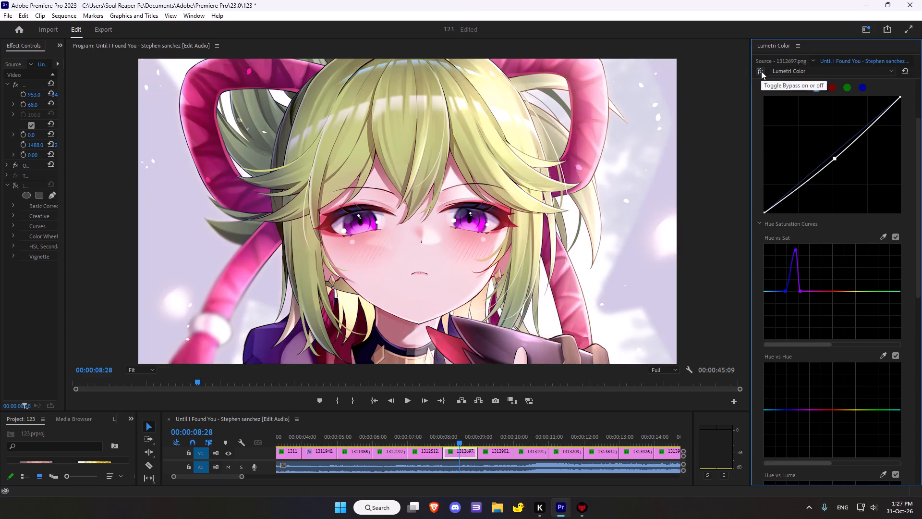
click(761, 71)
click(761, 65)
click(761, 68)
click(761, 68)
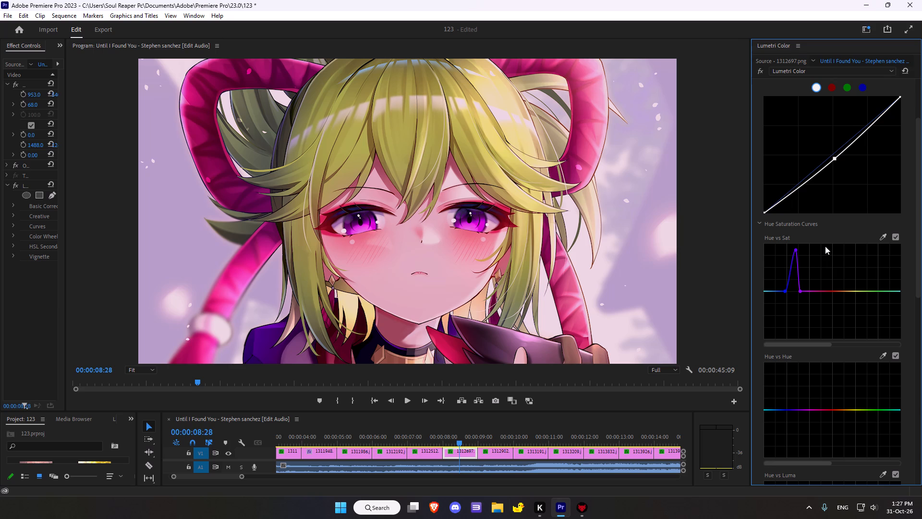
Give 1312697.png a Vignette with Amount -1.5, Midpoint 35.9, Roundness -1.1 and Feather 33.2.
scroll(828, 249, down, 5)
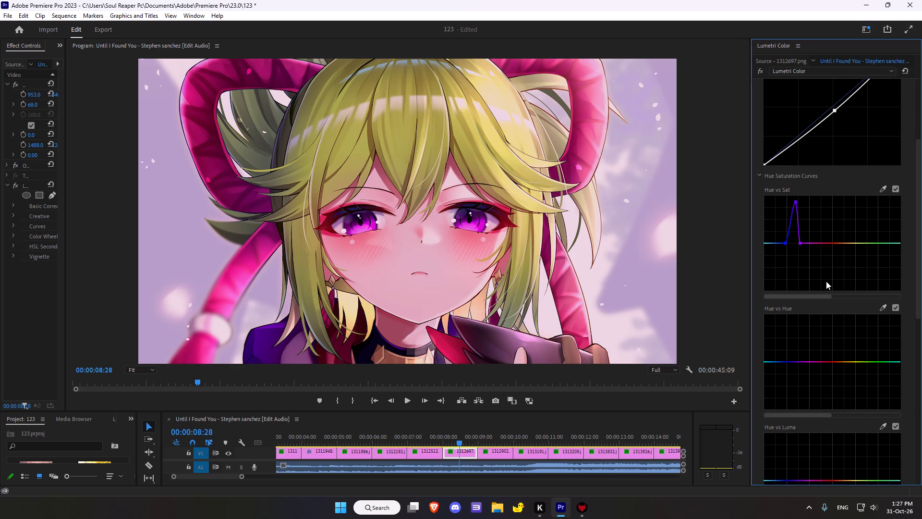
scroll(830, 270, down, 20)
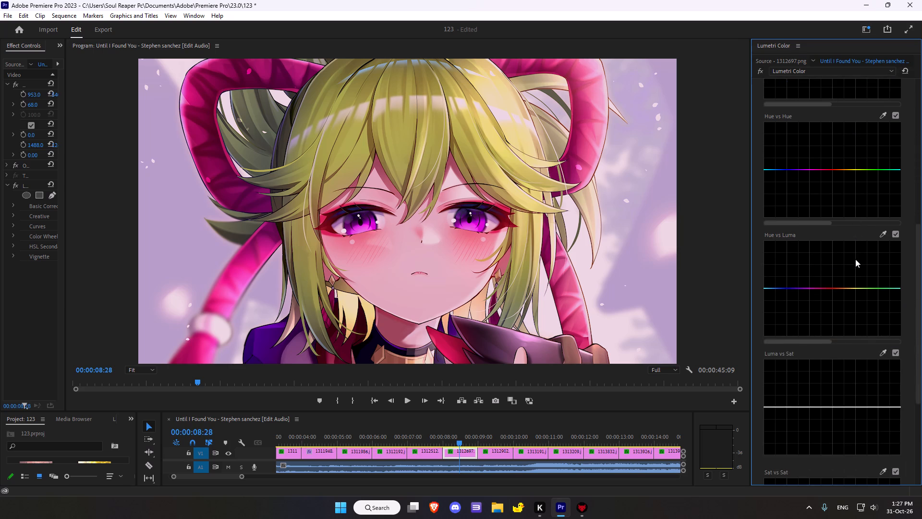
scroll(855, 259, down, 18)
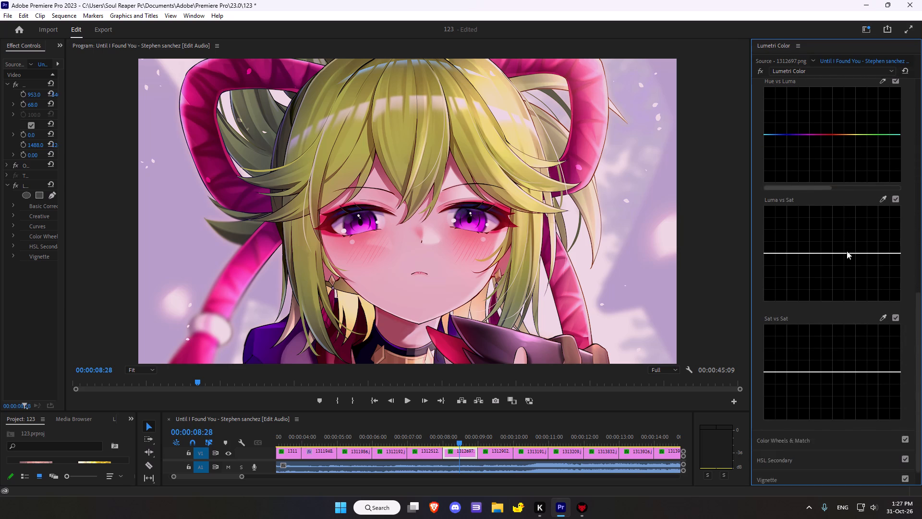
scroll(847, 251, down, 18)
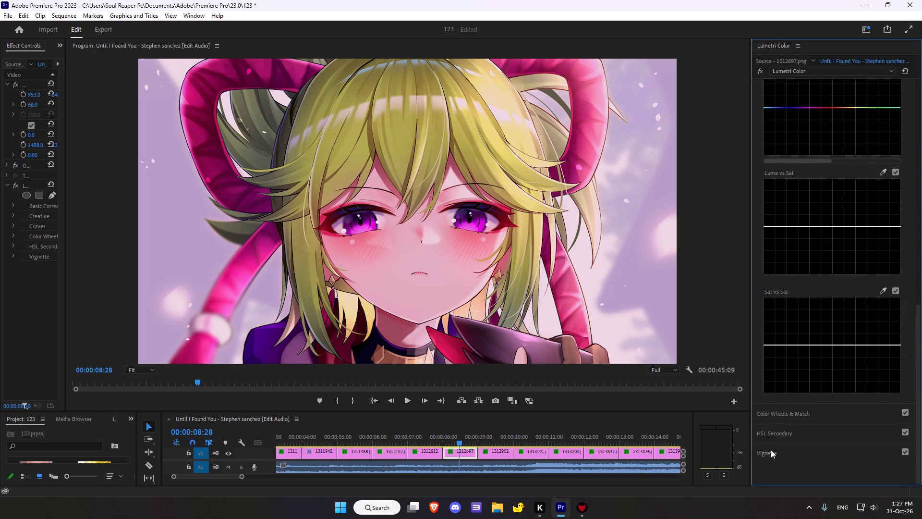
click(771, 450)
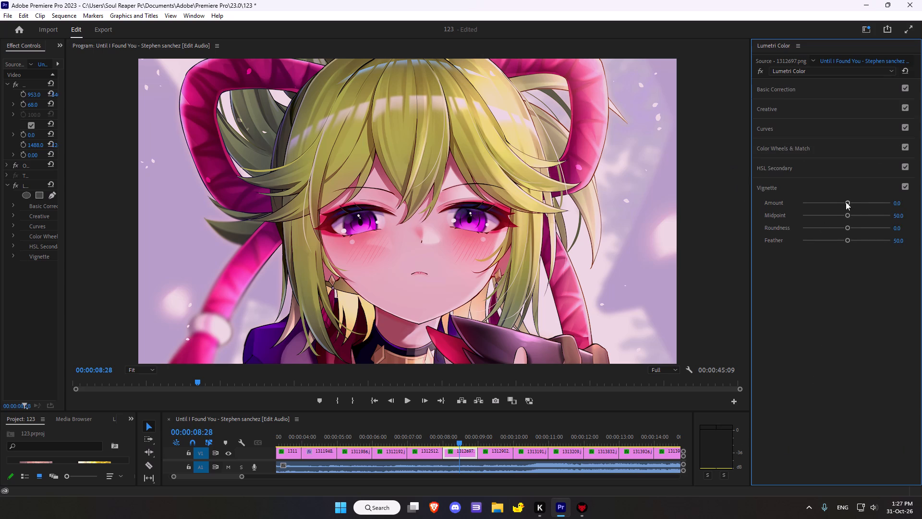
drag(846, 202, 824, 200)
drag(849, 216, 833, 215)
click(846, 226)
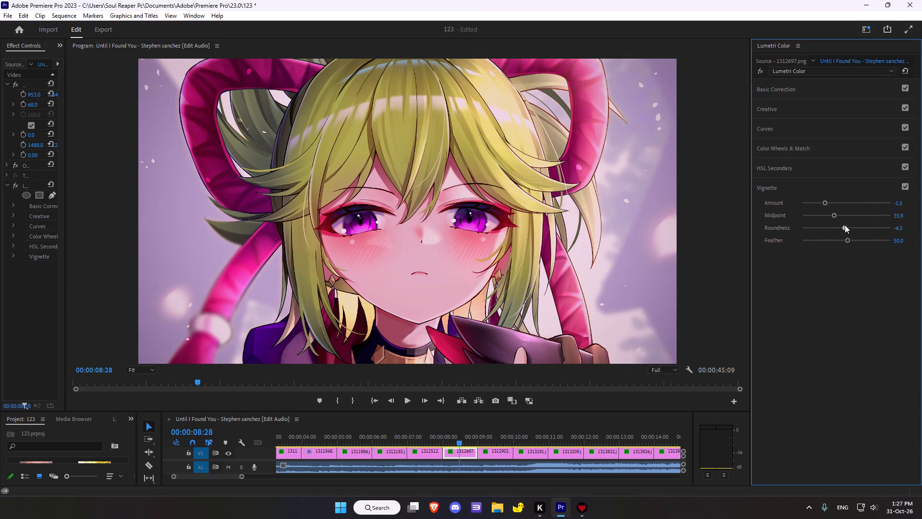
drag(847, 237, 831, 244)
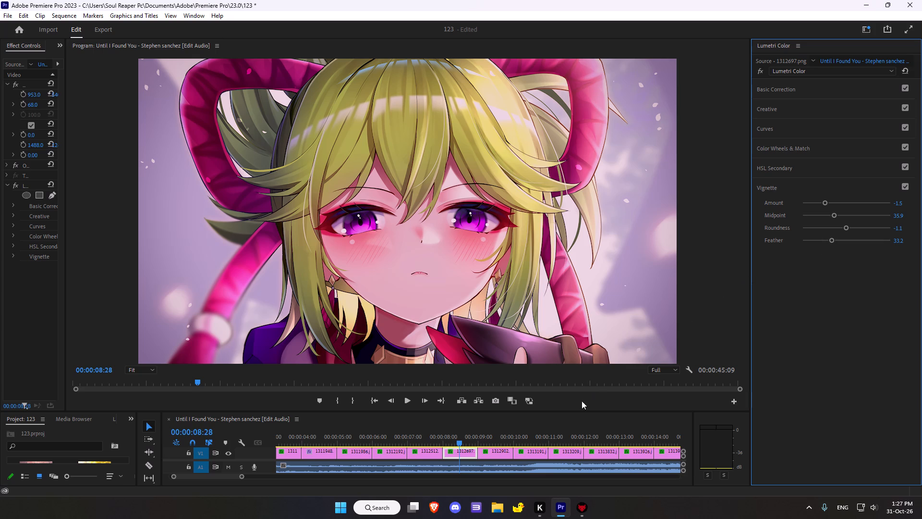
Move the playhead to 1312902.png in the sequence and reset its whole Lumetri Color effect.
scroll(590, 375, down, 7)
scroll(587, 376, down, 16)
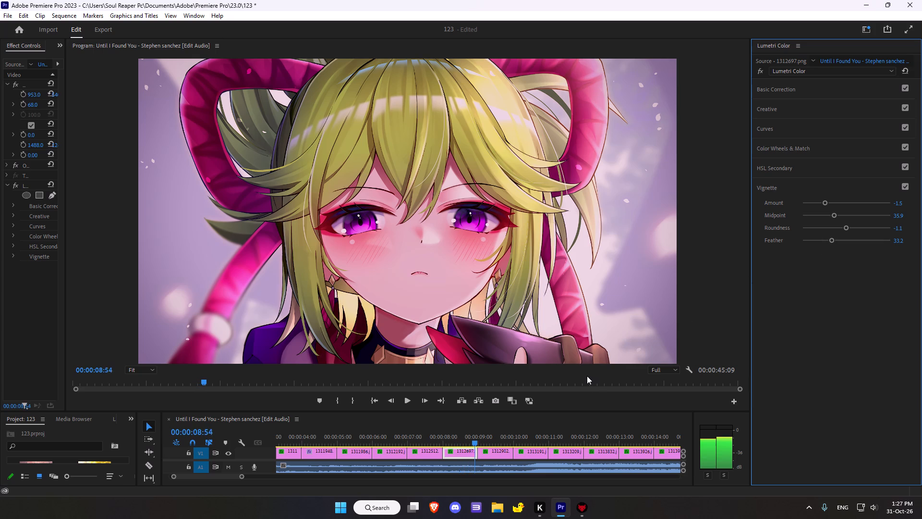
scroll(587, 376, down, 20)
scroll(587, 376, down, 14)
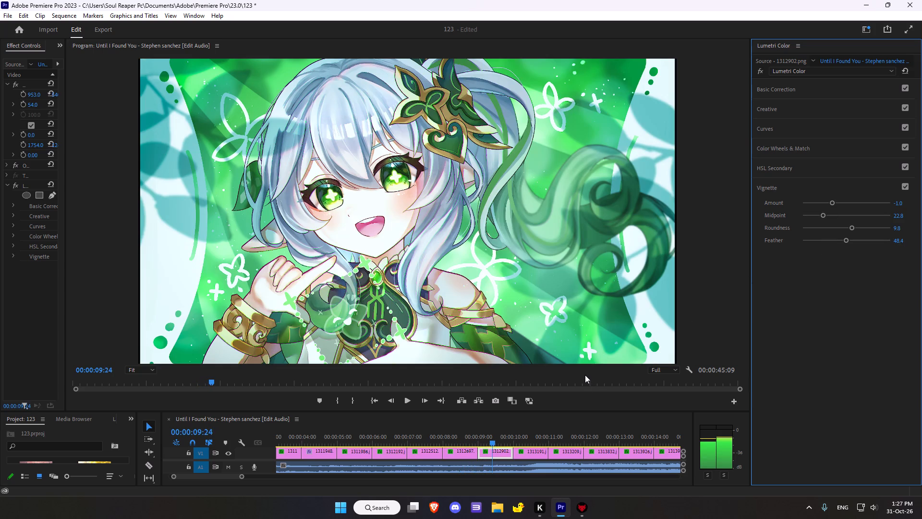
scroll(585, 375, down, 1)
double_click(764, 73)
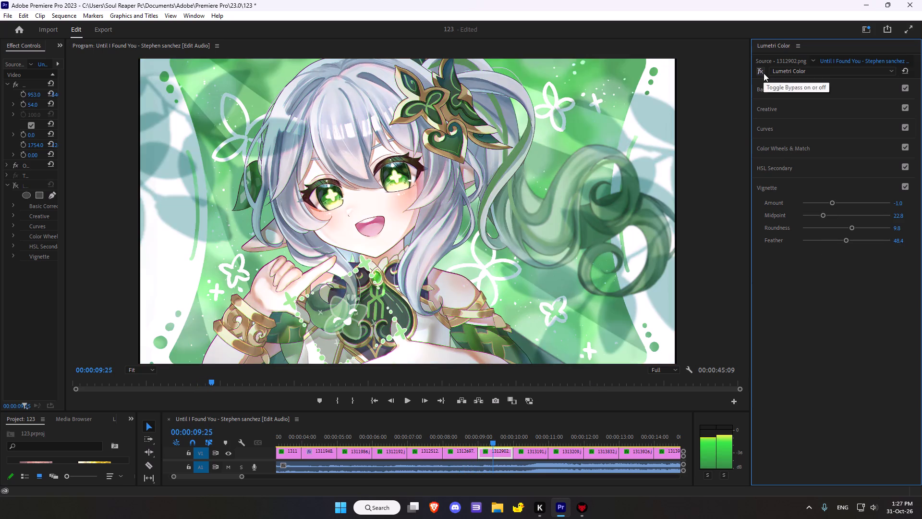
click(909, 68)
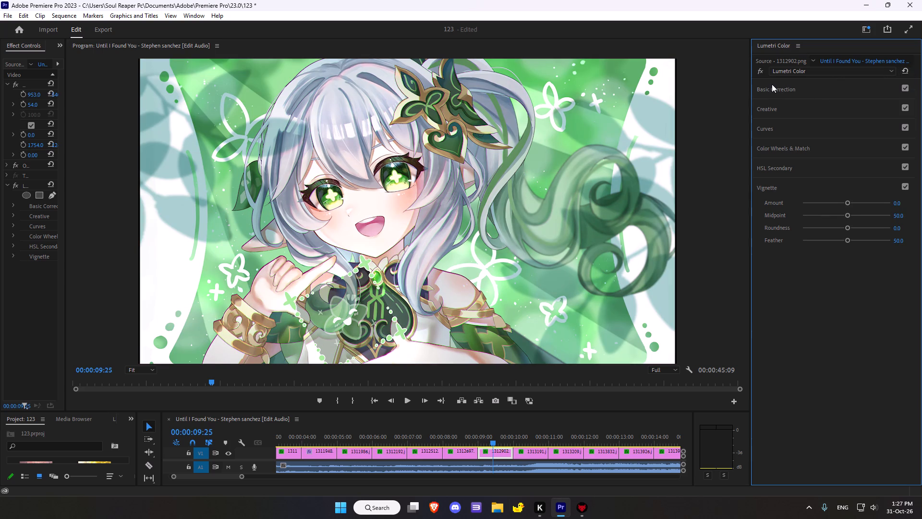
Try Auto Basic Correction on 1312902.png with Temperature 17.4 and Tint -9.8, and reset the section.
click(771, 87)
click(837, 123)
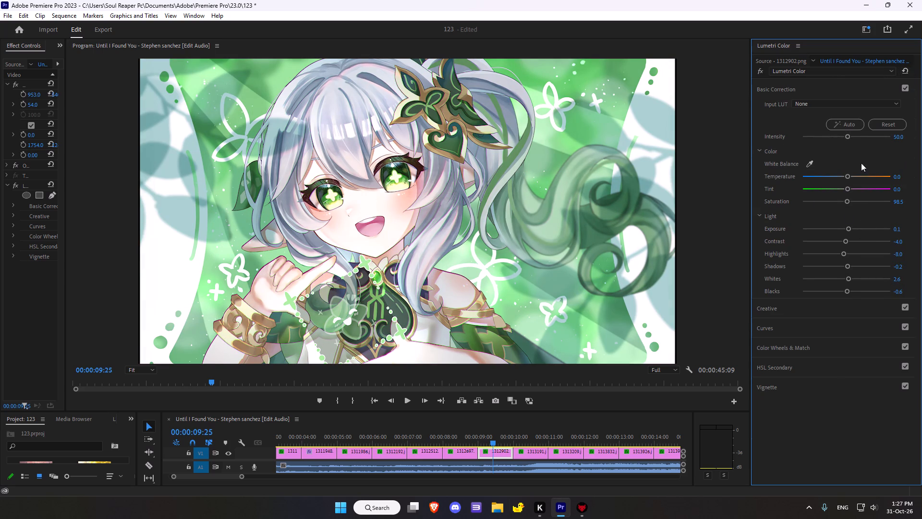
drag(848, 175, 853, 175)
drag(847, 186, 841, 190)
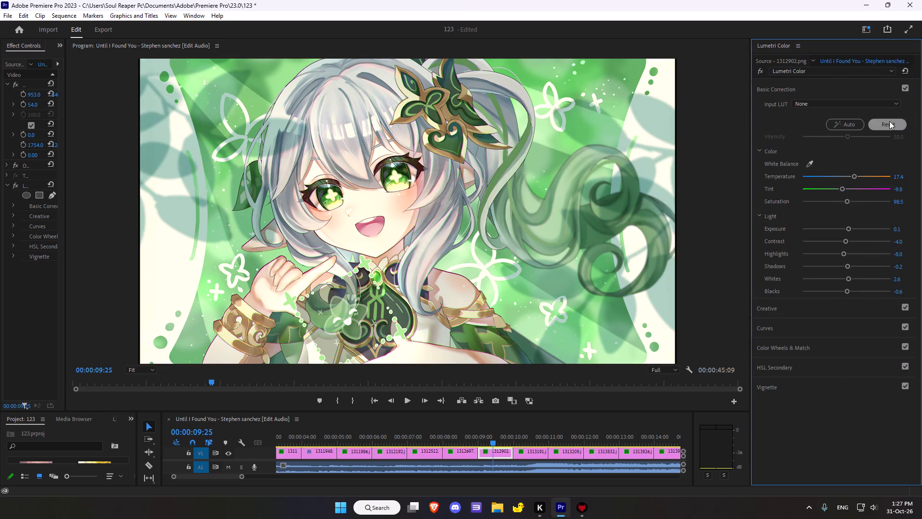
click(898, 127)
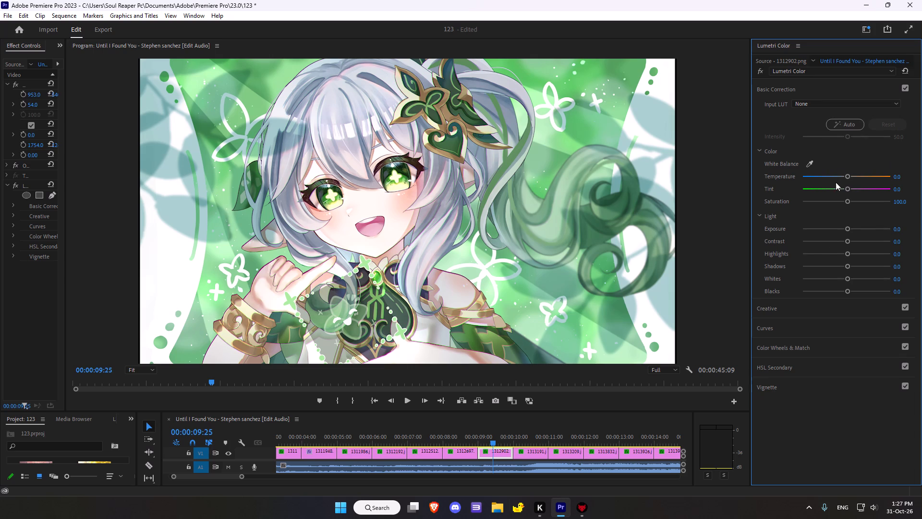
In Basic Correction for 1312902.png, set Temperature to -10.9, Tint to -2.2 and Saturation to 98.9.
drag(846, 173, 842, 173)
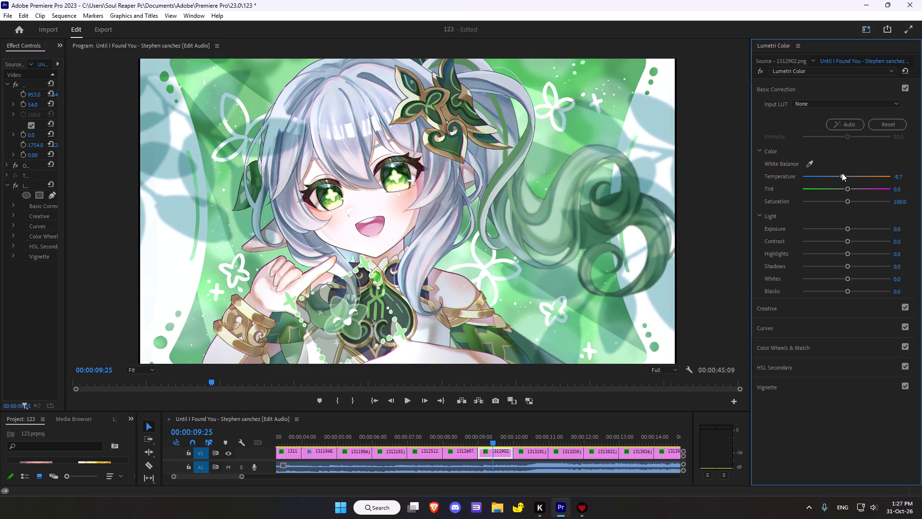
drag(842, 173, 841, 173)
click(846, 190)
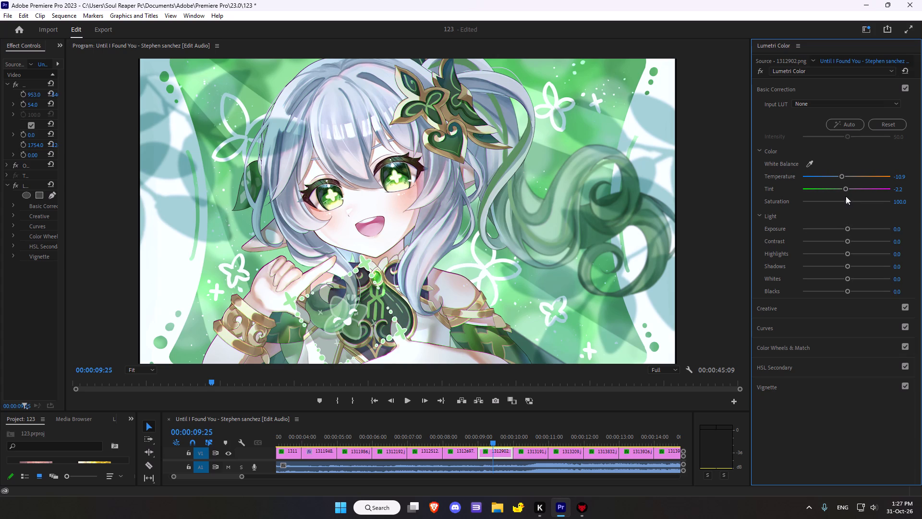
click(846, 201)
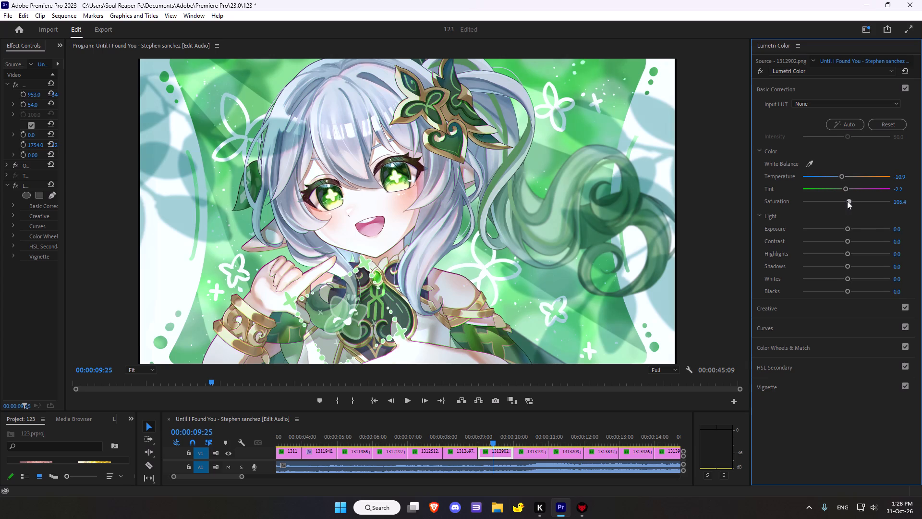
scroll(844, 202, down, 3)
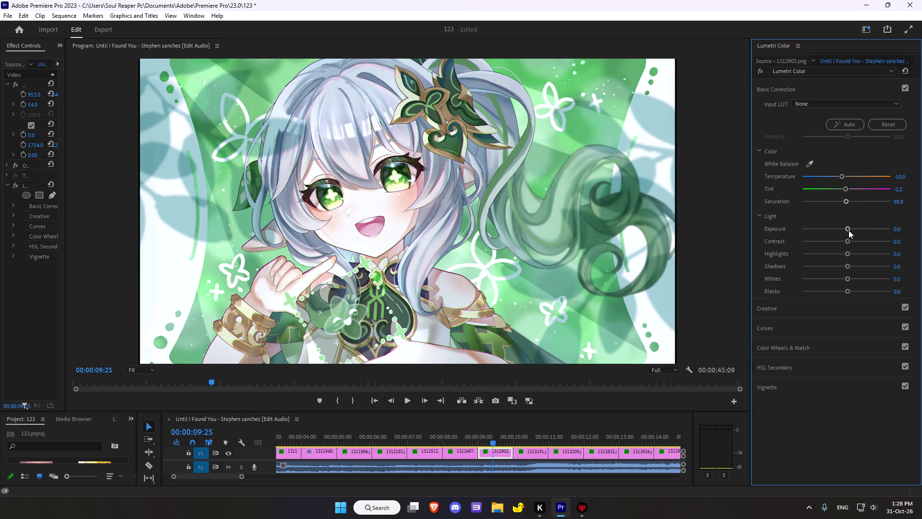
In Basic Correction's Light settings for 1312902.png, set Exposure to -0.4, Contrast to 0.0 and Highlights to 1.1.
drag(849, 230, 842, 229)
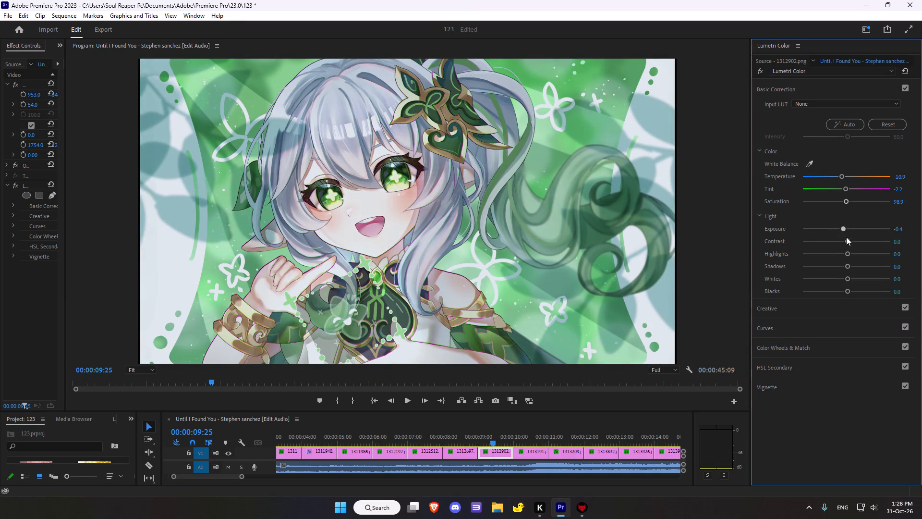
drag(847, 240, 851, 235)
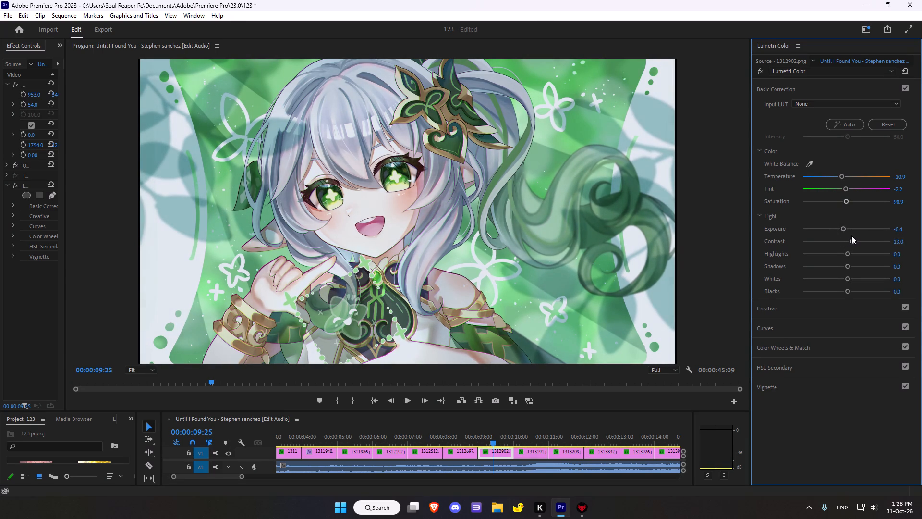
drag(851, 235, 846, 235)
scroll(846, 236, down, 2)
drag(847, 252, 850, 249)
drag(850, 249, 845, 247)
drag(845, 247, 846, 247)
In the Light settings for 1312902.png, set Shadows to -9.8, Whites to -10.9 and Blacks to 6.5.
drag(846, 267, 841, 266)
drag(847, 278, 847, 277)
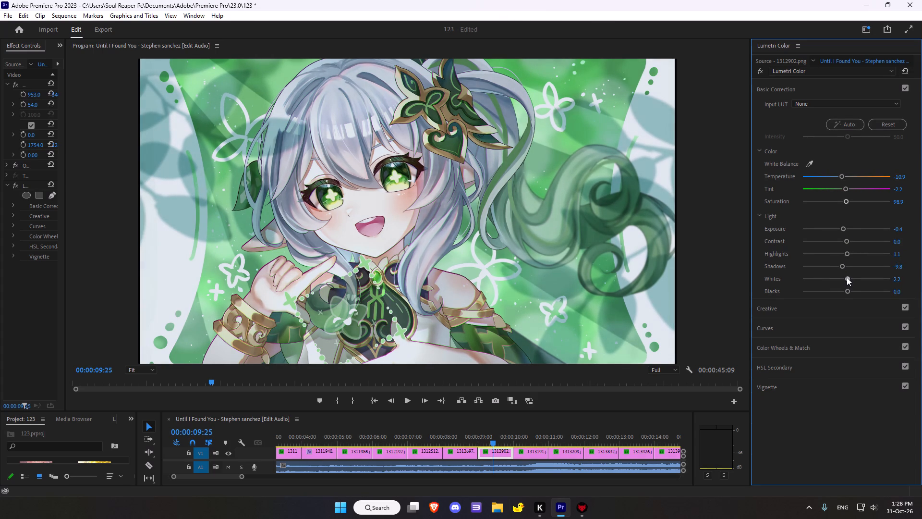
drag(847, 277, 842, 272)
drag(842, 272, 841, 273)
scroll(839, 277, down, 3)
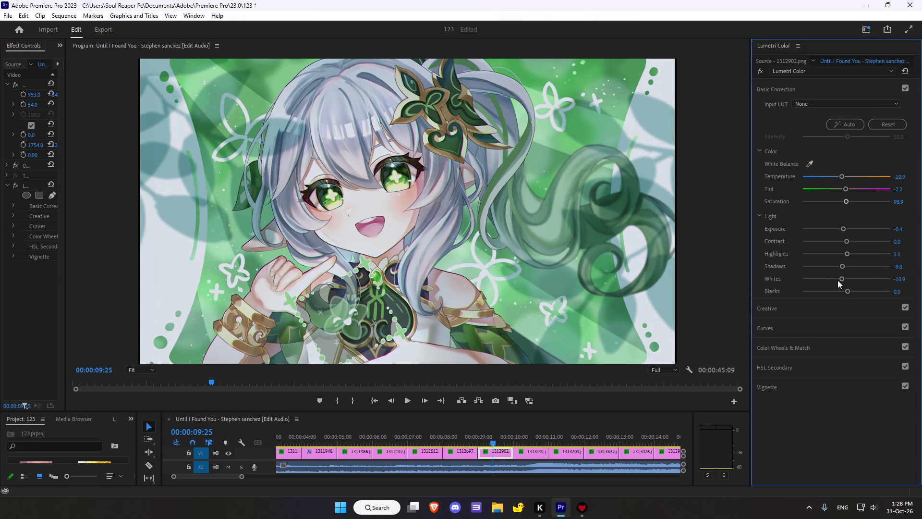
scroll(837, 280, down, 2)
click(849, 290)
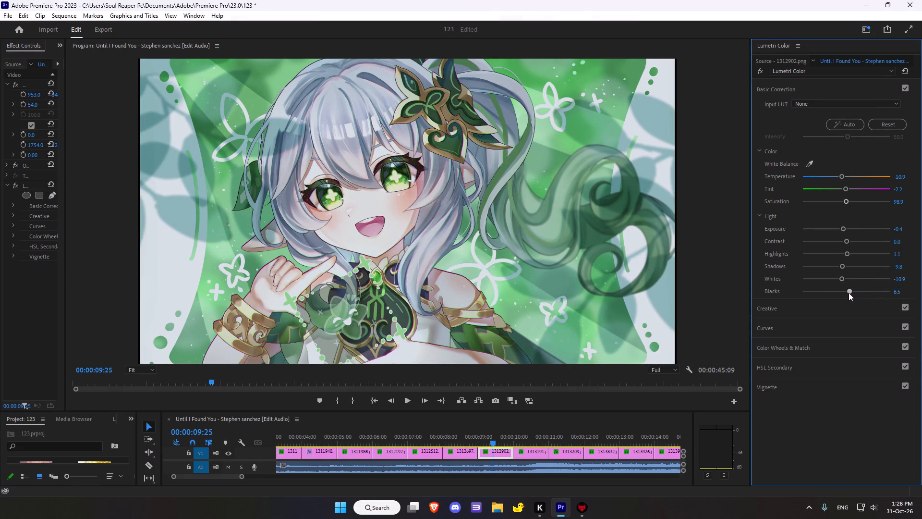
right_click(849, 291)
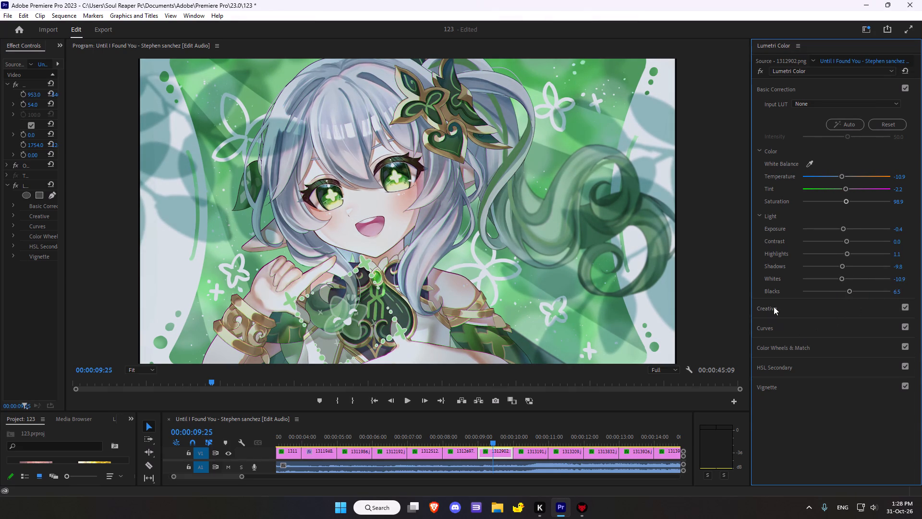
In Creative for 1312902.png, set Sharpen to 48.9, Vibrance to 19.6 and Saturation to 113.0, and compare the grade with the effect bypassed.
click(774, 307)
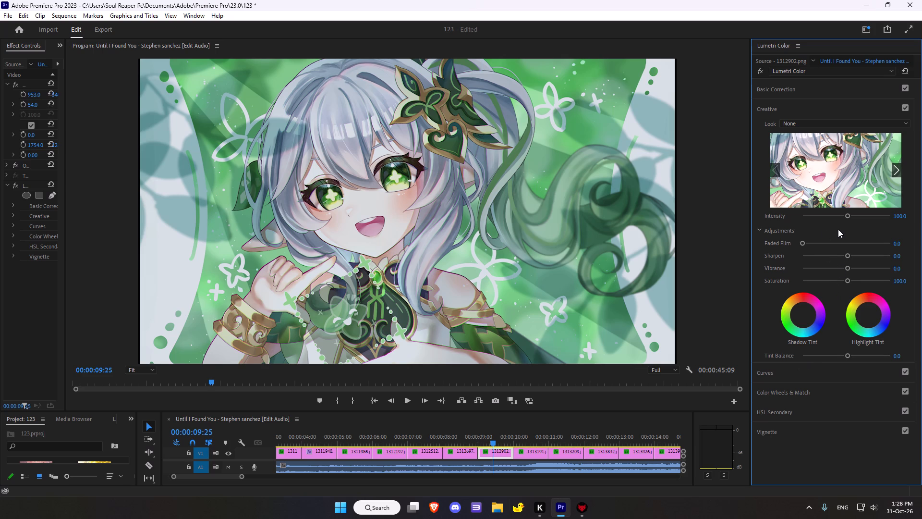
drag(848, 254, 824, 248)
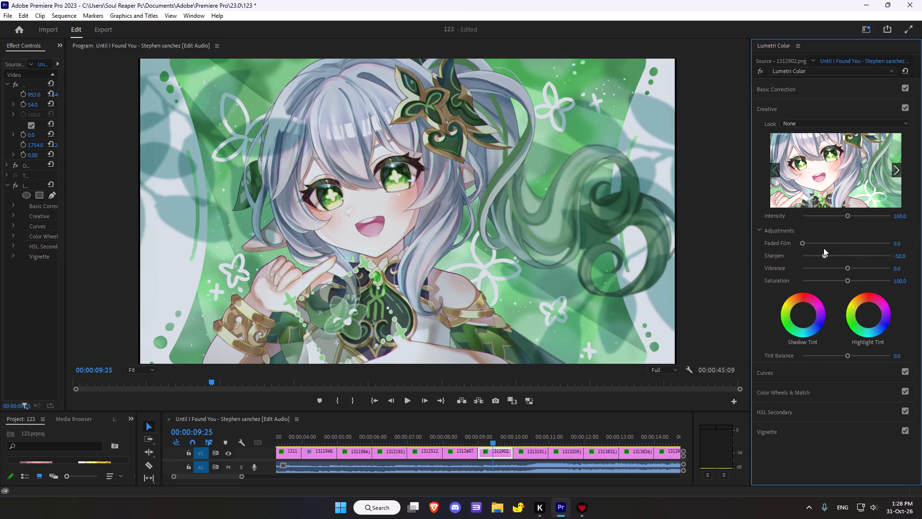
drag(824, 248, 867, 250)
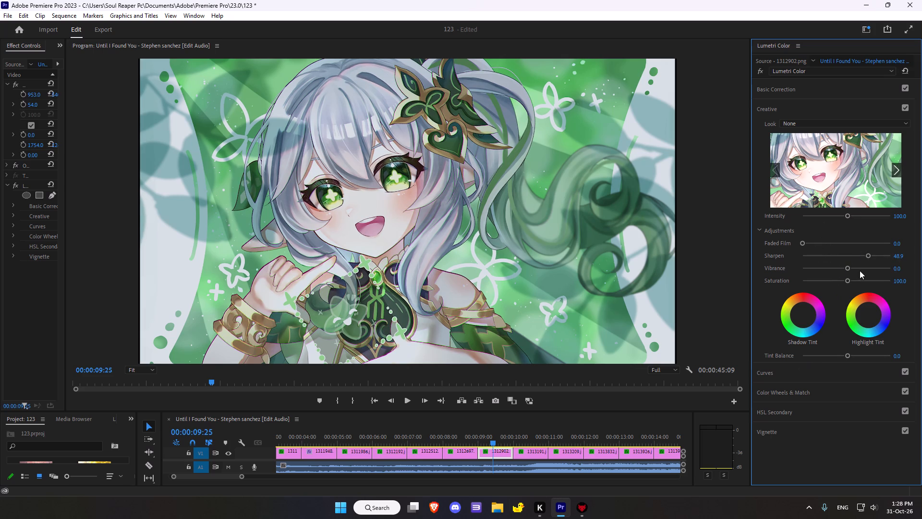
drag(849, 268, 854, 267)
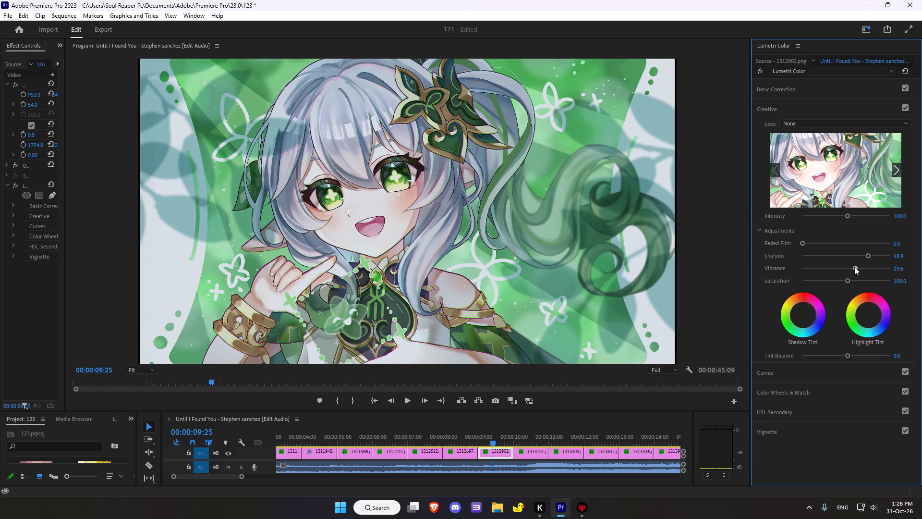
click(849, 278)
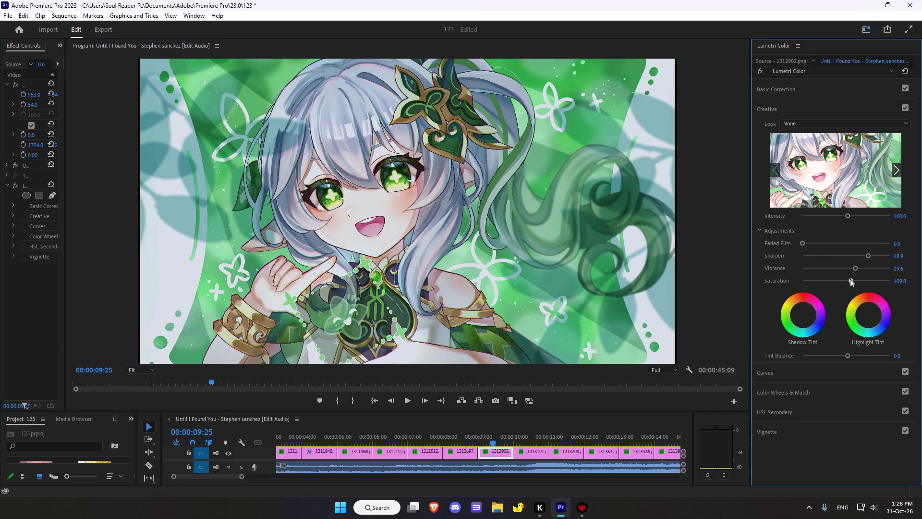
click(762, 69)
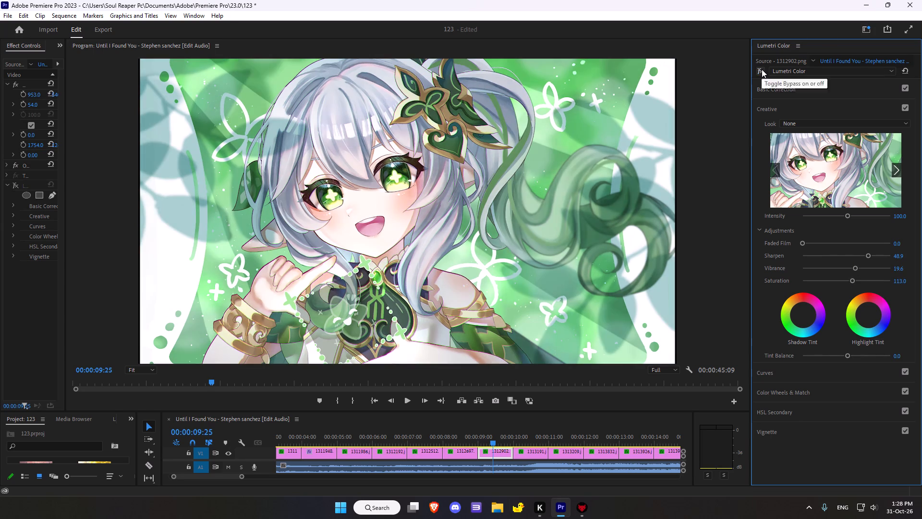
click(762, 69)
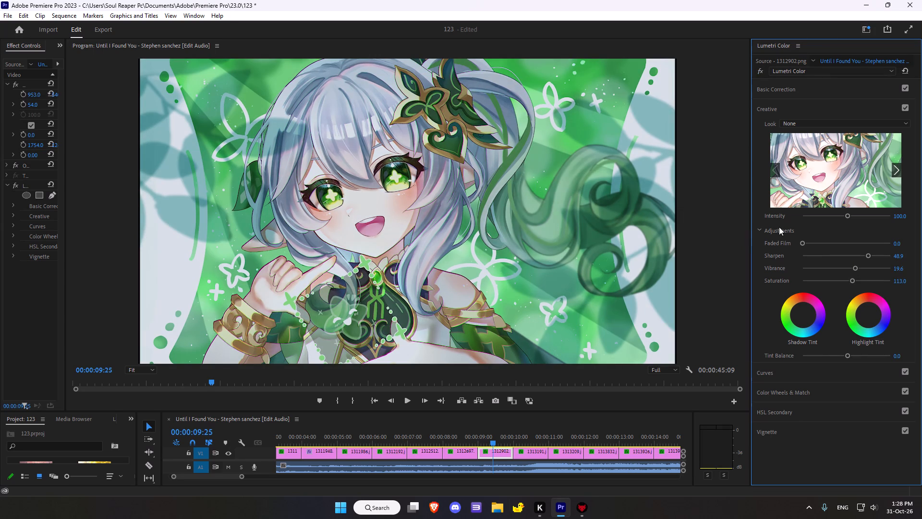
Add a midpoint to the white RGB curve of 1312902.png and pull it slightly below the diagonal to darken the midtones.
scroll(779, 227, down, 5)
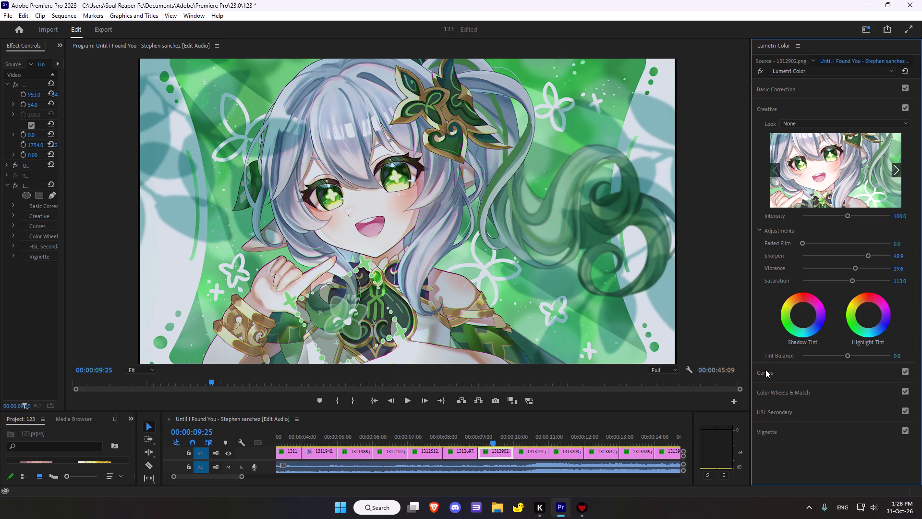
click(765, 370)
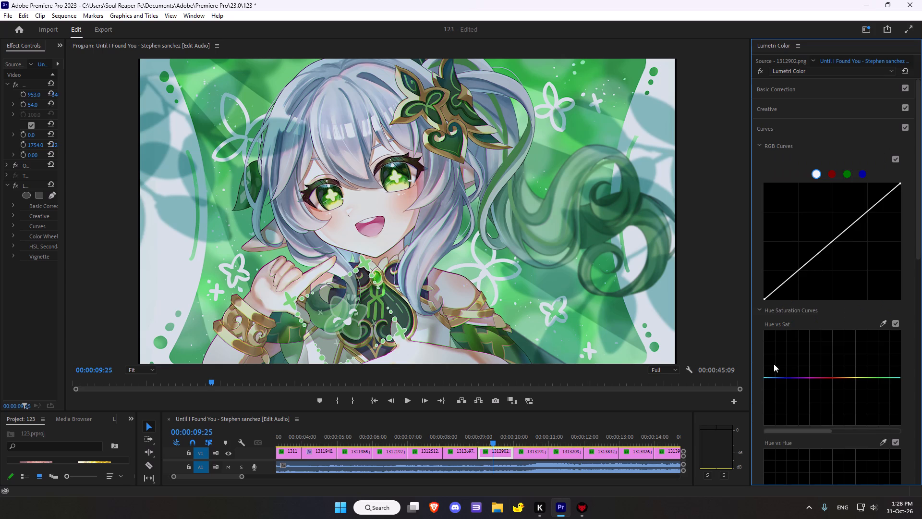
click(833, 241)
drag(832, 243, 835, 247)
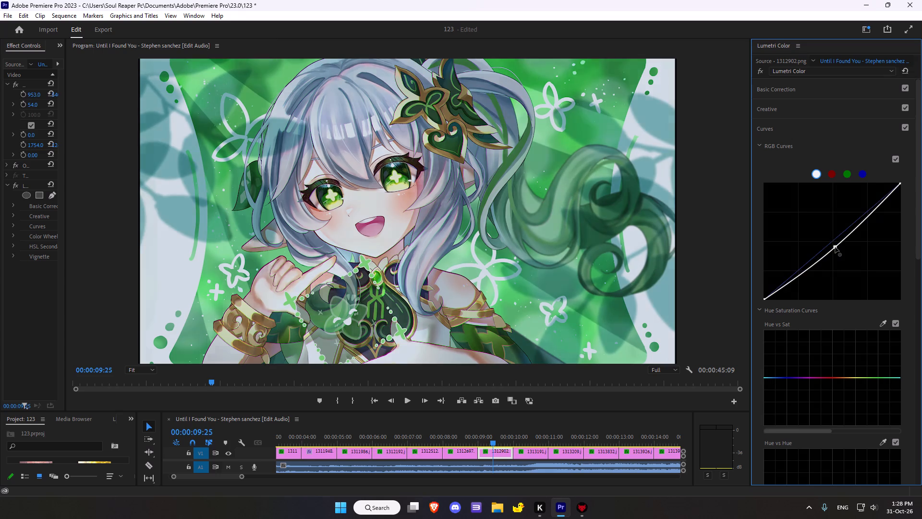
drag(835, 247, 837, 247)
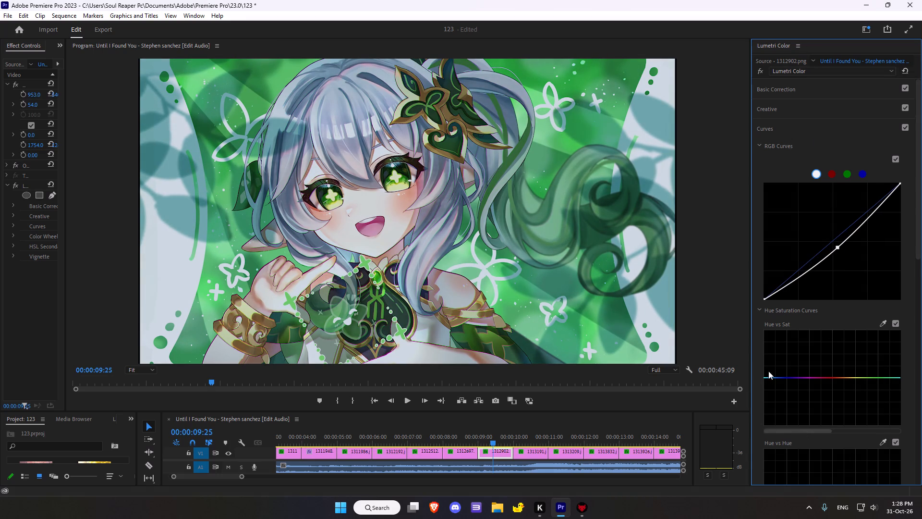
Sample the character's pink mouth for the Hue vs Sat curve and raise the centre point to boost that hue's saturation.
scroll(764, 347, down, 3)
click(882, 294)
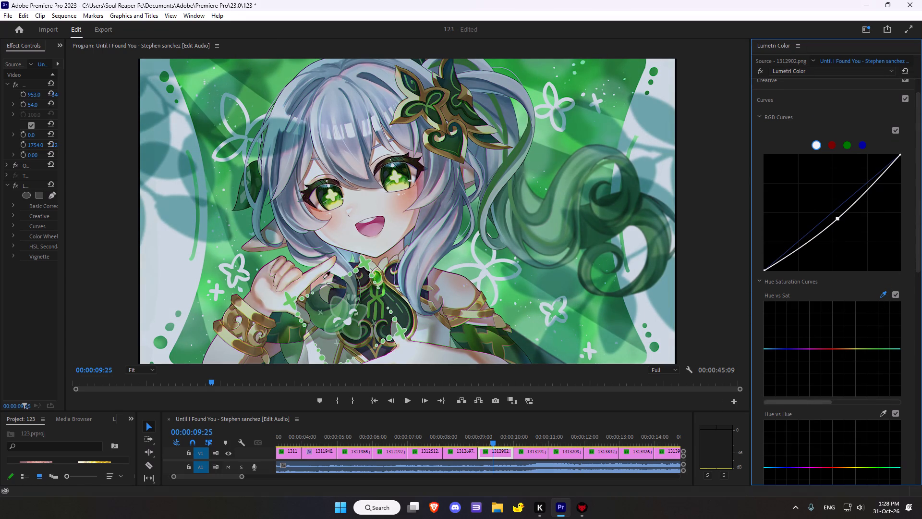
click(375, 228)
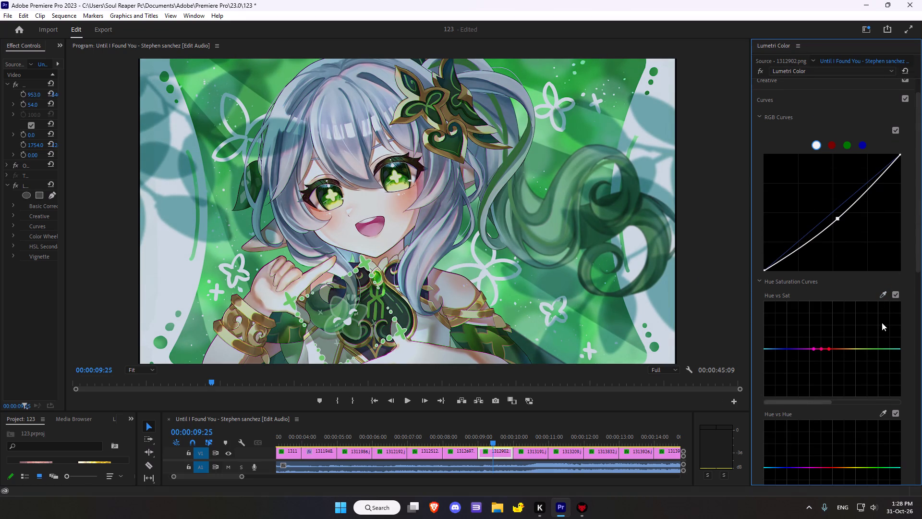
drag(822, 348, 822, 356)
drag(822, 356, 823, 332)
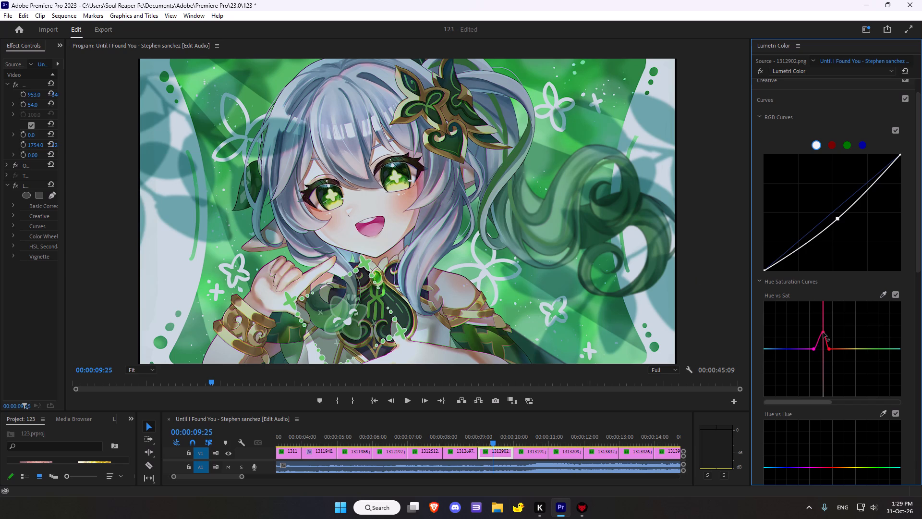
drag(823, 332, 821, 335)
Sample the character's gold bracelet for the Hue vs Hue curve and move the centre point moderately below the line, close to the yellow point.
scroll(868, 328, down, 10)
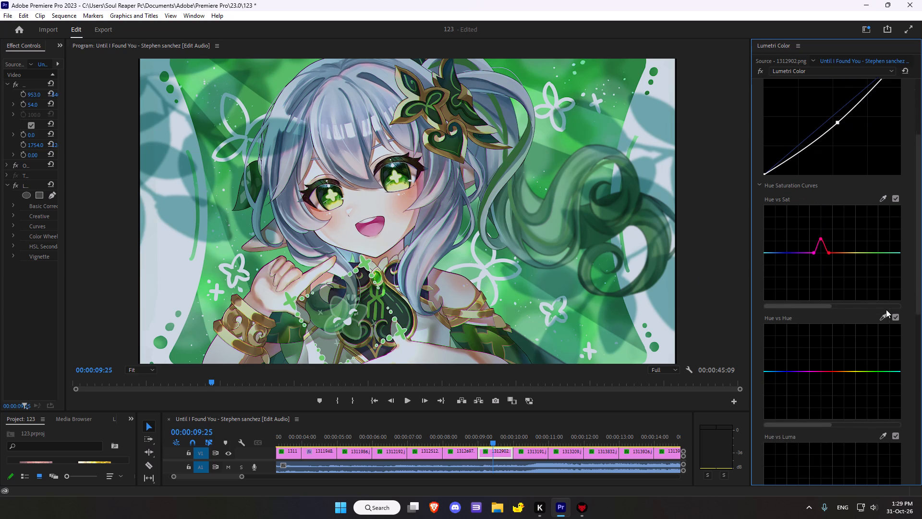
scroll(886, 309, down, 1)
double_click(879, 313)
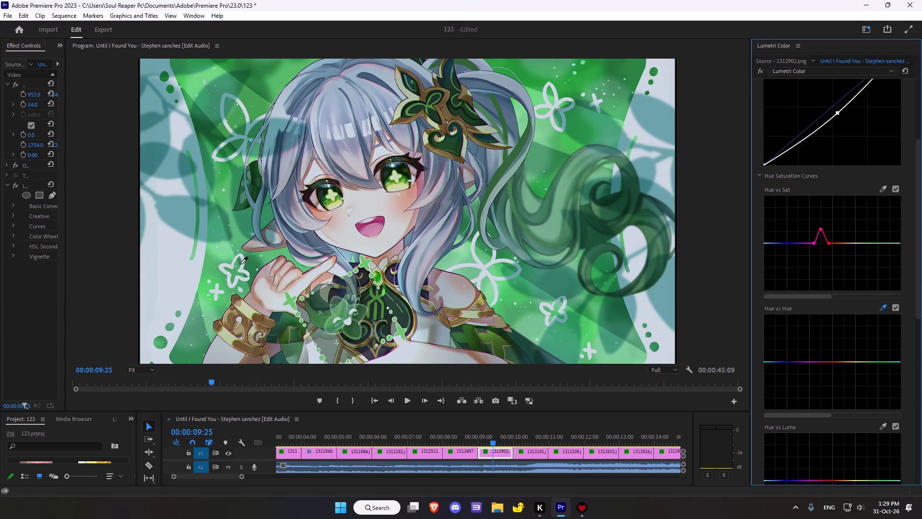
click(226, 339)
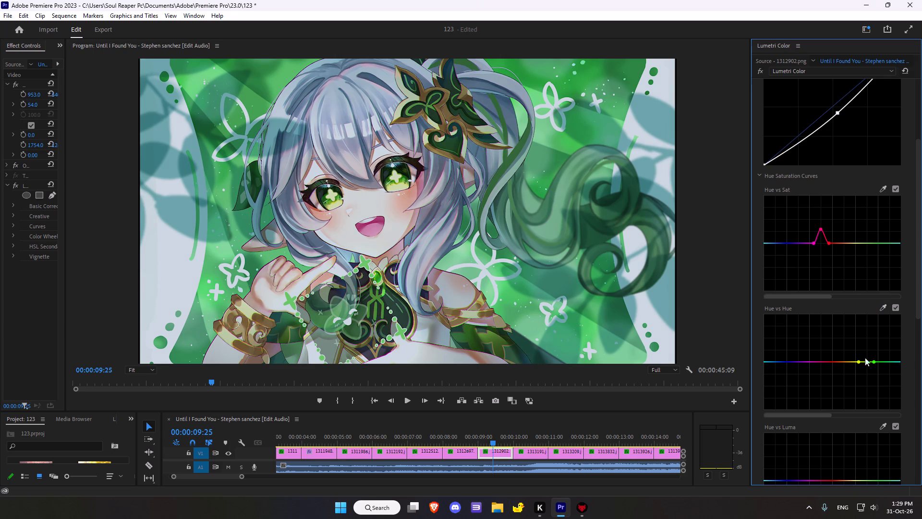
drag(867, 363, 869, 333)
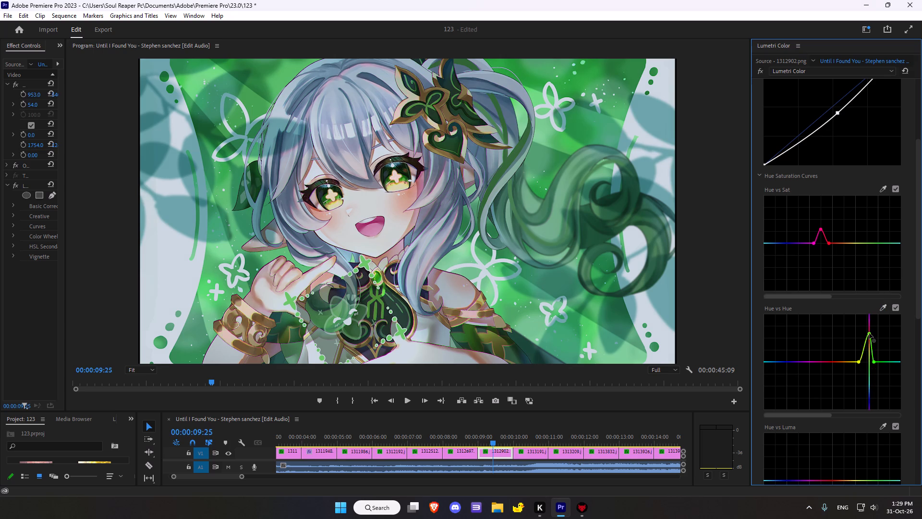
drag(869, 333, 854, 345)
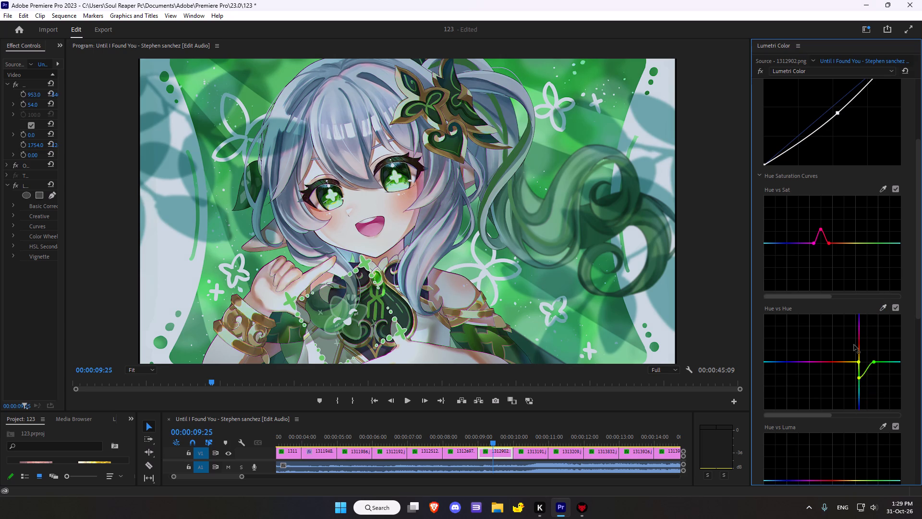
drag(854, 345, 844, 433)
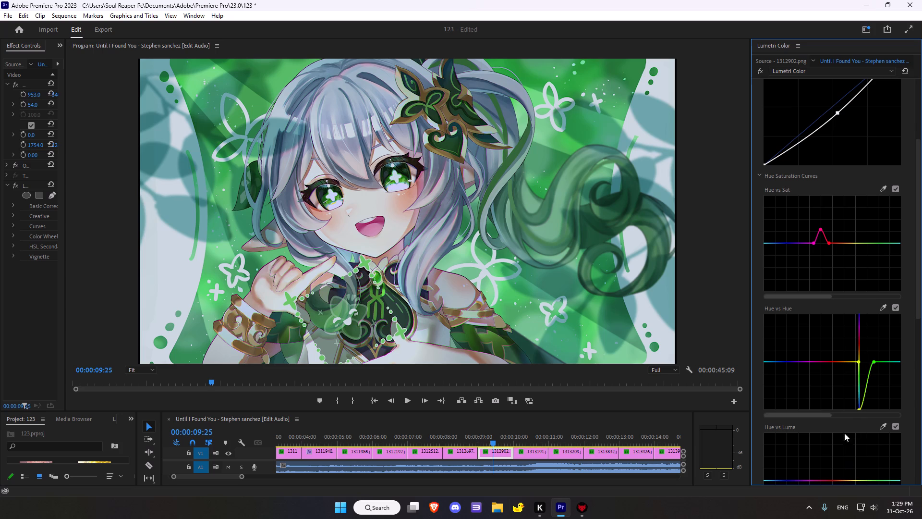
drag(844, 433, 862, 378)
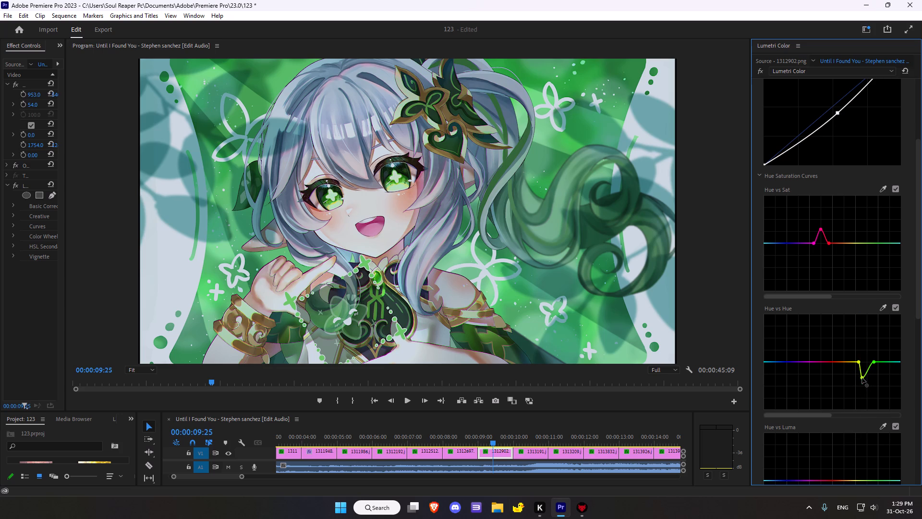
In Color Wheels for 1312902.png, shift the midtones and shadows slightly toward red and the highlights slightly toward pink-red.
scroll(830, 339, down, 12)
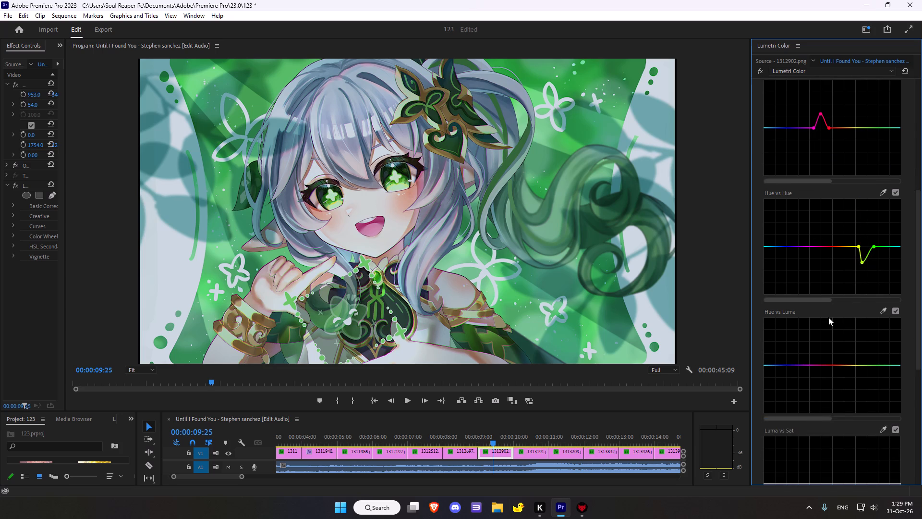
scroll(828, 317, down, 20)
scroll(828, 317, down, 9)
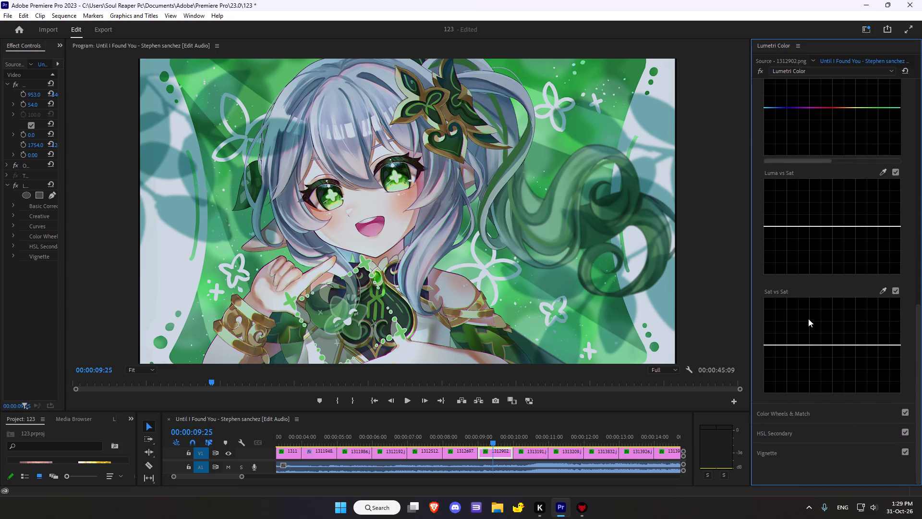
scroll(808, 319, down, 10)
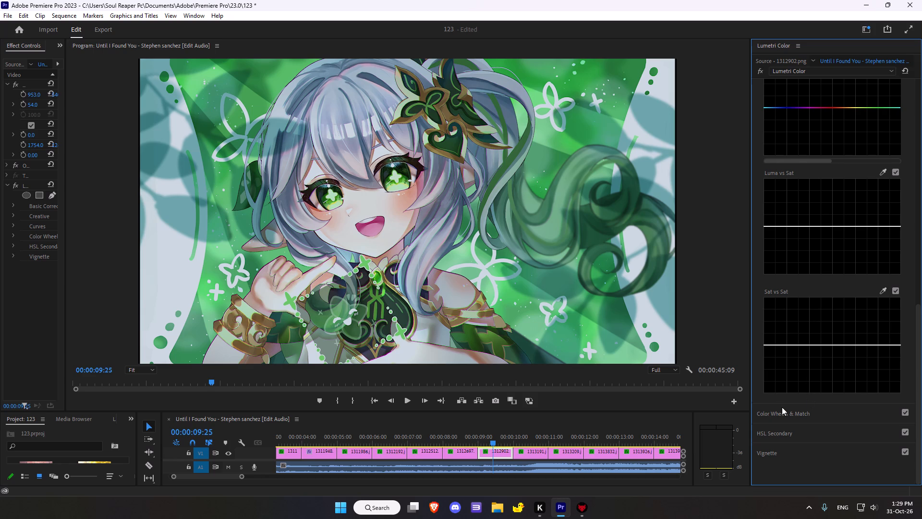
click(778, 409)
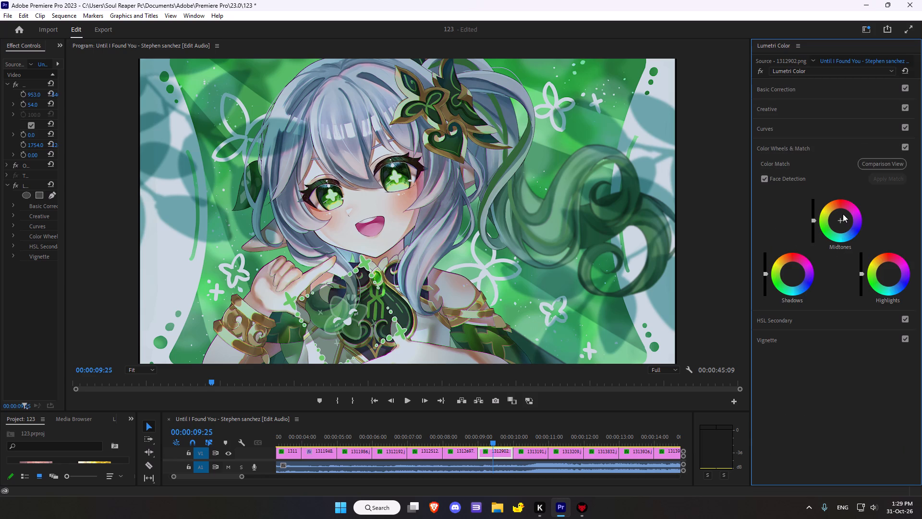
drag(839, 222, 839, 221)
drag(839, 221, 840, 176)
drag(794, 273, 798, 236)
drag(889, 274, 904, 228)
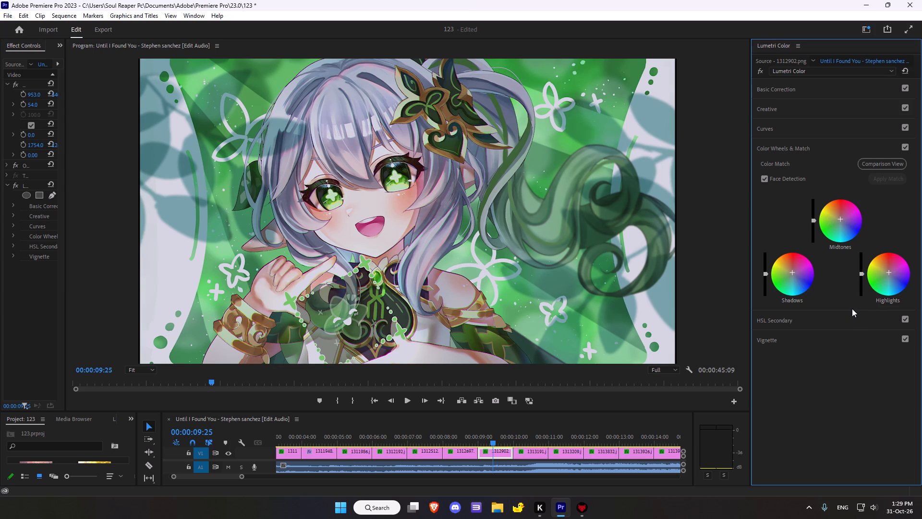
In Vignette for 1312902.png, set Amount to -1.5, Midpoint to 39.7, Roundness to -4.3 and Feather to 37.0.
scroll(850, 308, down, 3)
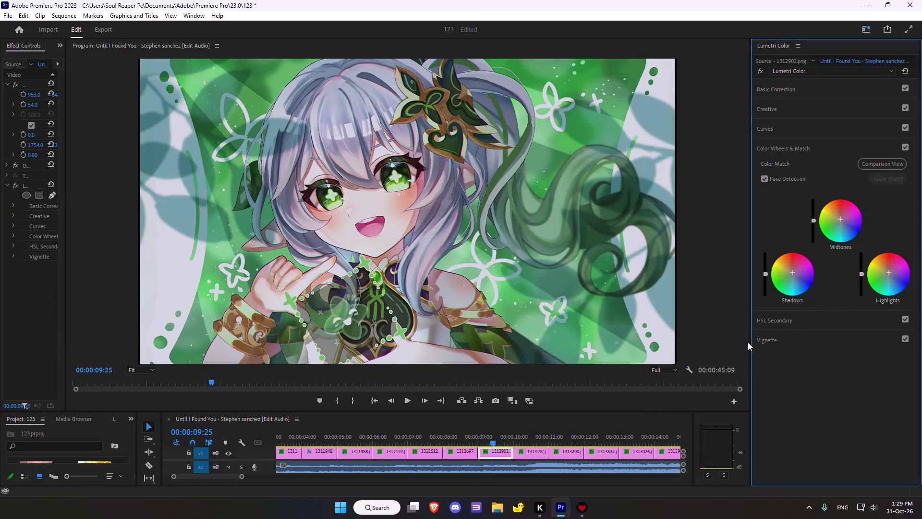
scroll(741, 333, down, 4)
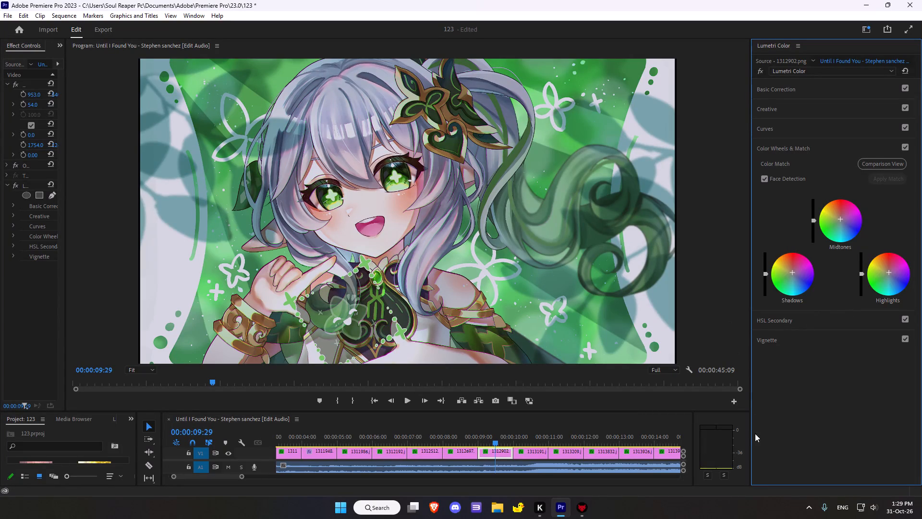
click(780, 339)
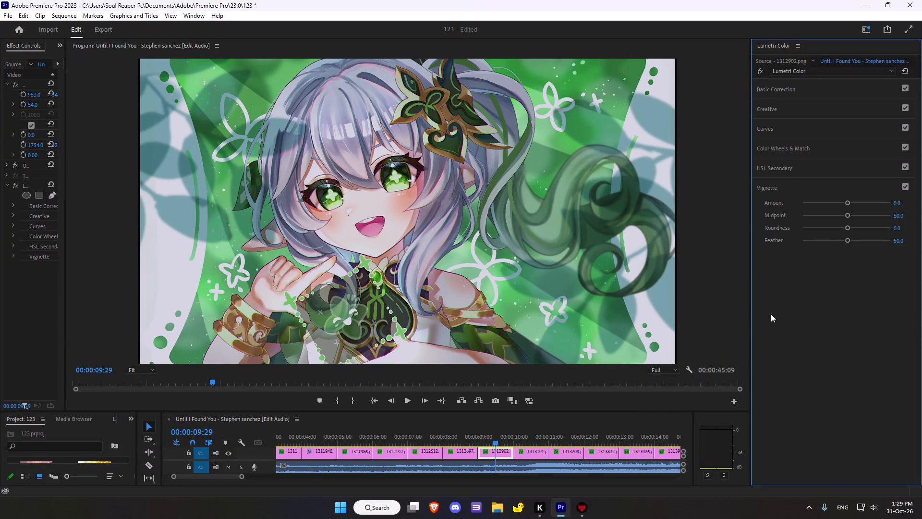
drag(849, 201, 839, 204)
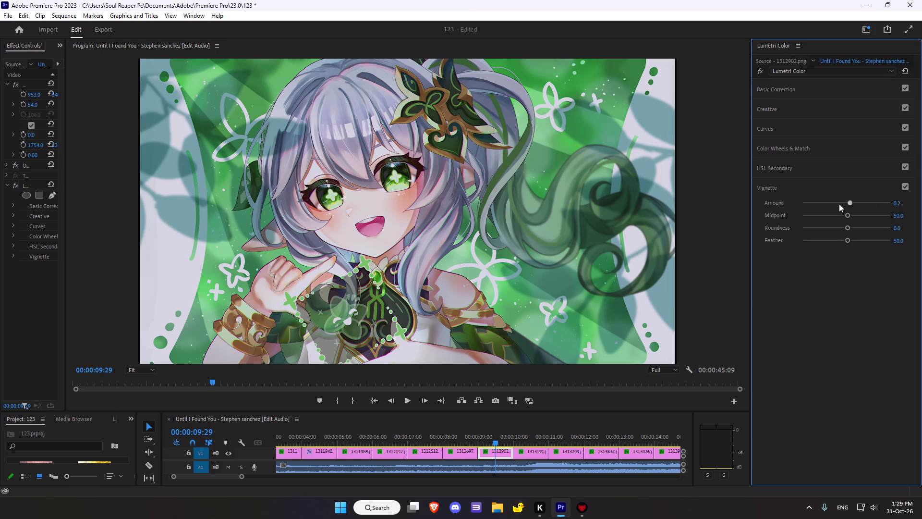
drag(839, 204, 823, 209)
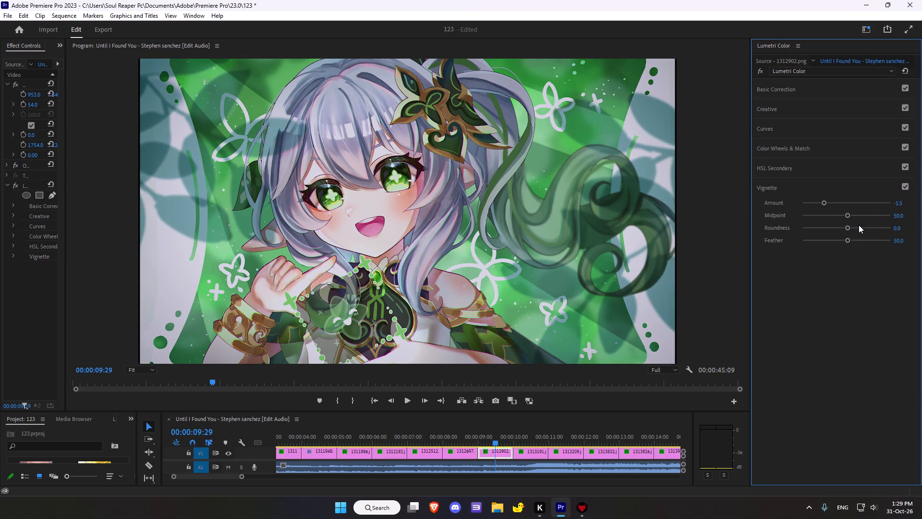
drag(846, 219, 837, 220)
drag(849, 230, 840, 232)
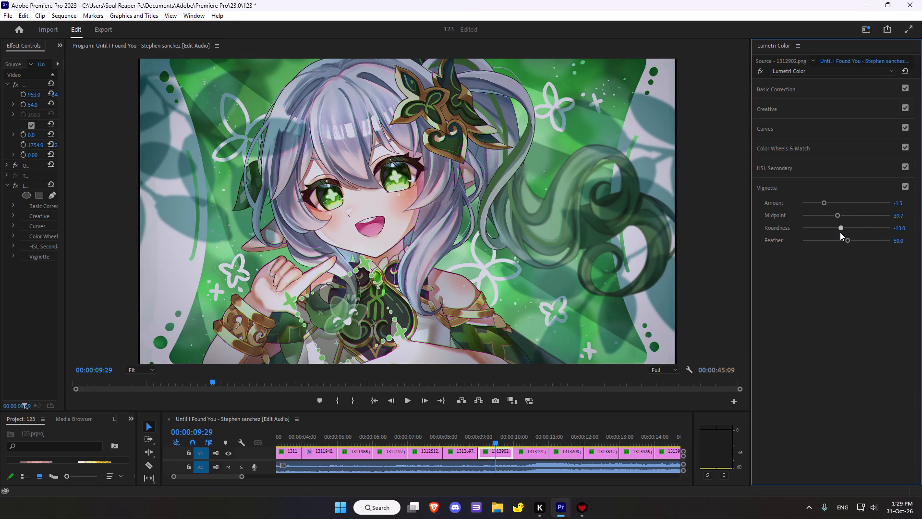
drag(840, 232, 844, 231)
drag(850, 238, 835, 240)
drag(835, 240, 834, 241)
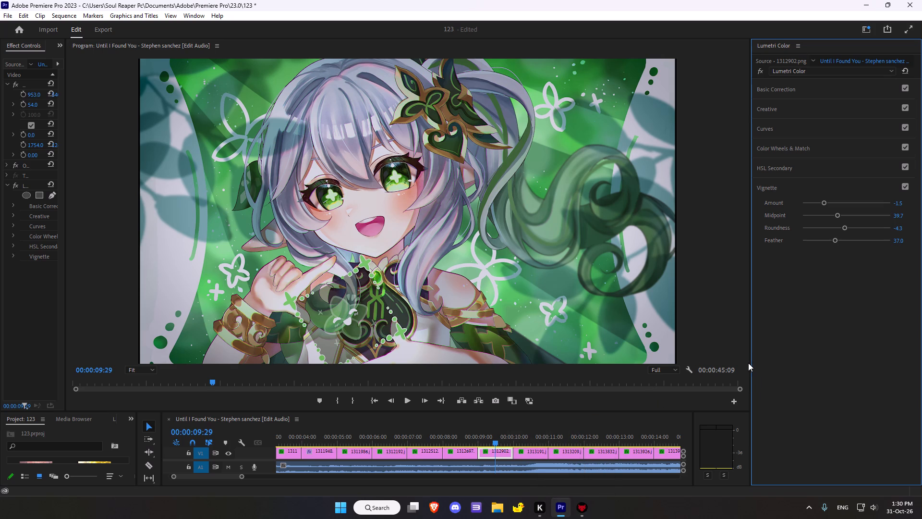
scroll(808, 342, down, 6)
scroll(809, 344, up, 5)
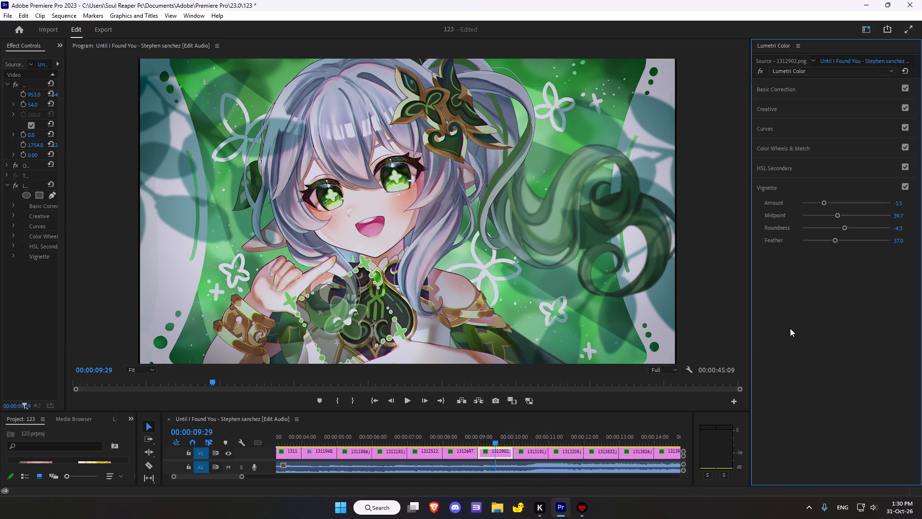